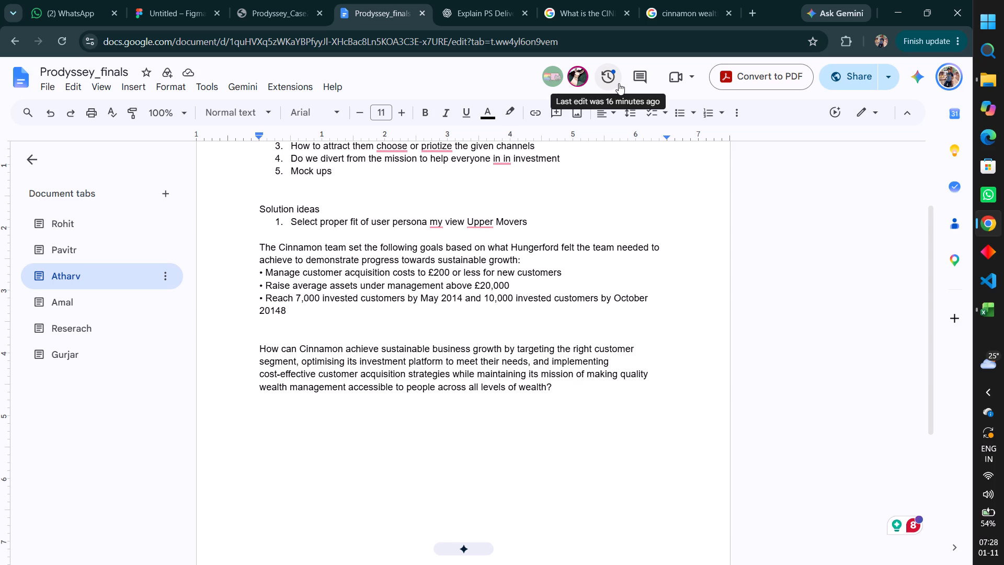
left_click(336, 352)
left_click(369, 346)
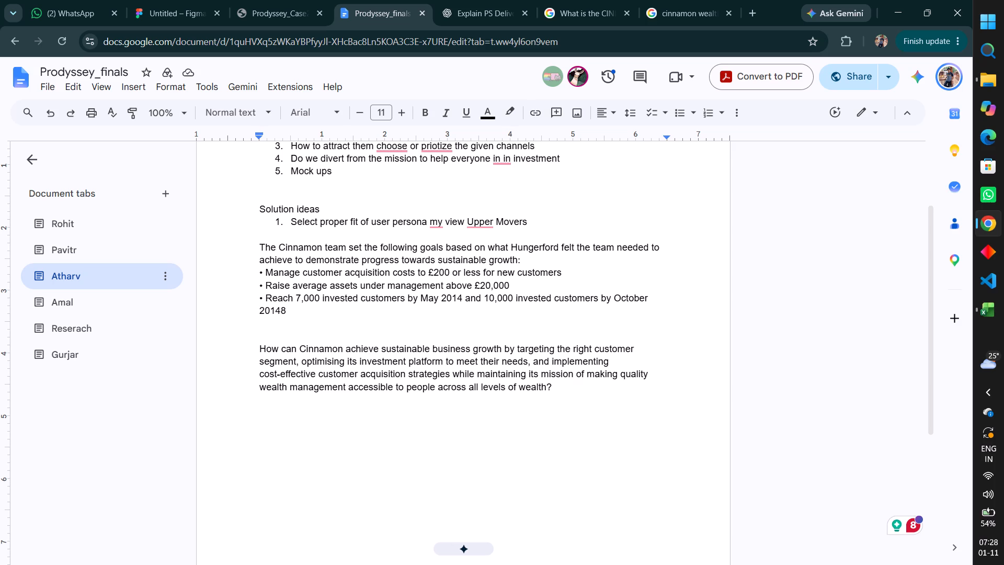
left_click(397, 361)
left_click(421, 364)
left_click(450, 366)
left_click(198, 12)
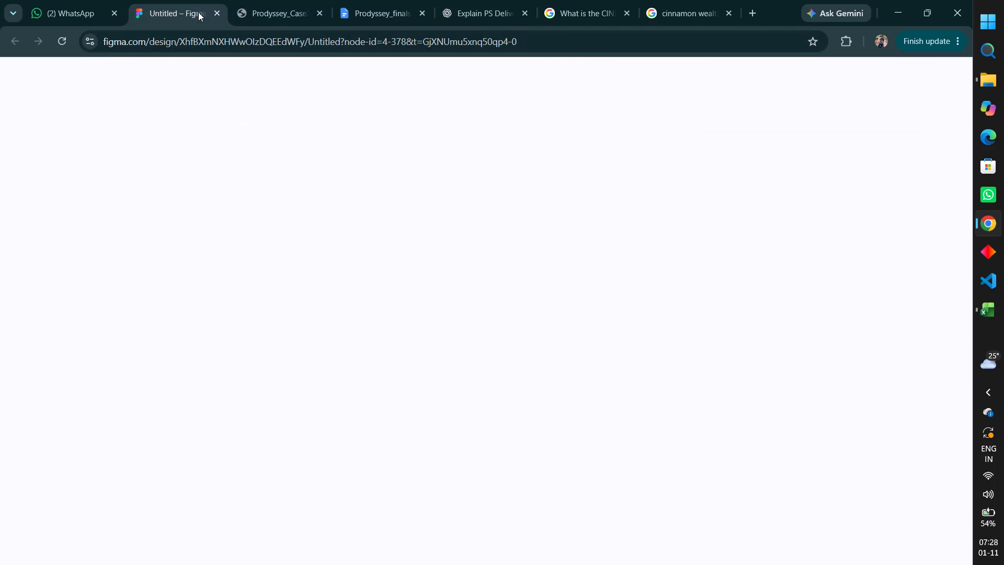
left_click(471, 126)
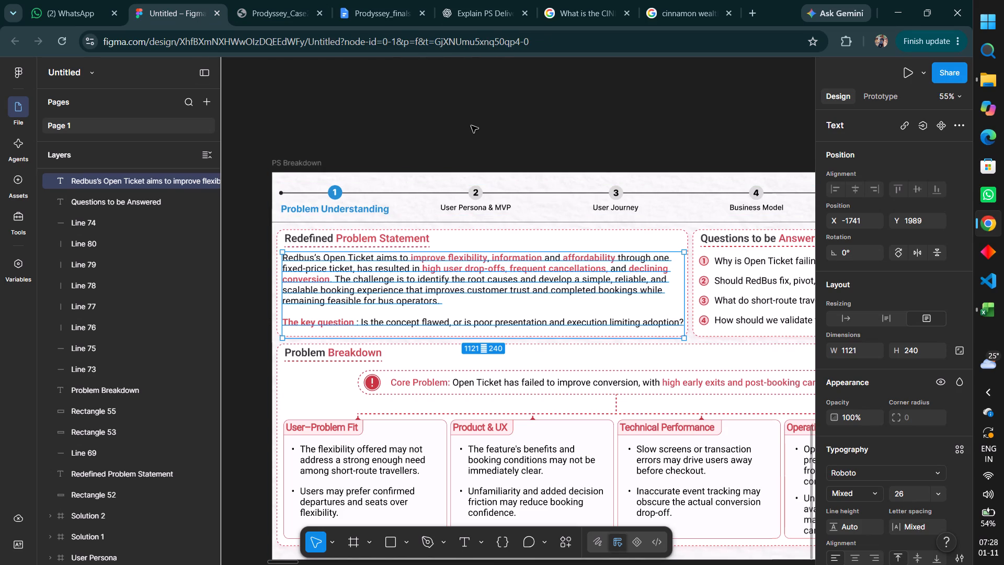
Replace the Redbus paragraph in Figma's Redefined Problem Statement box with the "How can Cinnamon achieve sustainable business growth" paragraph from the Prodyssey_finals document.
left_click(409, 0)
left_click_drag(259, 351, 556, 398)
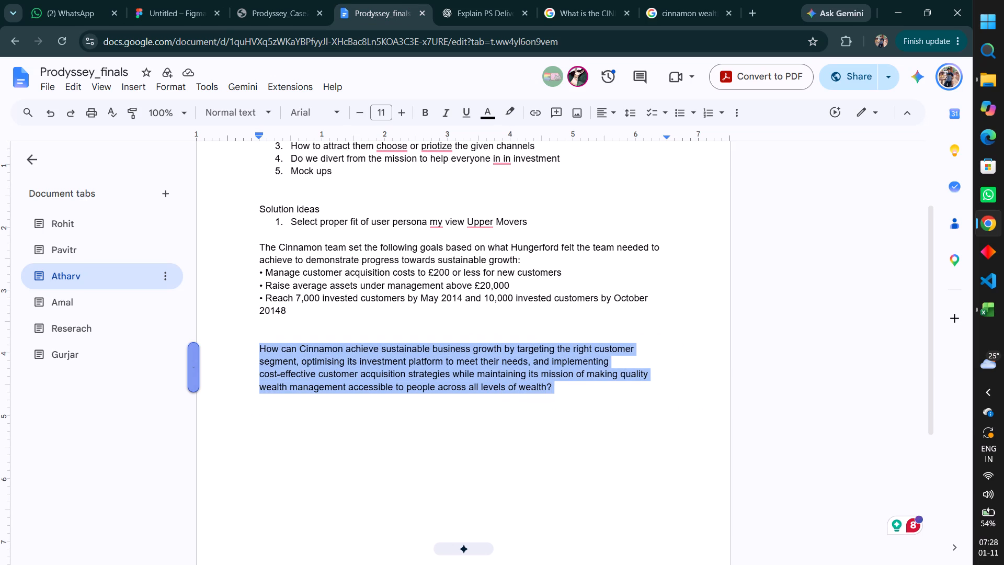
left_click_drag(556, 398, 552, 398)
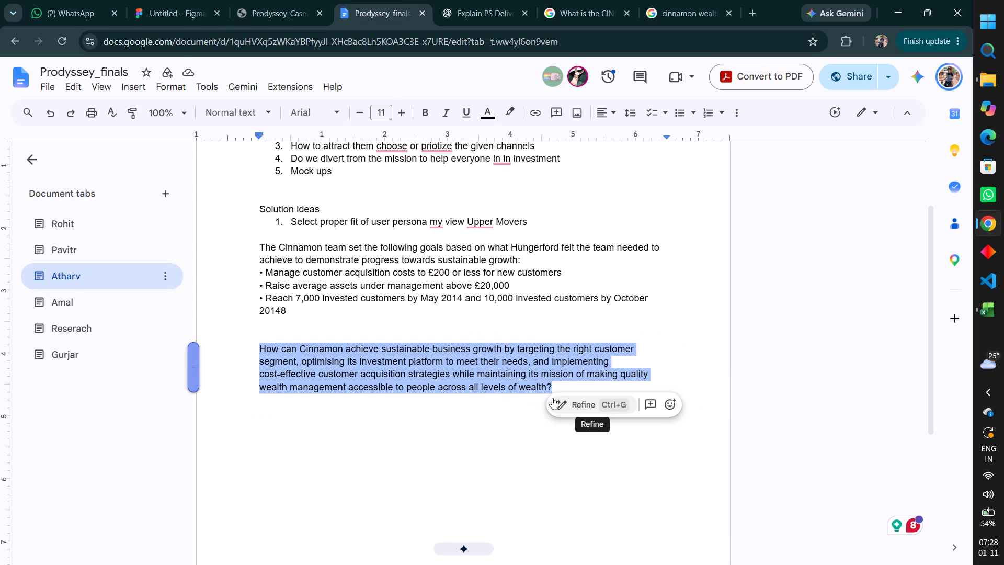
key("ctrl+c")
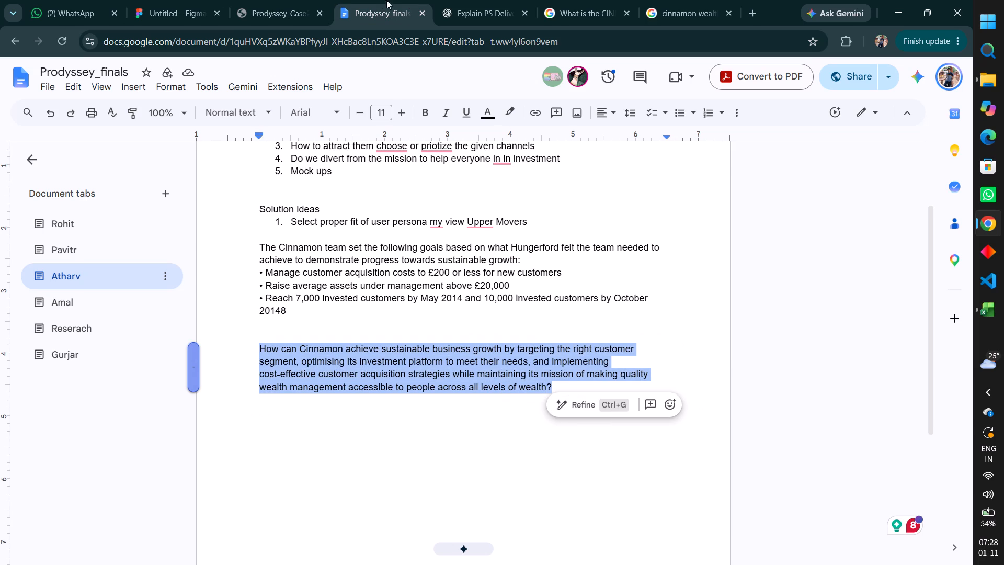
left_click(157, 10)
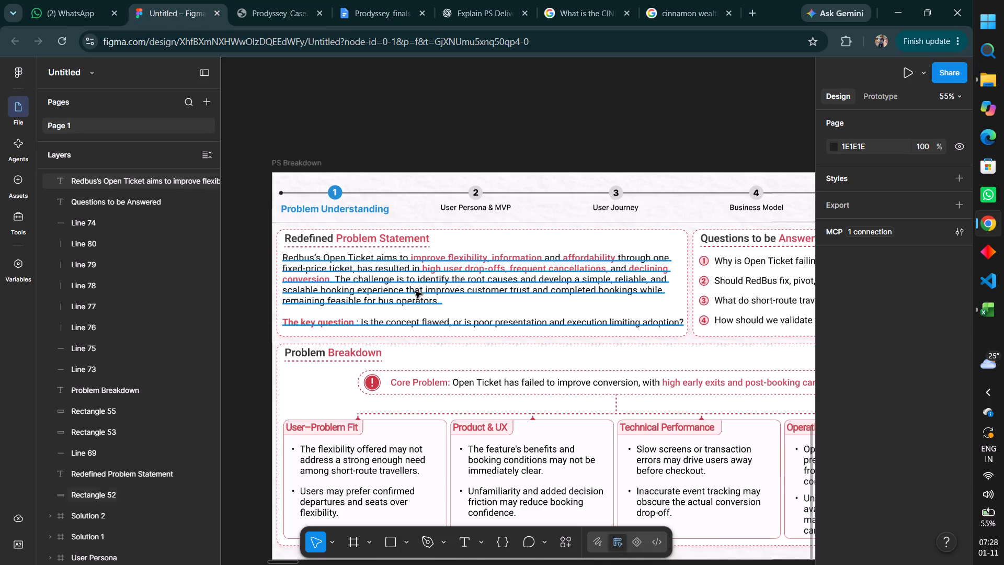
triple_click(409, 288)
left_click(409, 288)
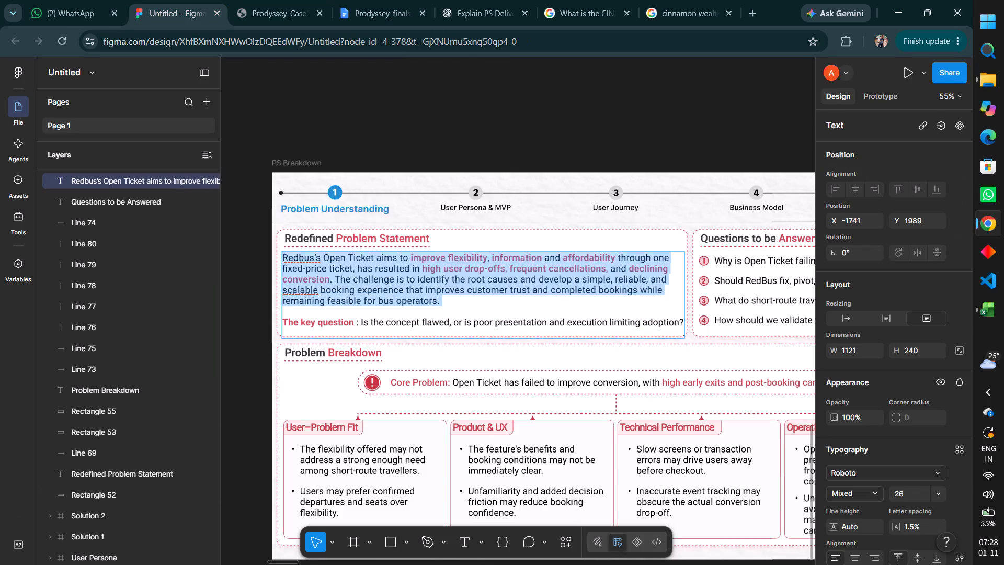
key("ctrl+v")
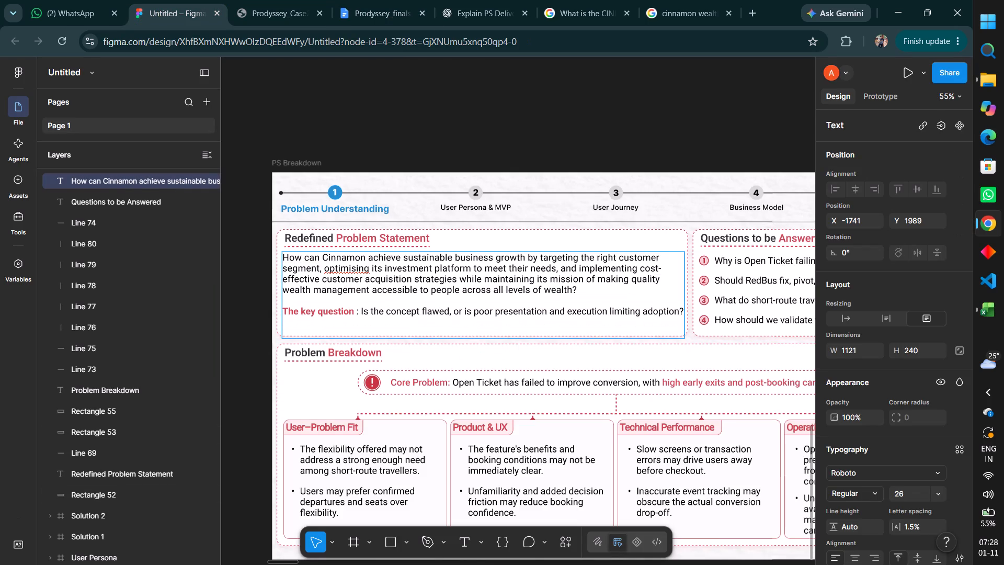
triple_click(409, 288)
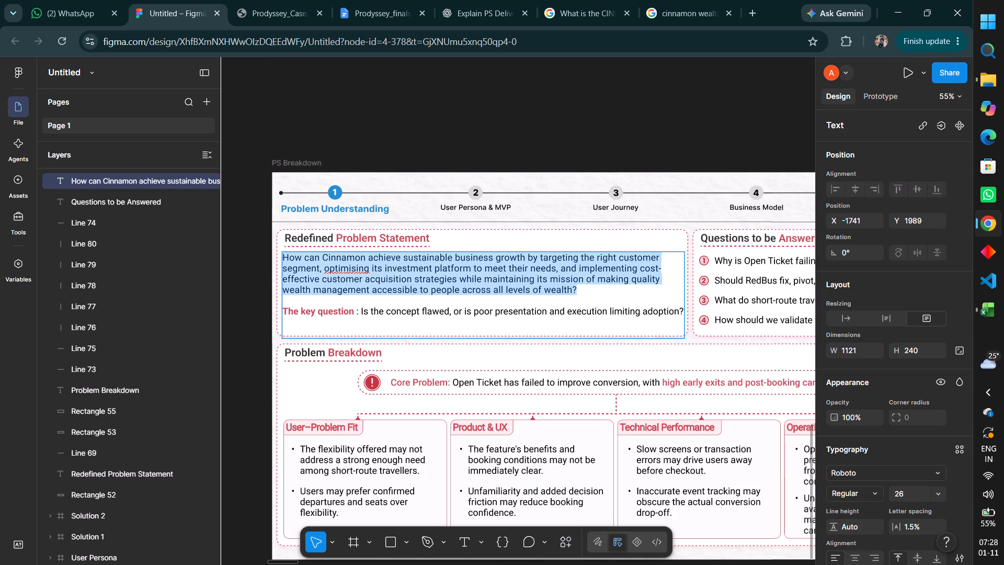
left_click(586, 148)
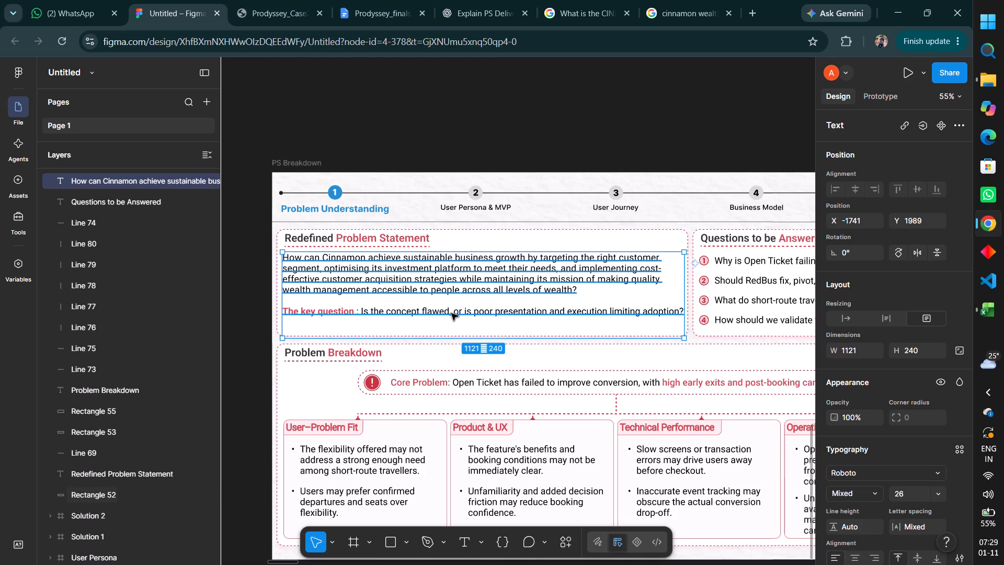
Delete the old question following "The key question :" in the Redefined Problem Statement box, keeping the label.
triple_click(451, 313)
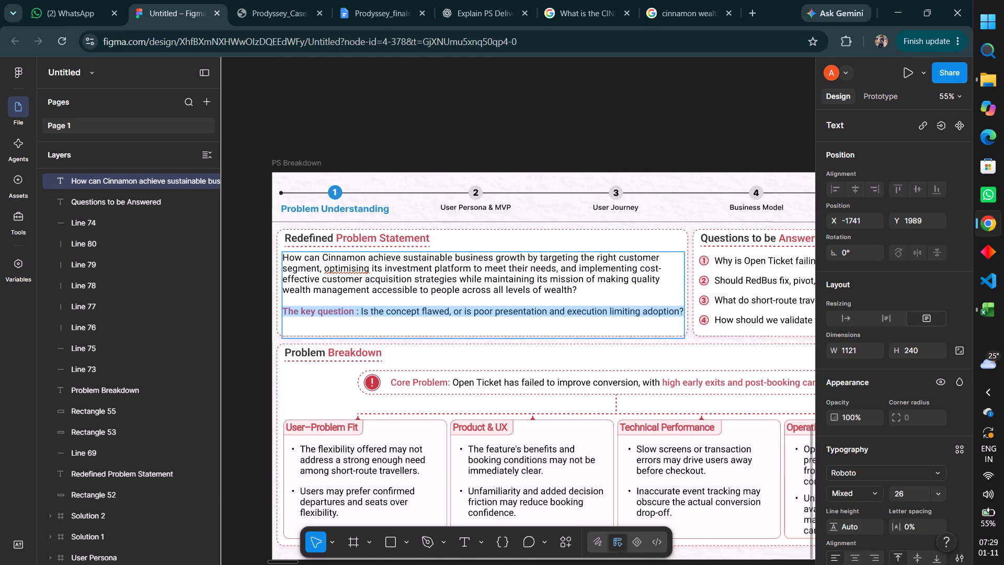
left_click(366, 318)
left_click_drag(360, 317, 686, 316)
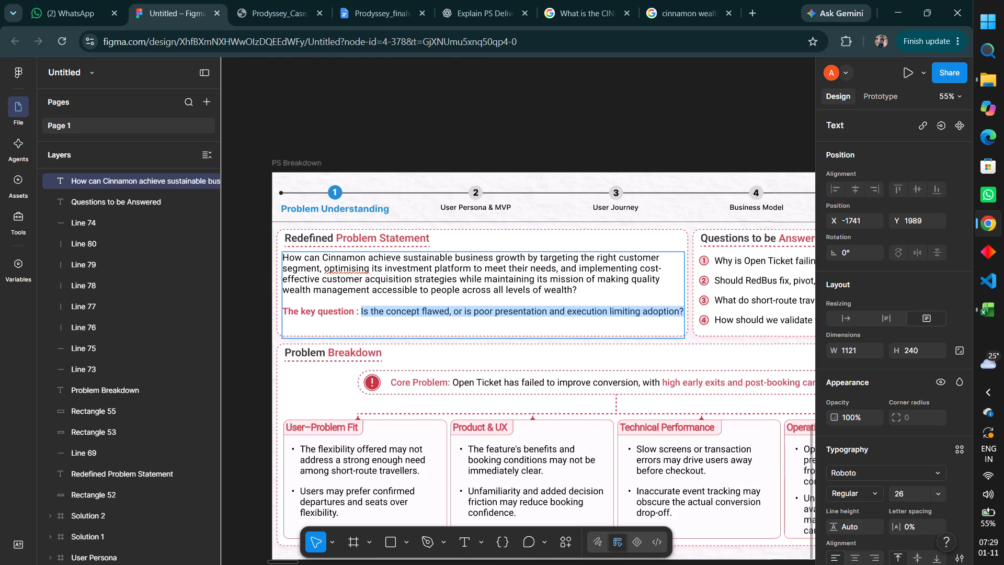
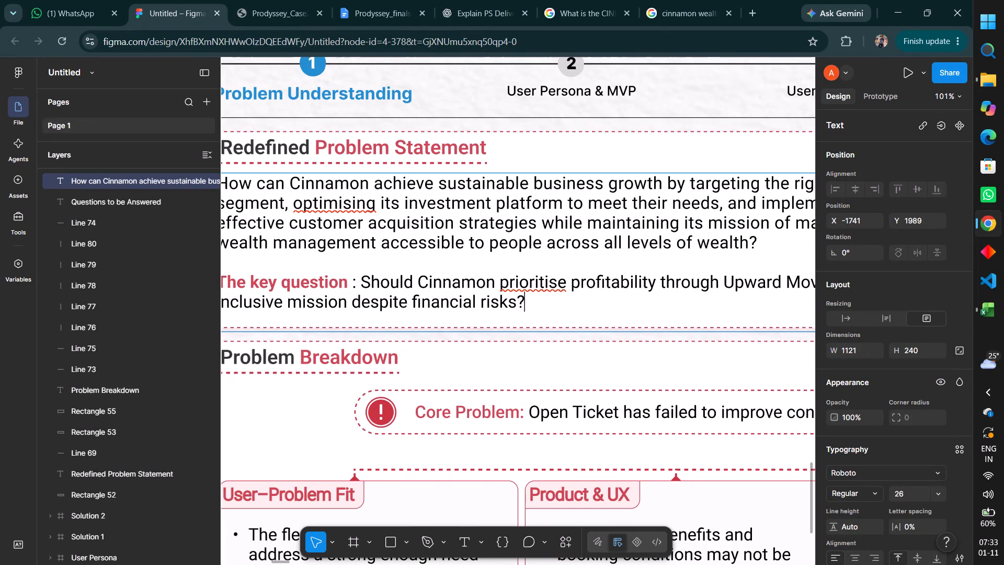
Review the problem statement and key question in Figma, the Cinnamon goals in the Prodyssey_finals document, and the brief in the Prodyssey_Case2_ARB'26 PDF.
left_click(546, 281)
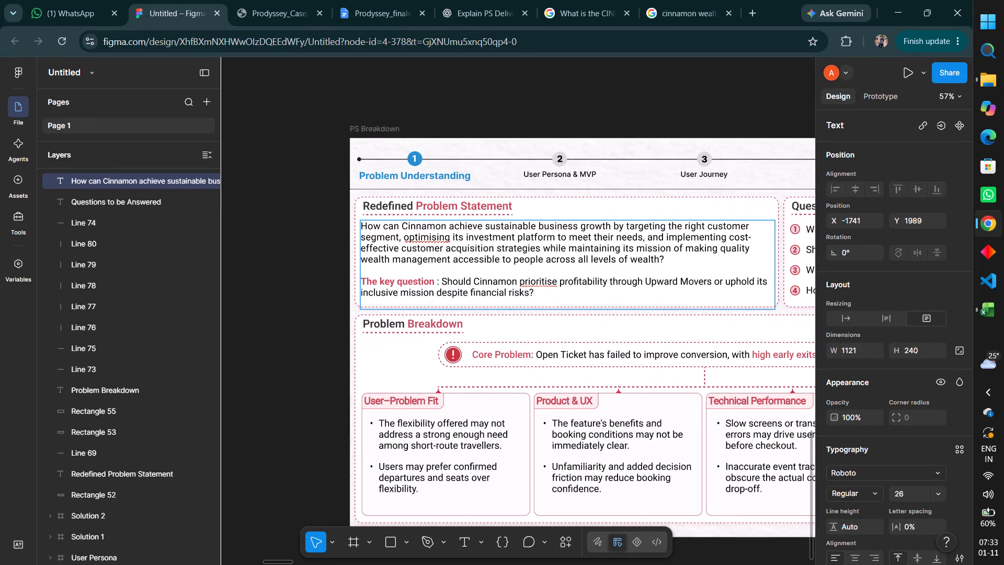
left_click(386, 6)
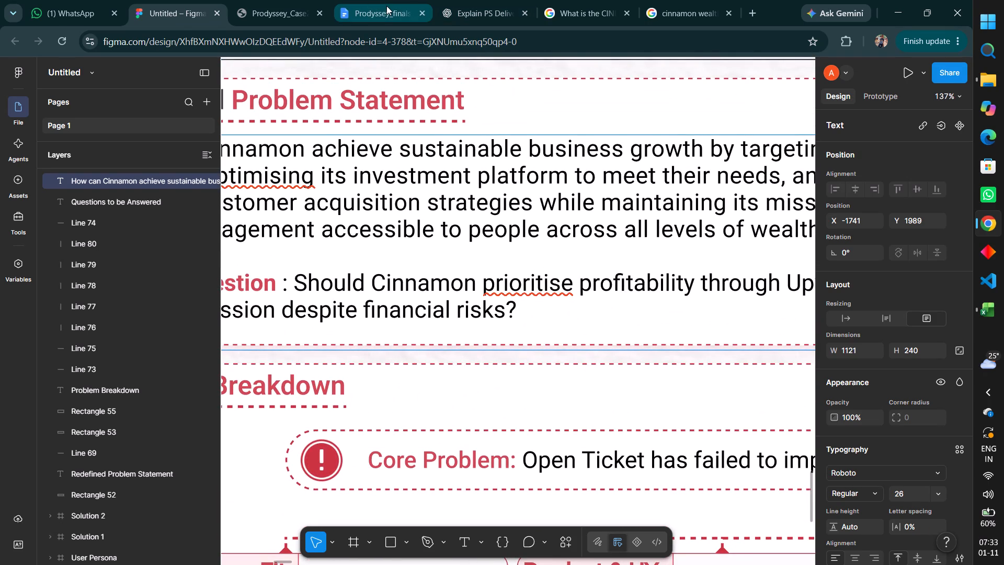
left_click(327, 307)
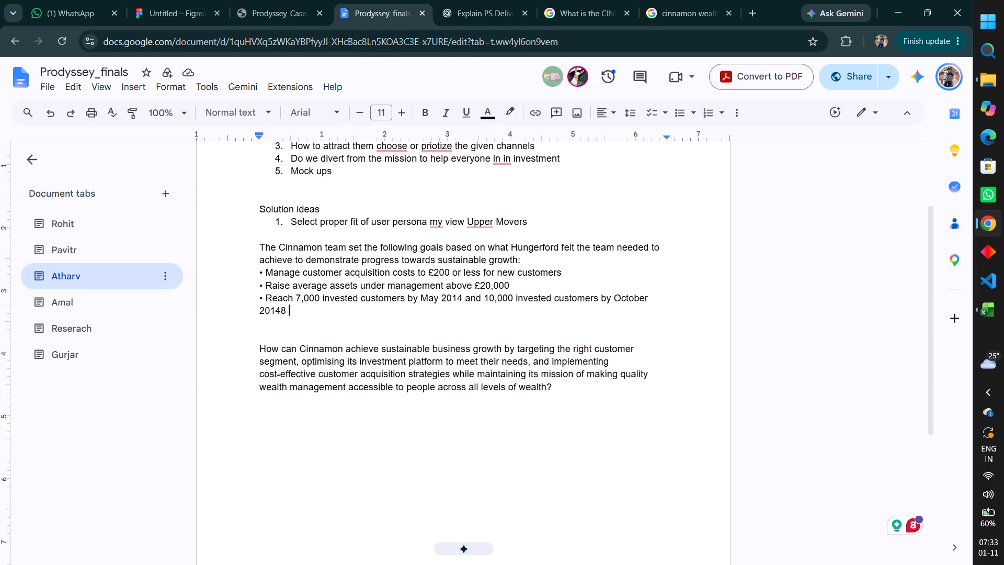
left_click(288, 25)
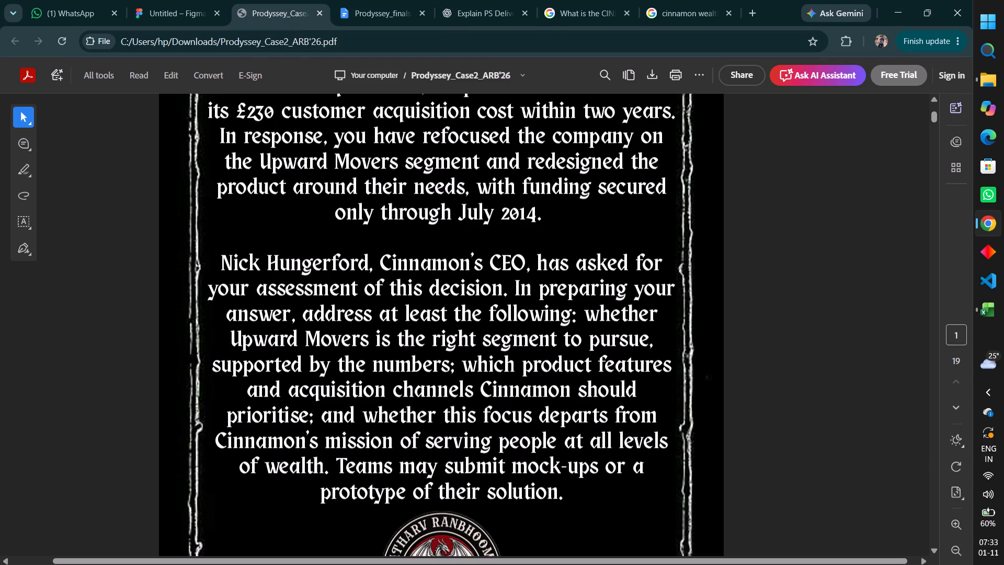
Look up the word "prioritize" on Google in a separate tab, closing that tab after reading its spelling and meaning.
scroll(378, 281, "up", 2)
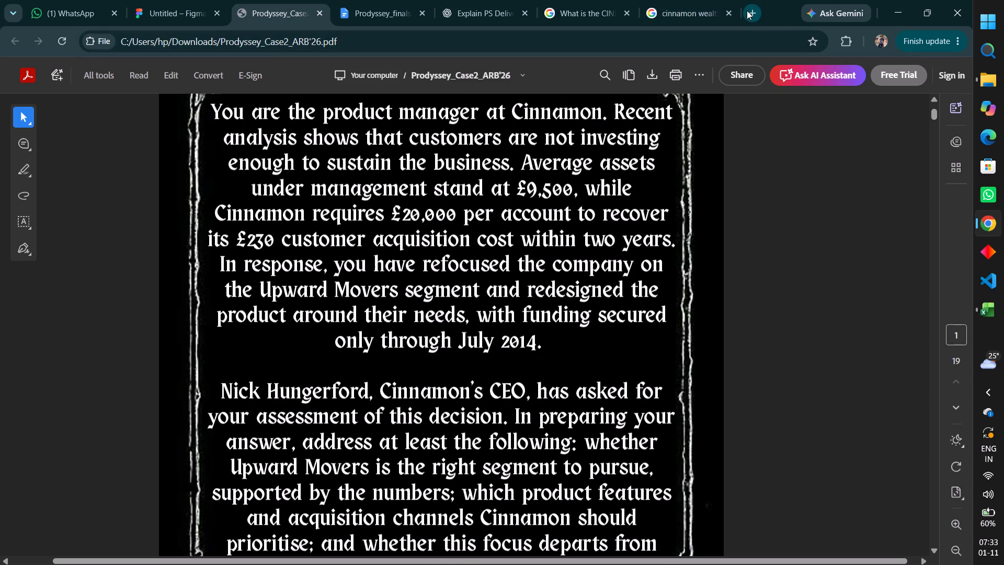
left_click(747, 10)
type("prio")
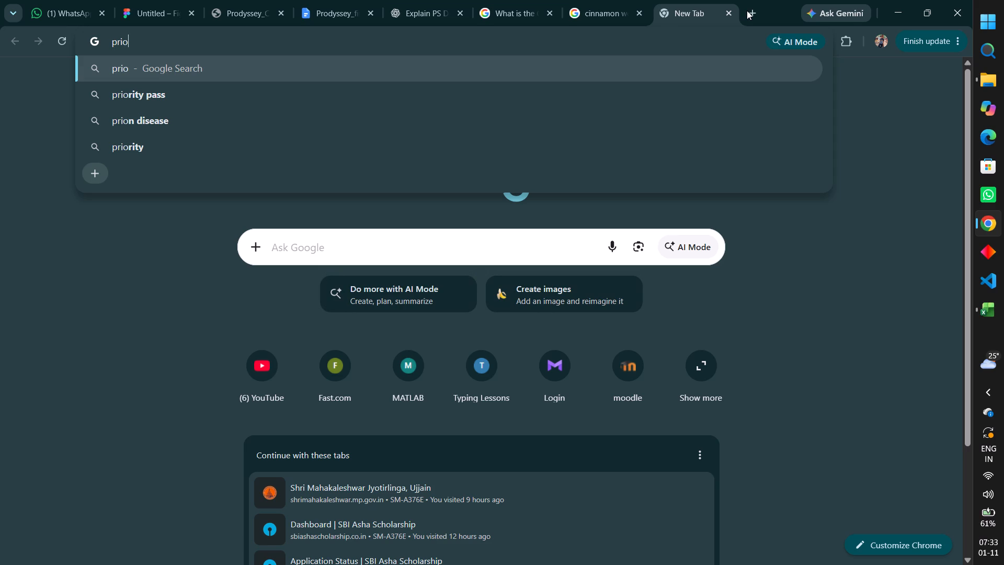
type("ri")
type("ti")
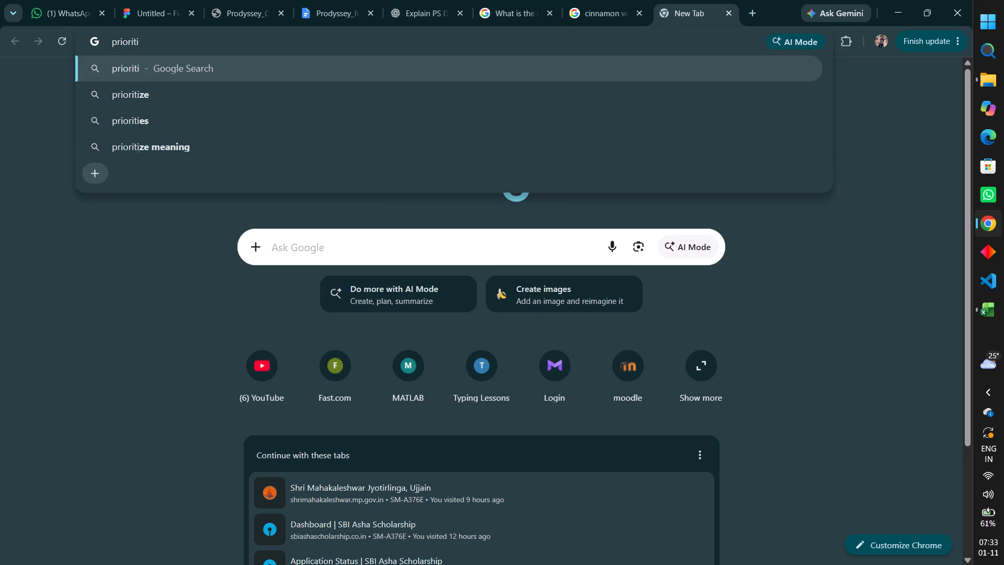
left_click(416, 94)
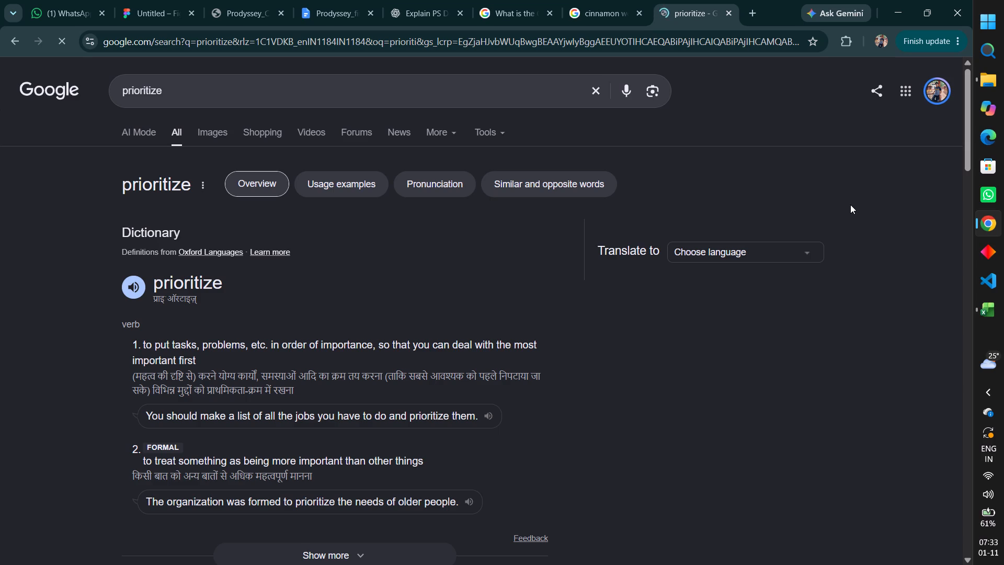
left_click(728, 16)
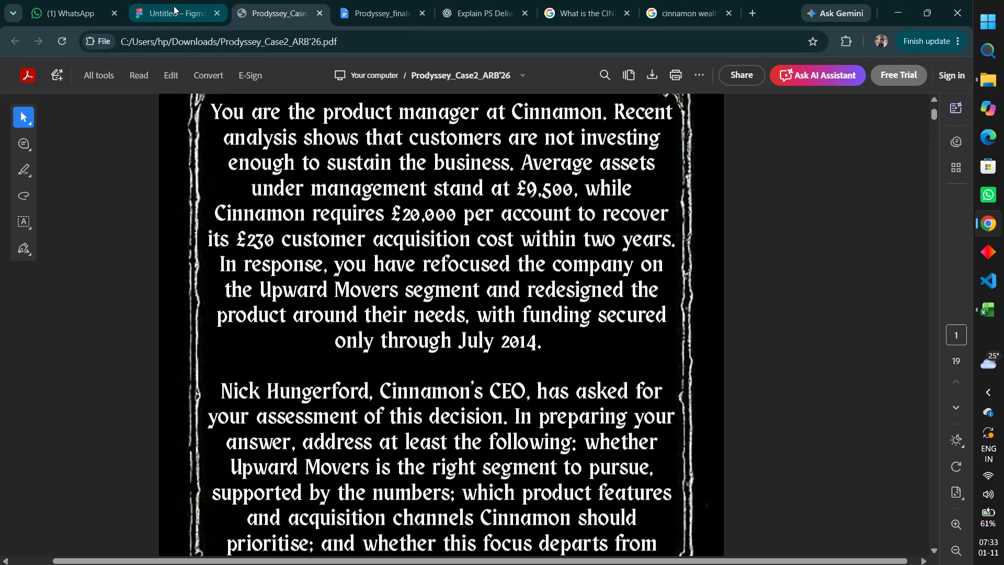
In the Figma key question, change the spelling of "prioritise" to "prioritize".
left_click(174, 6)
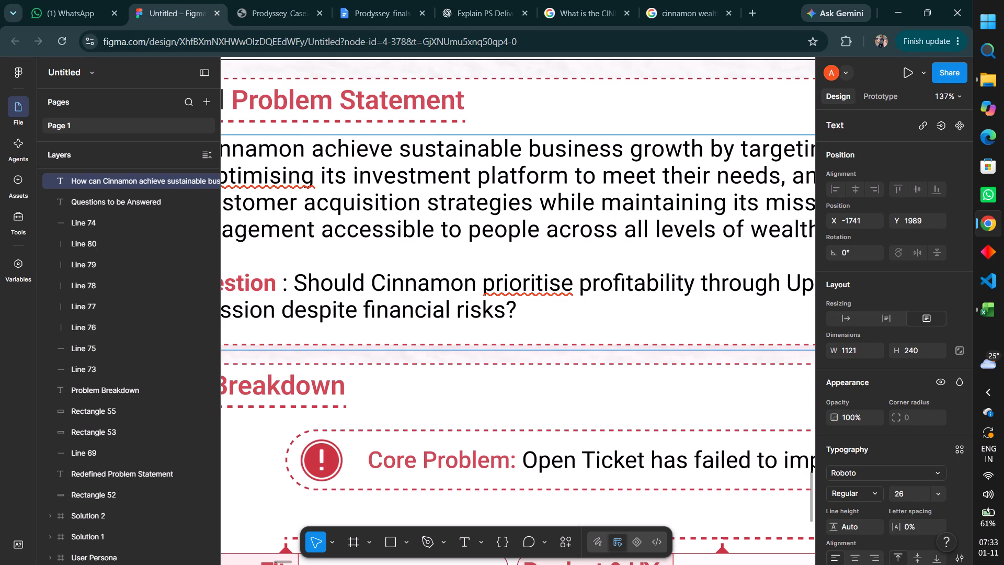
key("Right")
key("Right")
key("BackSpace")
key("z")
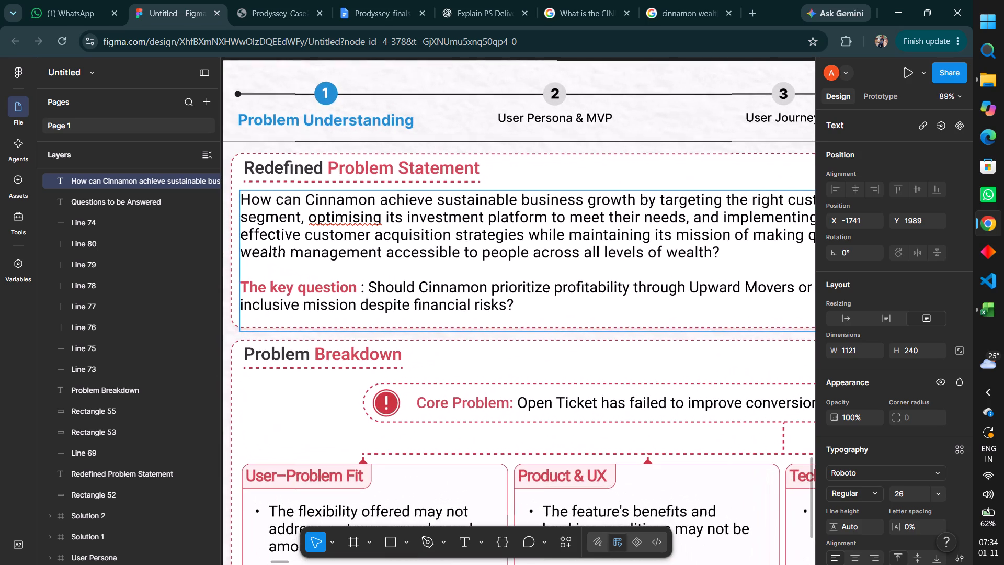
Change the spelling of "optimising" to "optimizing" in the redefined problem statement paragraph.
left_click(362, 229)
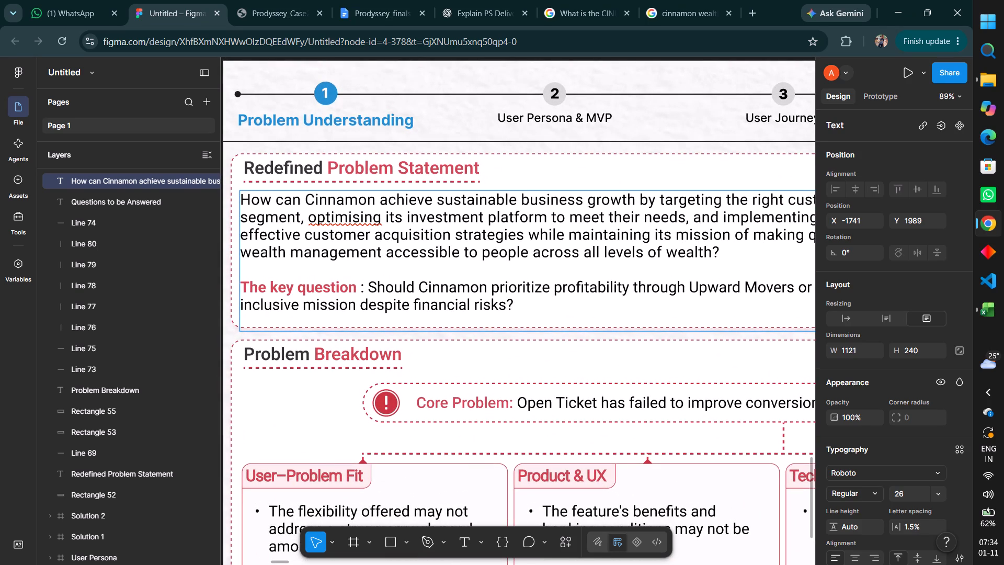
left_click(357, 220)
key("BackSpace")
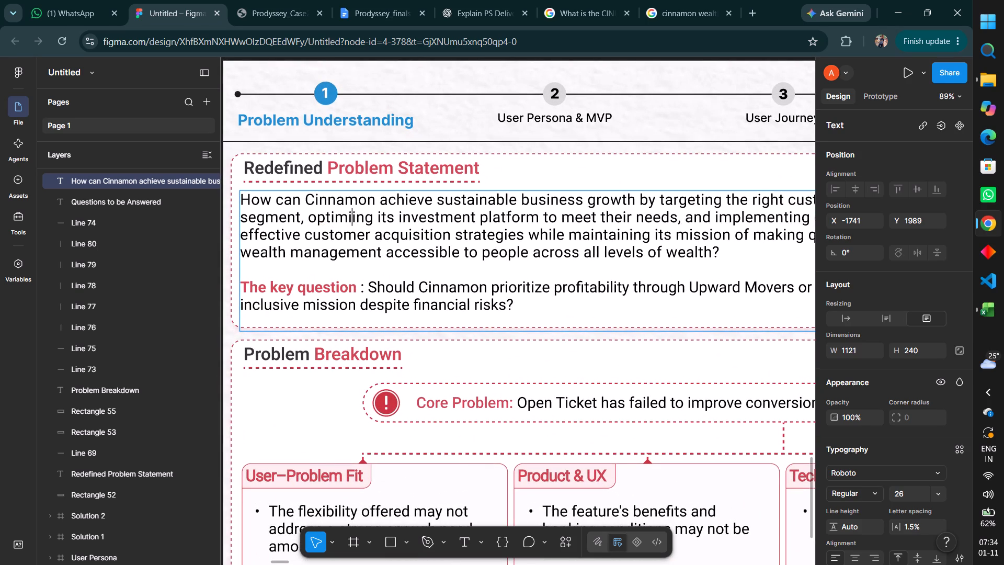
key("z")
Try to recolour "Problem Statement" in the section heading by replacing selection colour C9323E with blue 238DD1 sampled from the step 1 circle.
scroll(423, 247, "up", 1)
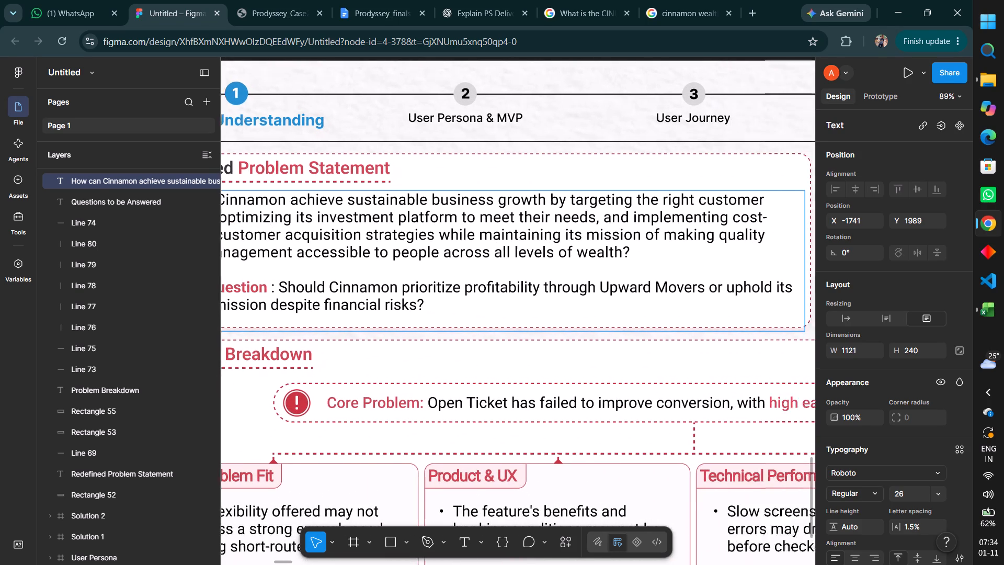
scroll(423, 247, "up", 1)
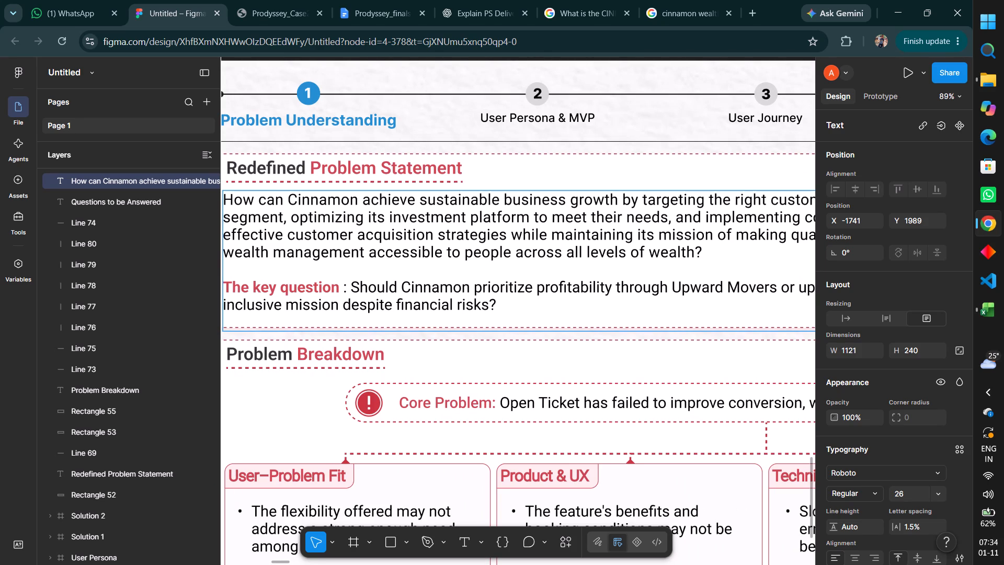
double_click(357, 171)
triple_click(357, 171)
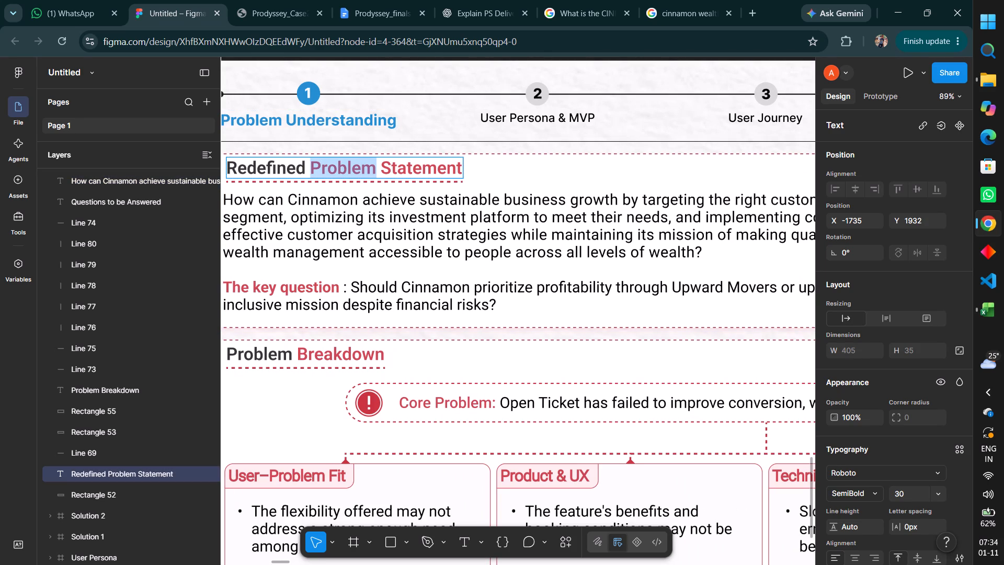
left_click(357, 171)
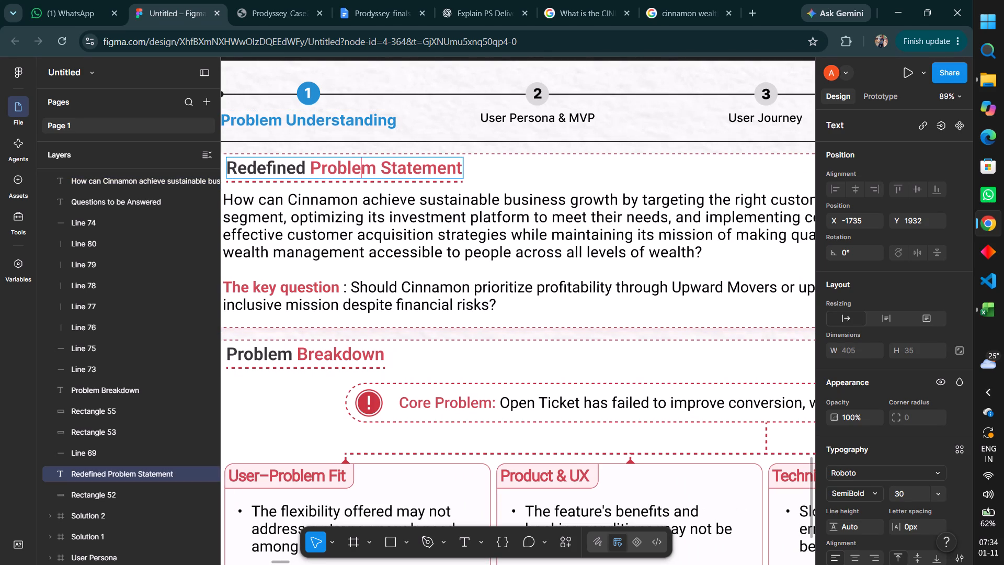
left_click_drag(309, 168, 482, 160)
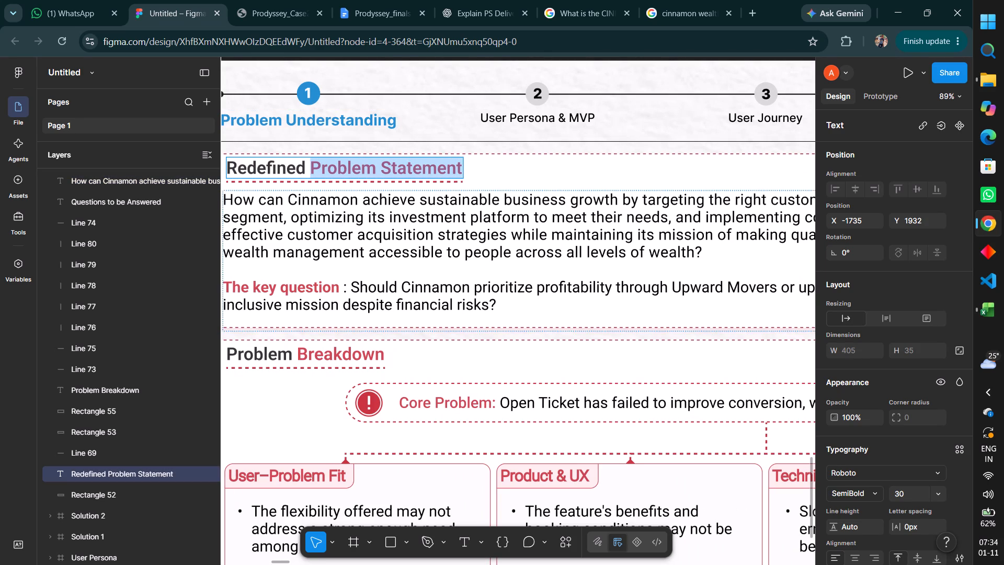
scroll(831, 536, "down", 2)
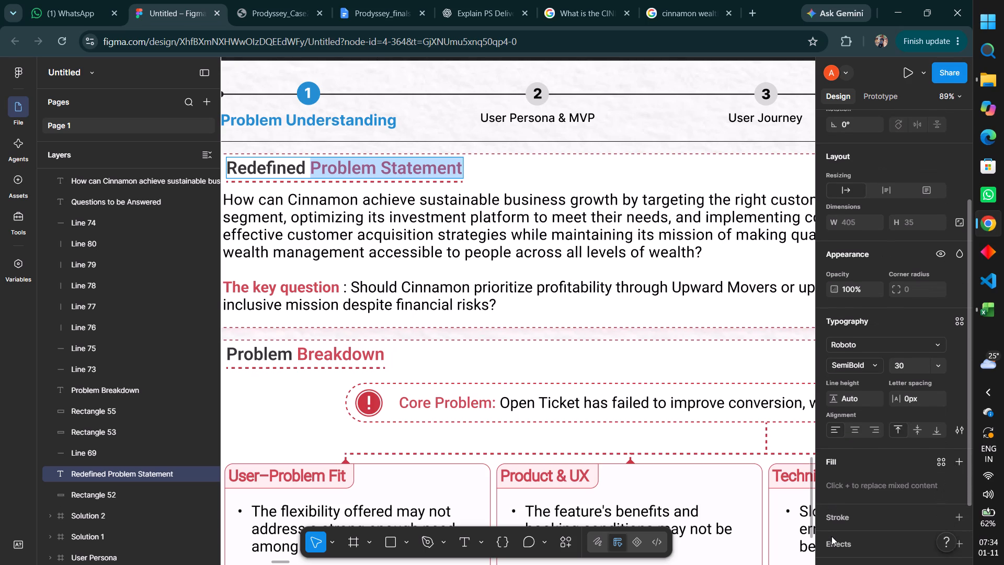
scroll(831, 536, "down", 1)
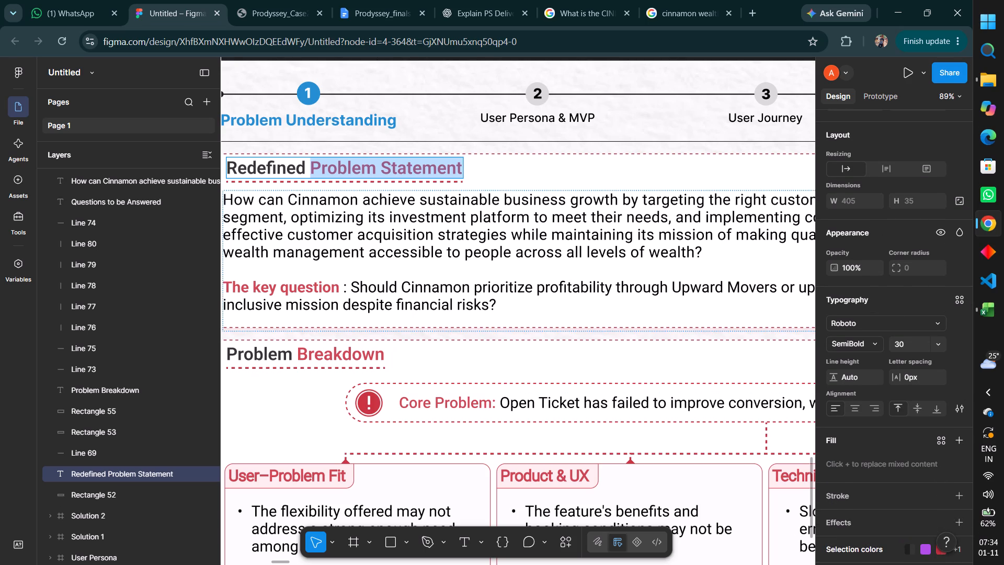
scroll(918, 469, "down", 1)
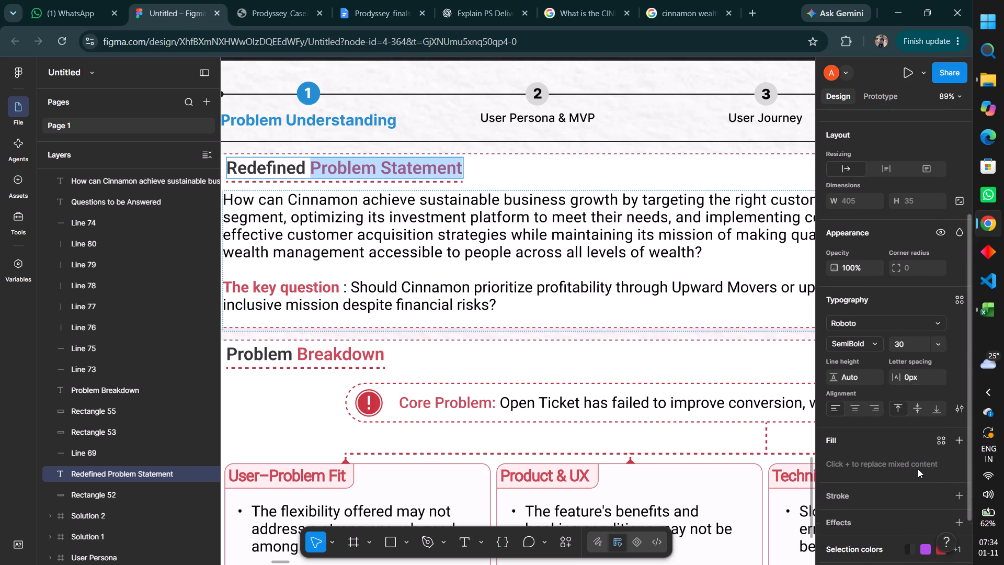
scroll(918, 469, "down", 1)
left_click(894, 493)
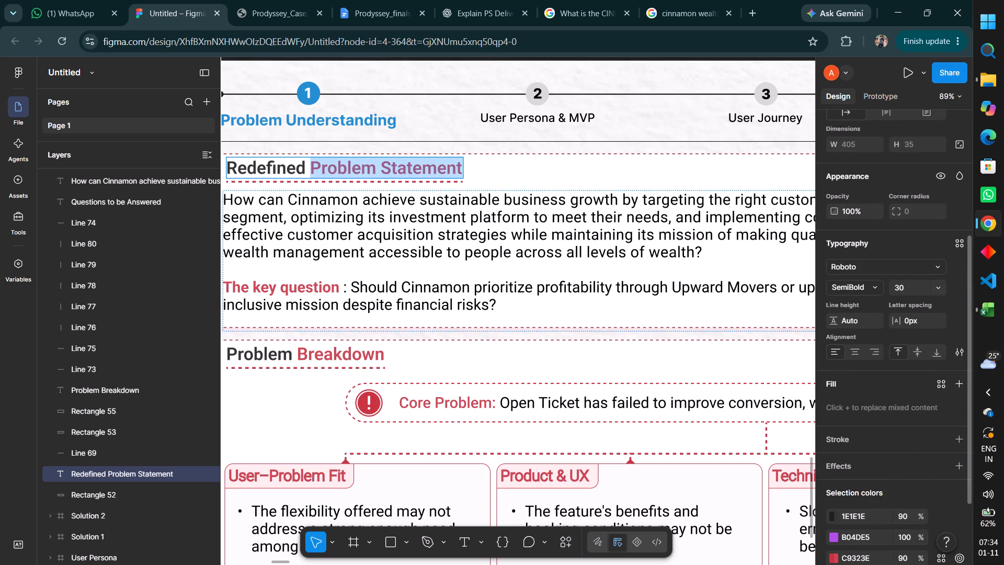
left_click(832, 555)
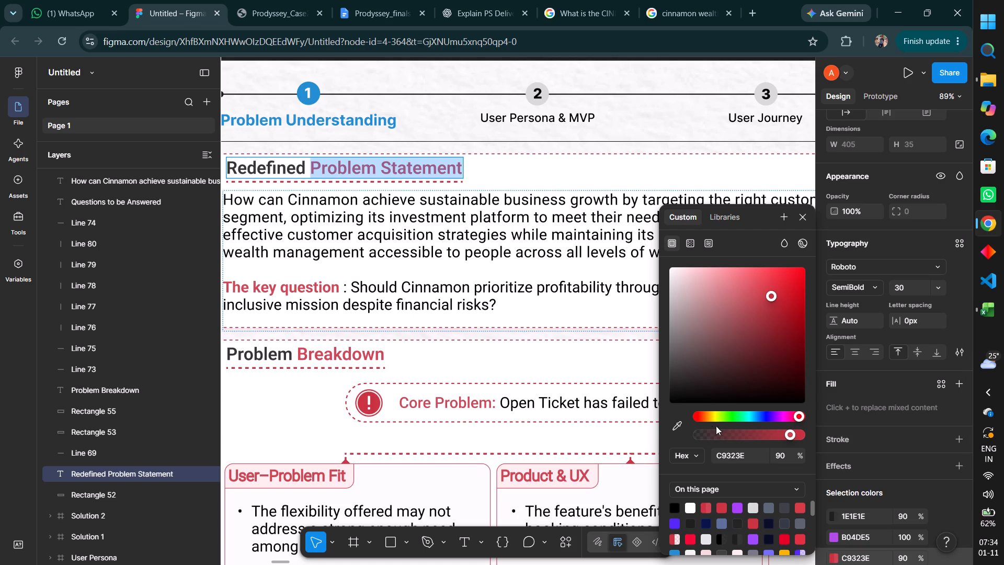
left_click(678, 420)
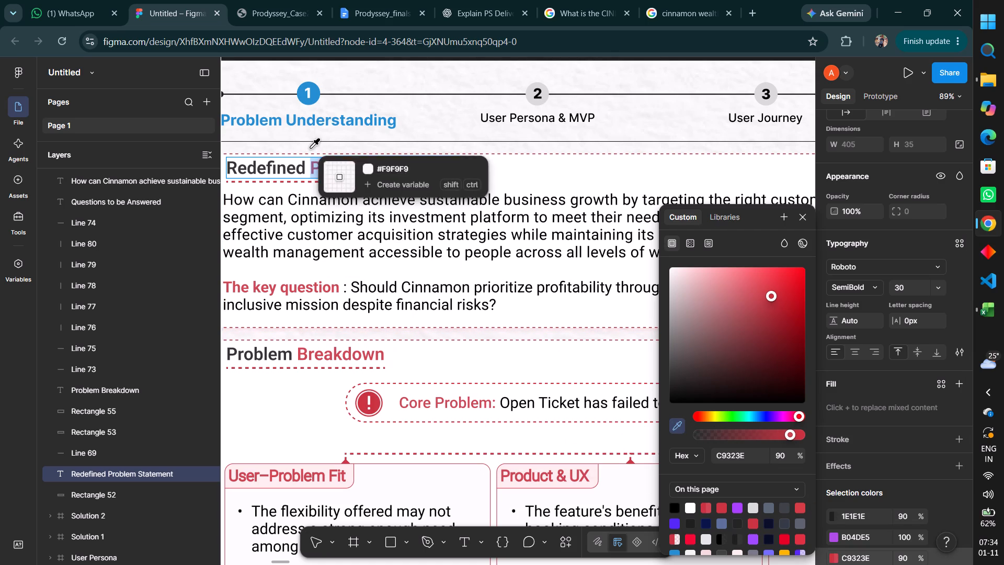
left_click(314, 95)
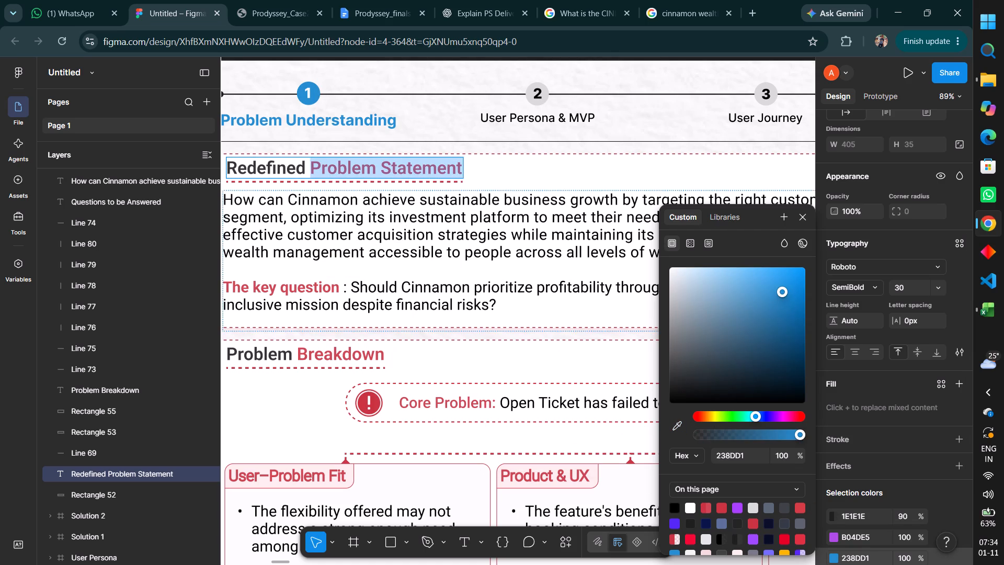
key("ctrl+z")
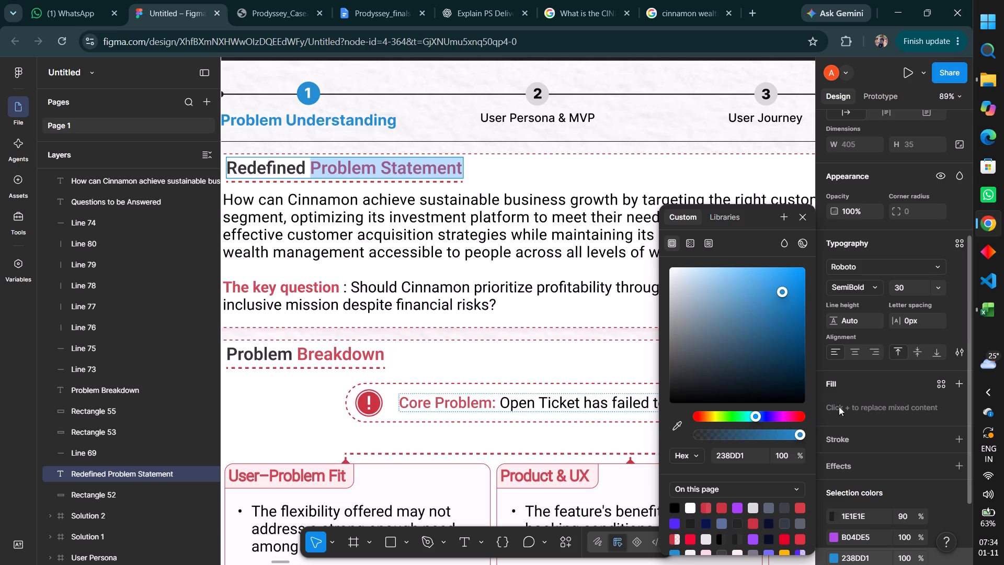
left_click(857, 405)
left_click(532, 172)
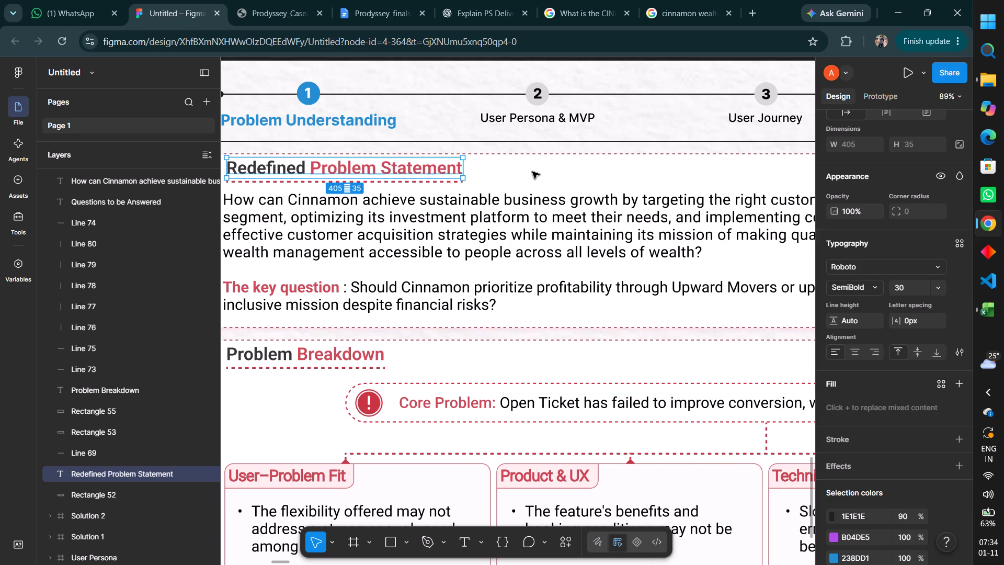
Replace the fill of the words "Problem Statement" in the Redefined Problem Statement heading with blue 238DD1 sampled from the step 1 circle.
double_click(373, 168)
left_click(313, 169)
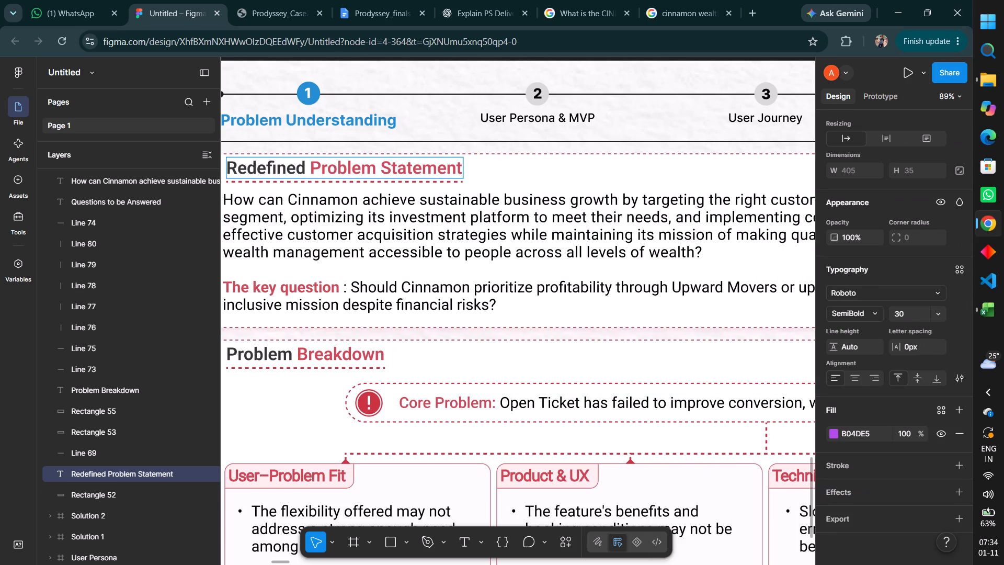
key("shift+Right")
key("shift+Right")
key("shift+Right")
key("shift+Right")
key("shift+Right")
key("shift+Right")
key("shift+Right")
key("shift+Right")
key("shift+Right")
key("shift+Right")
key("shift+Right")
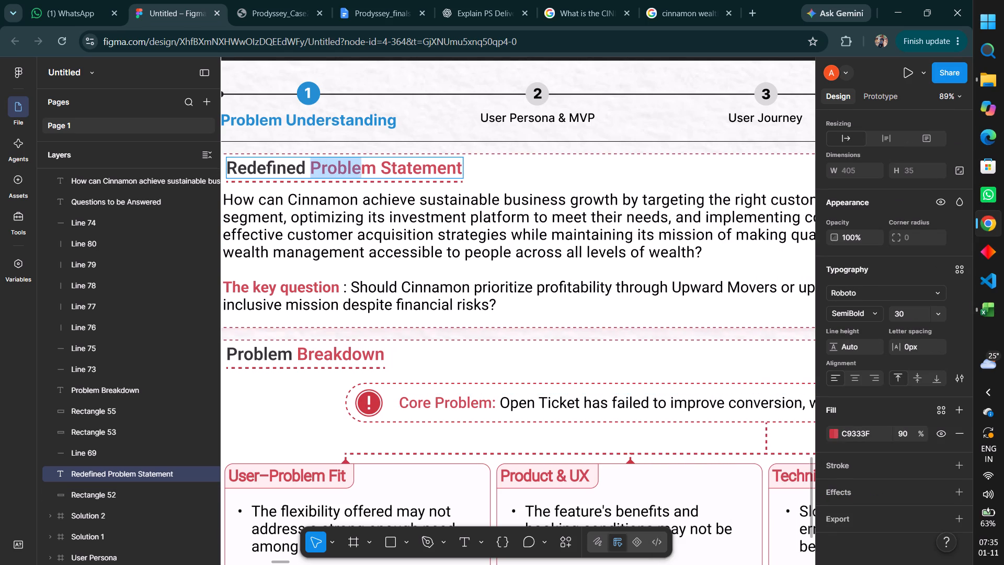
key("shift+Right")
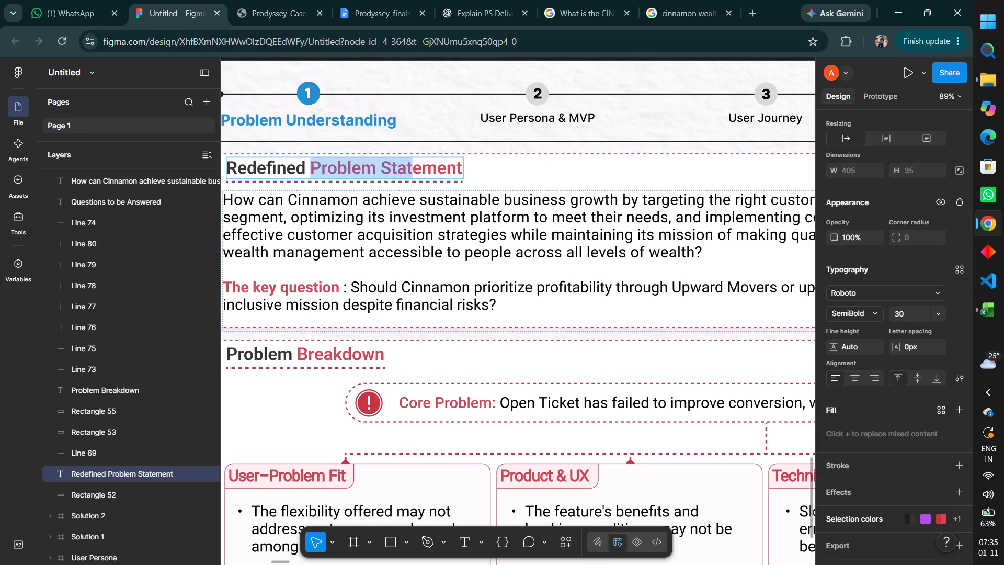
key("shift+Right")
key("shift+Right")
key("shift+Right")
key("shift+Right")
key("shift+Right")
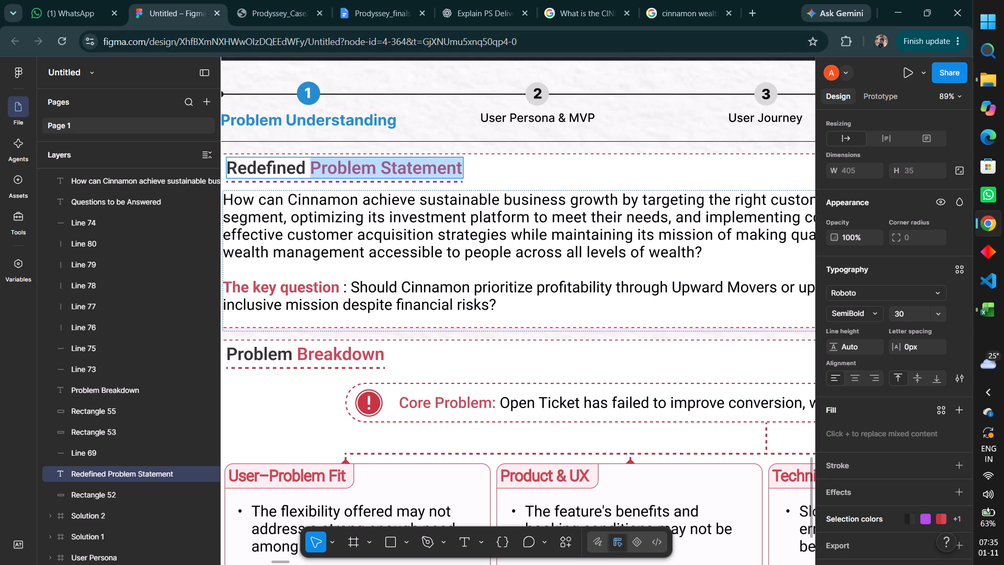
left_click(960, 414)
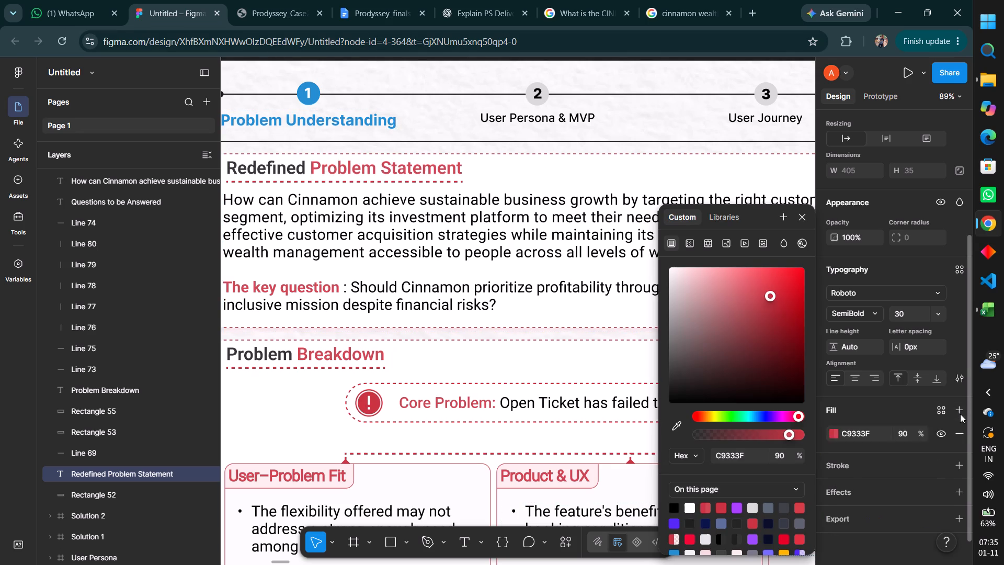
left_click(671, 420)
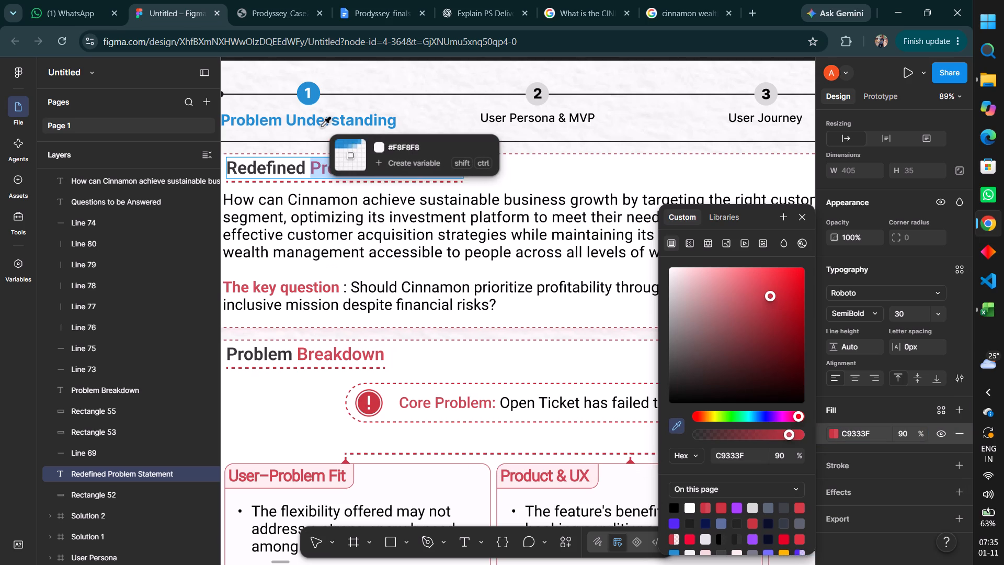
left_click(313, 90)
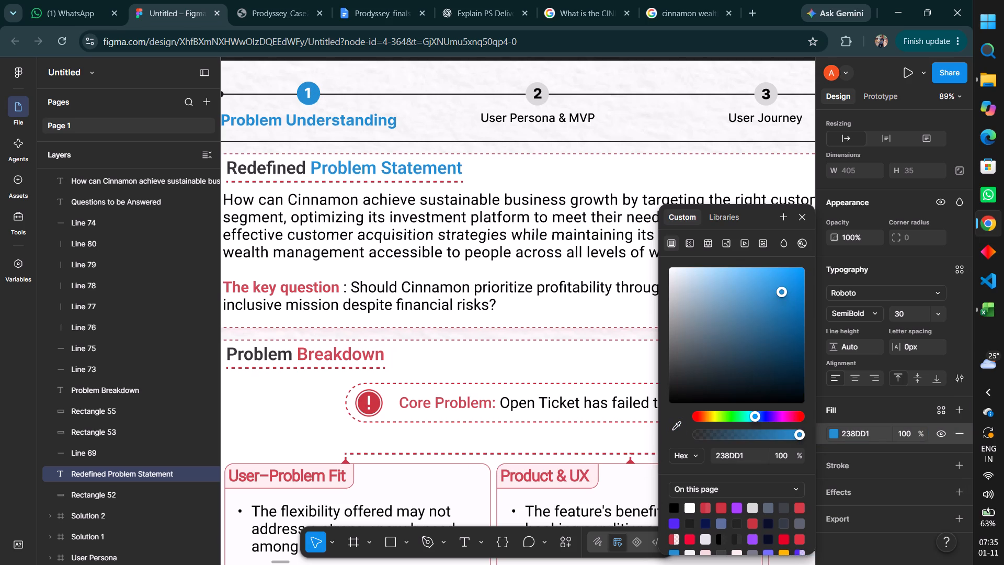
left_click(489, 178)
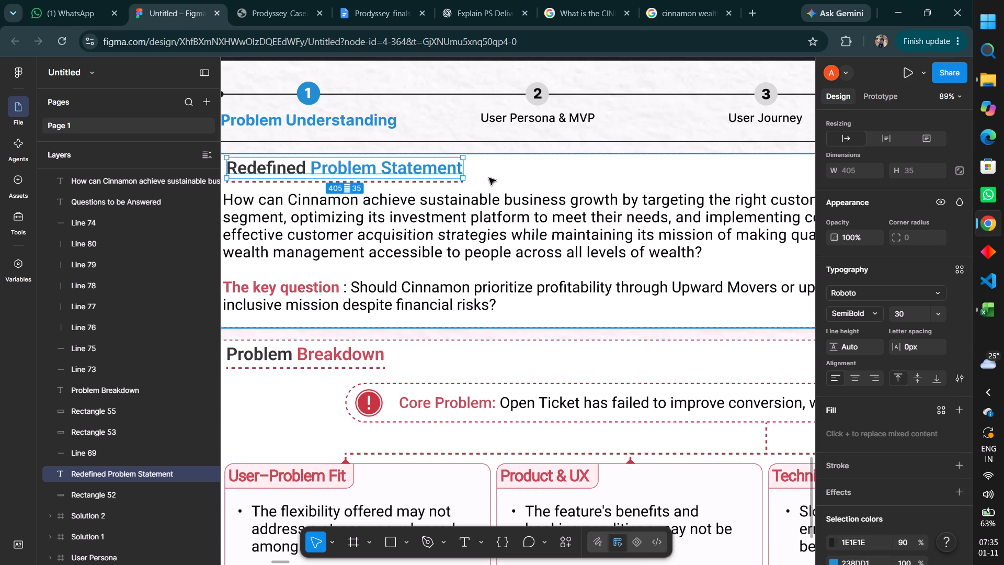
Set the stroke of the Redefined Problem Statement box to blue 238DD1 sampled from the step 1 circle.
left_click(497, 168)
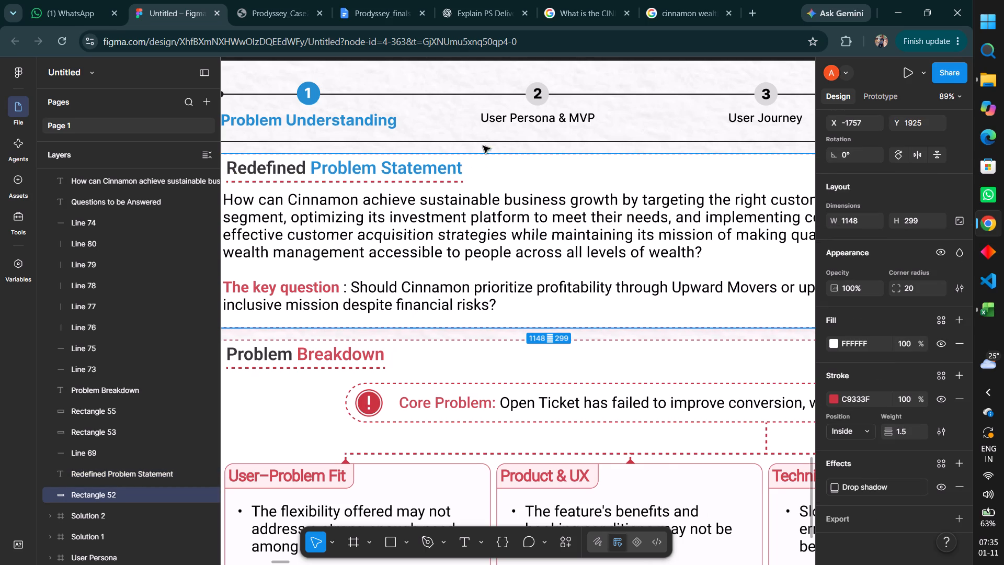
left_click(484, 156)
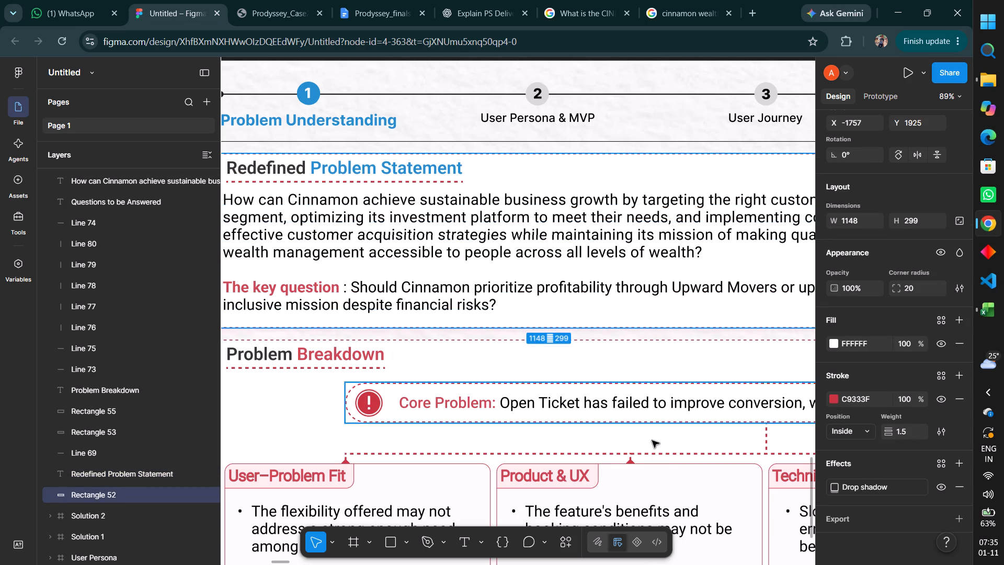
left_click(837, 400)
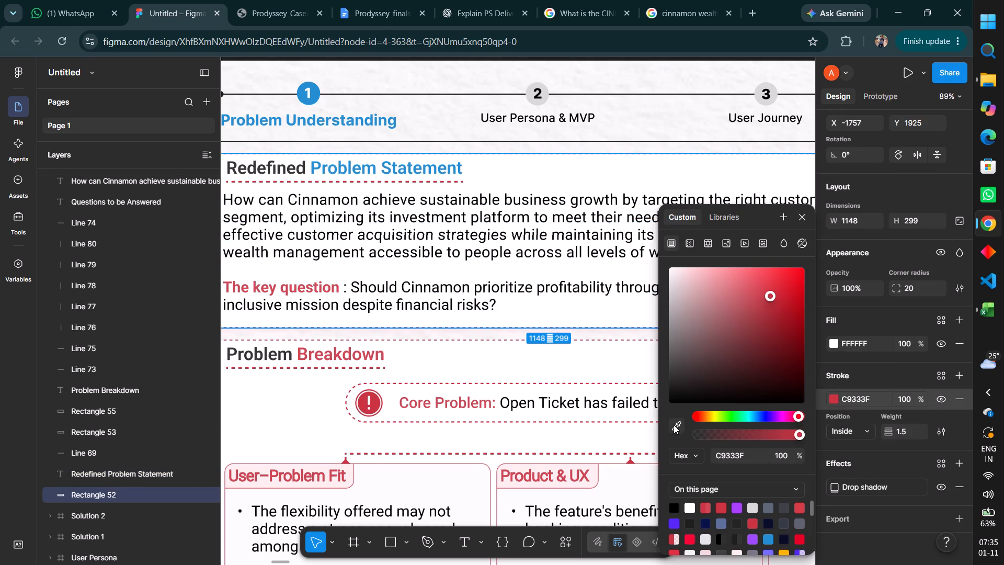
left_click(674, 424)
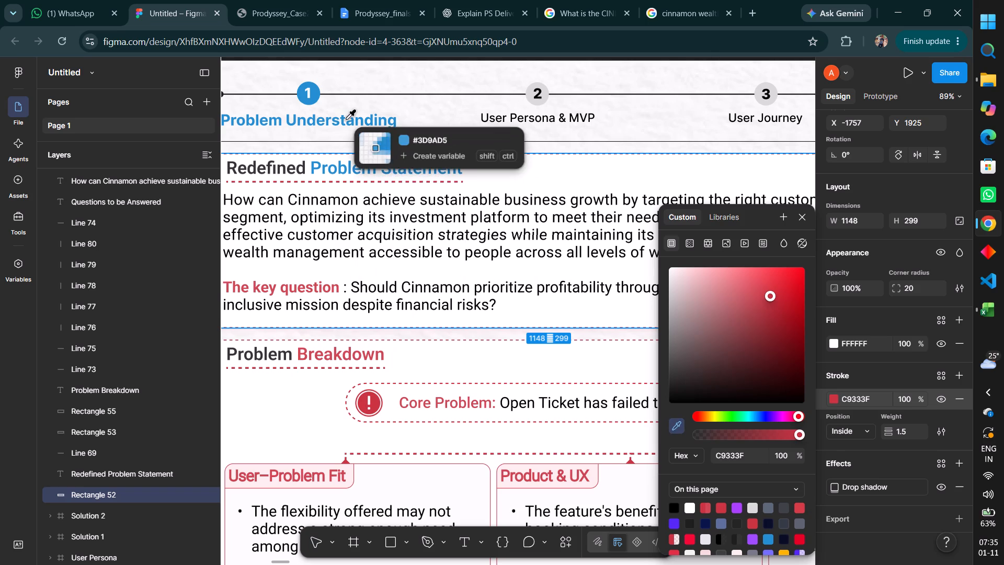
left_click(314, 96)
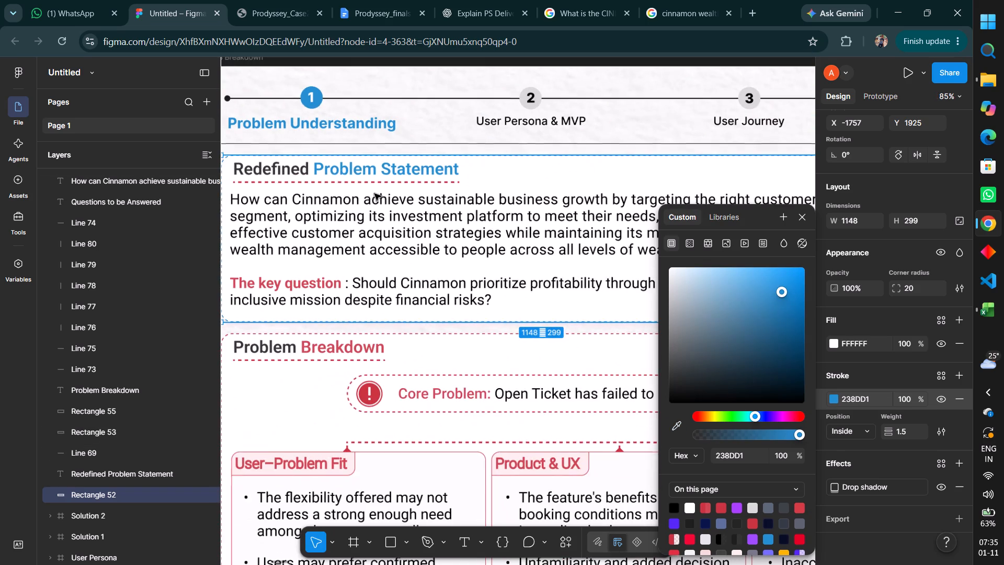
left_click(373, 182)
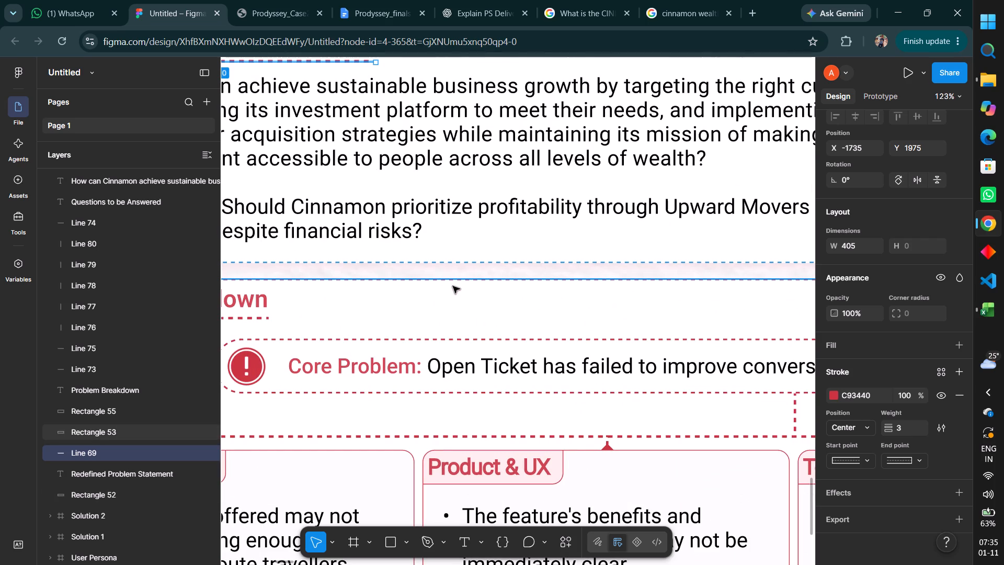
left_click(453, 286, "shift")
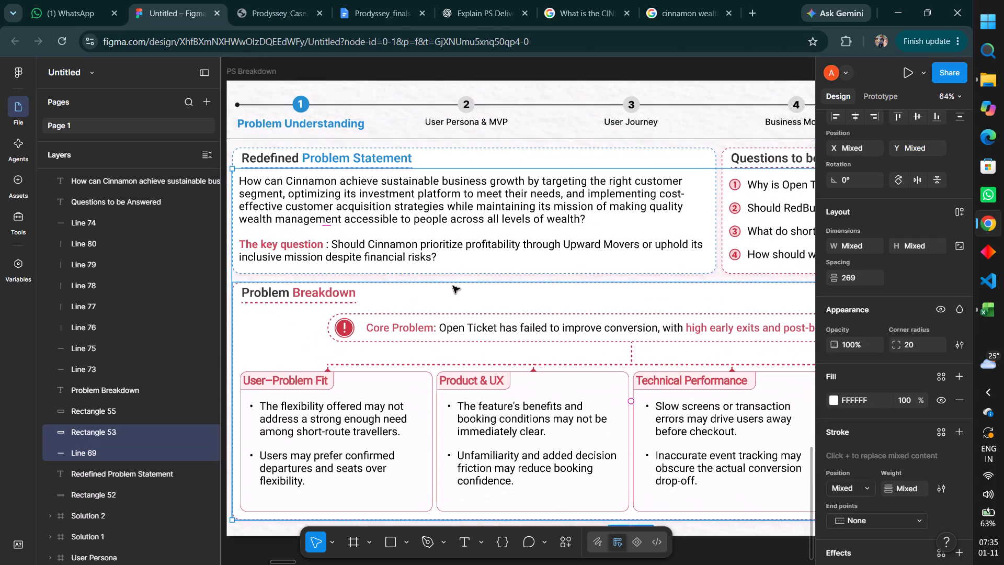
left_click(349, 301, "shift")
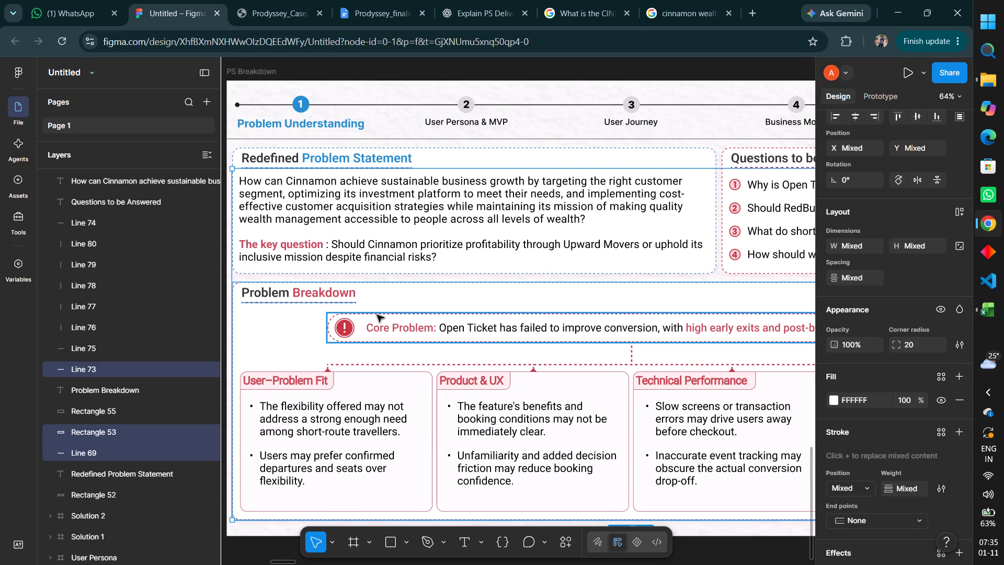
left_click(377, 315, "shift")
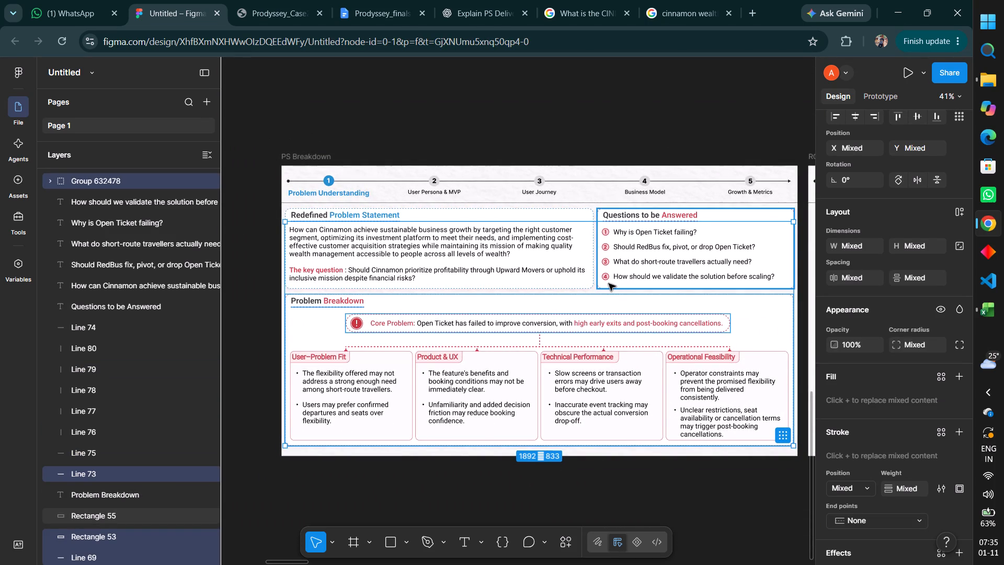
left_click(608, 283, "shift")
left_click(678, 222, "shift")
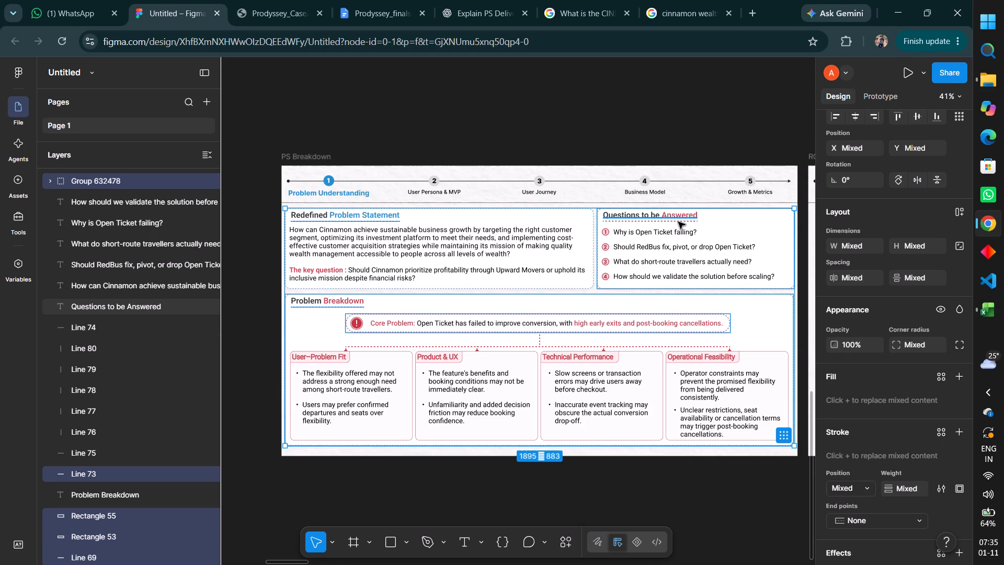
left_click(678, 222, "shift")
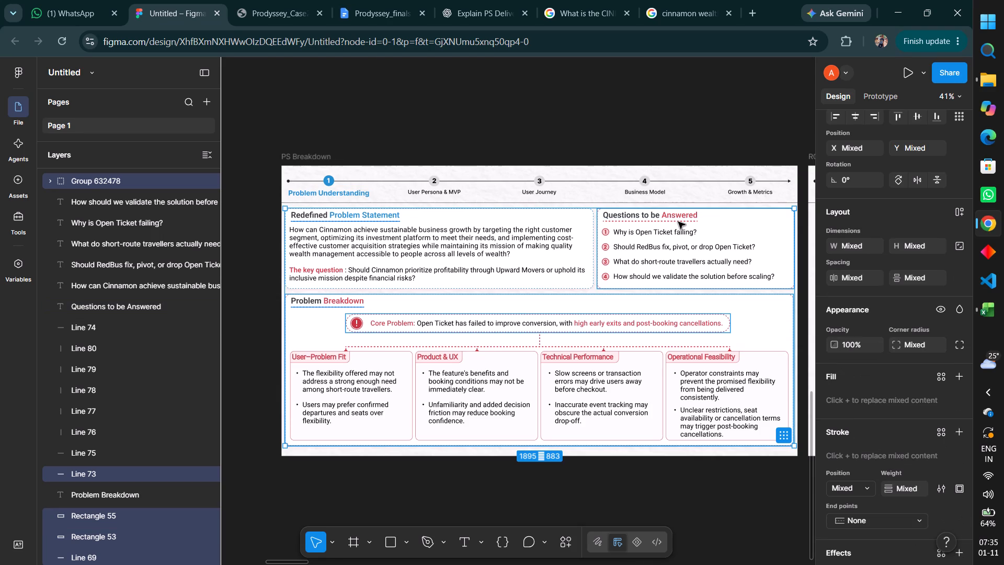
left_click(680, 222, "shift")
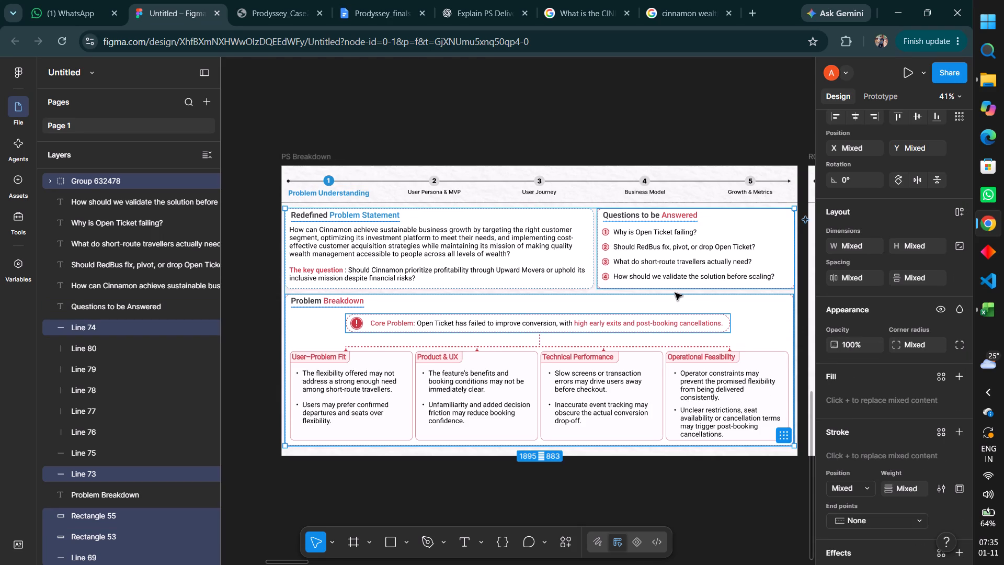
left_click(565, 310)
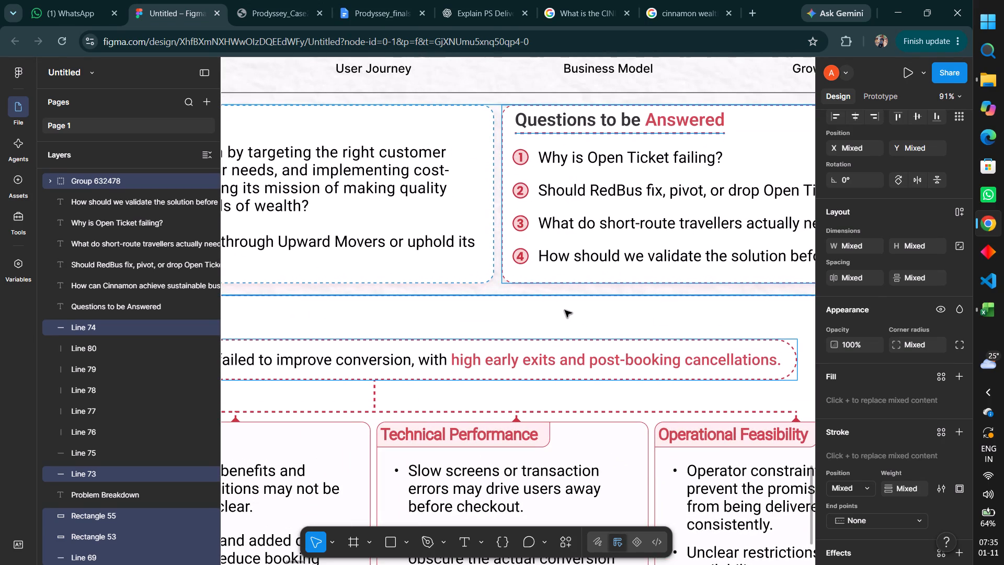
Recolour the Questions to be Answered box border and its heading underline together with blue 238DD1 sampled from the step 1 circle.
left_click(509, 261)
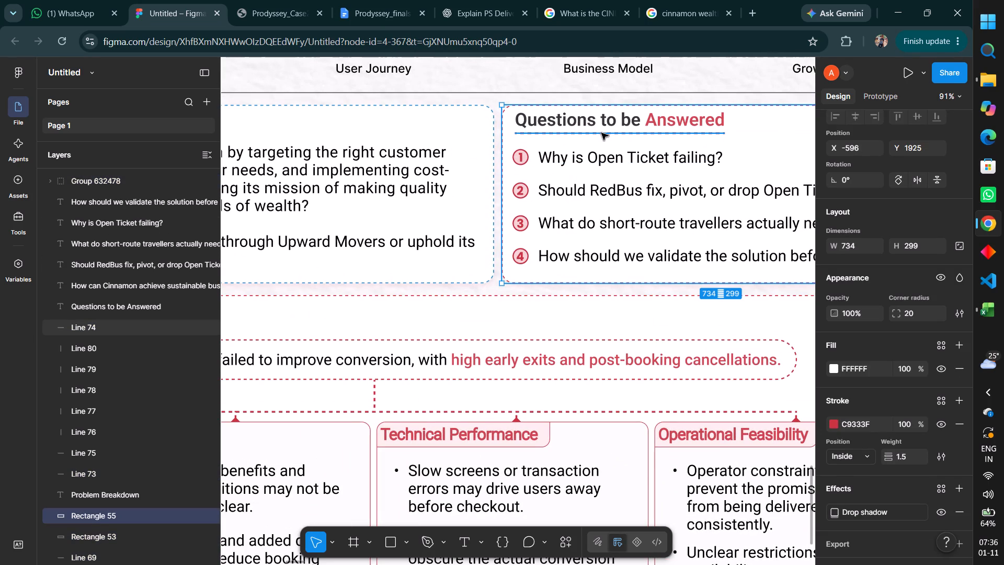
left_click(603, 133, "shift")
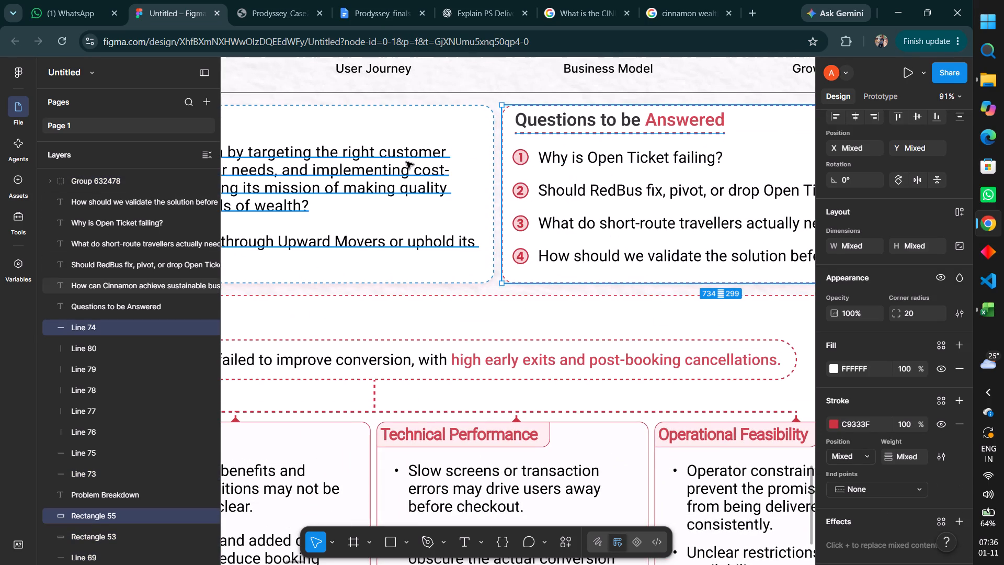
scroll(406, 162, "right", 2, "shift")
scroll(406, 162, "right", 6)
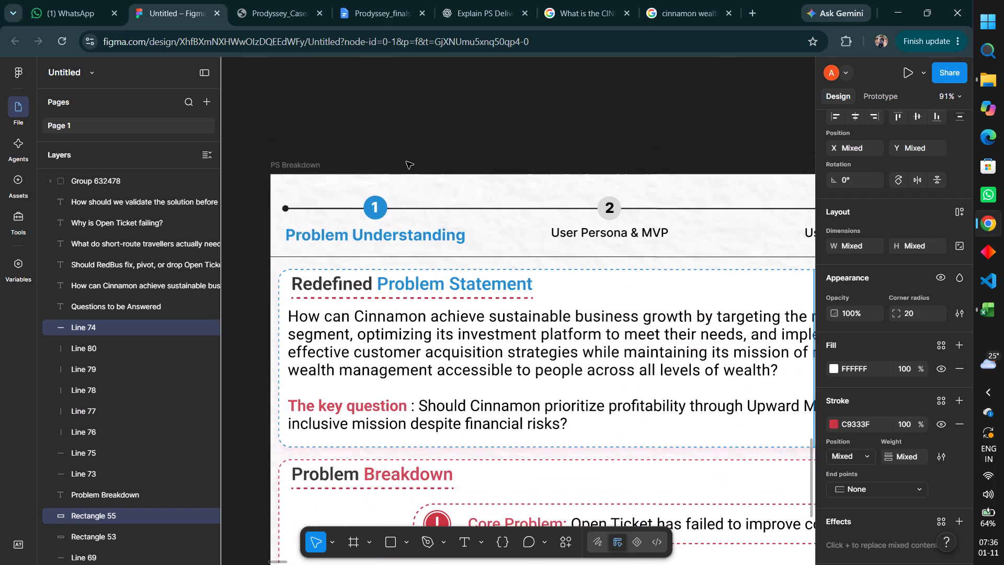
left_click(417, 299, "shift")
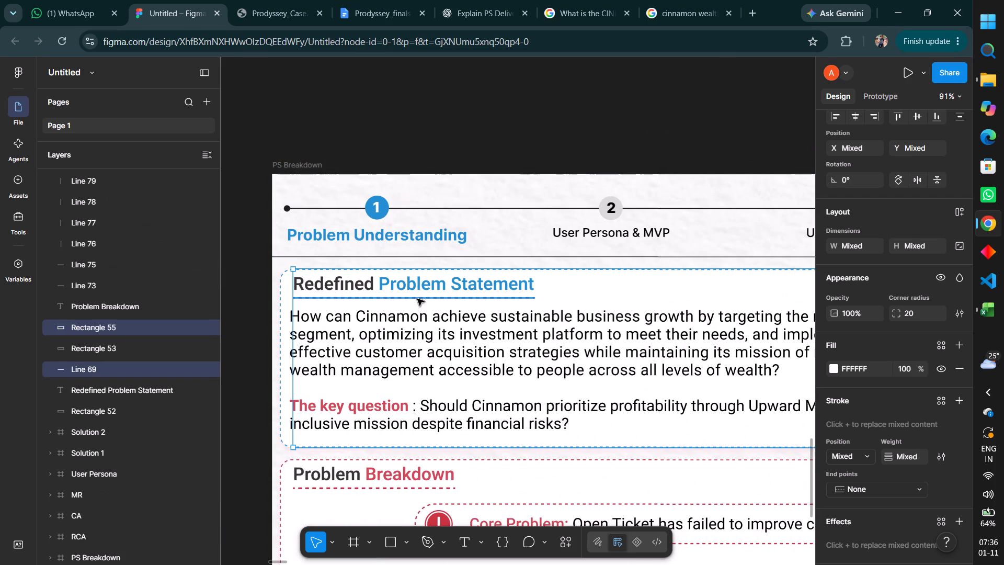
left_click(417, 299, "shift")
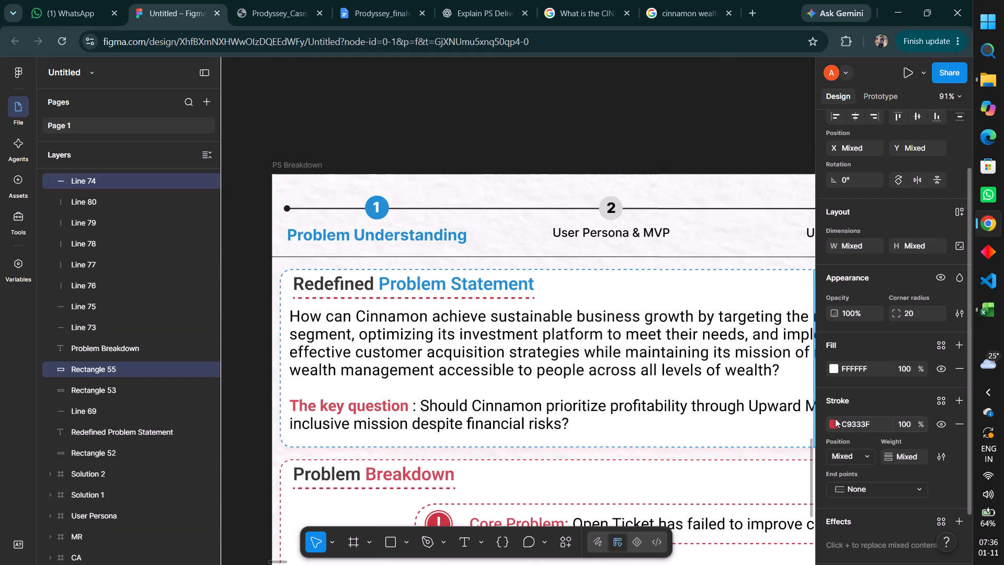
left_click(835, 419)
left_click(833, 422)
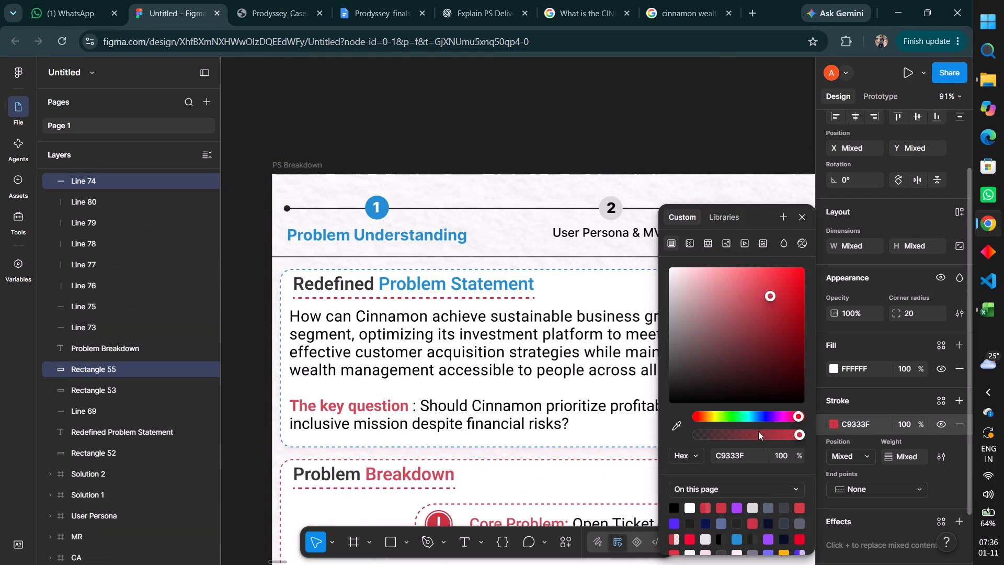
left_click(676, 430)
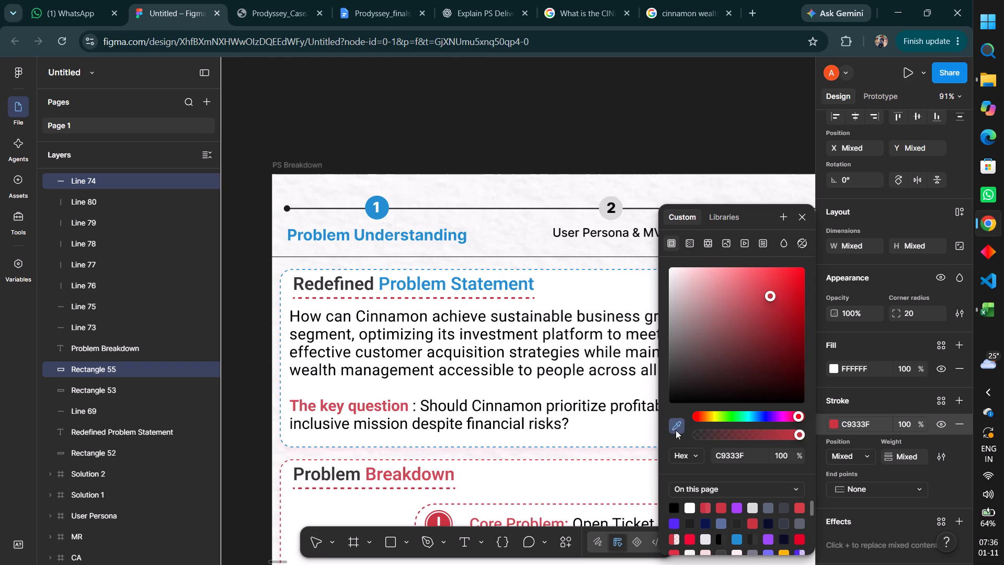
left_click(383, 212)
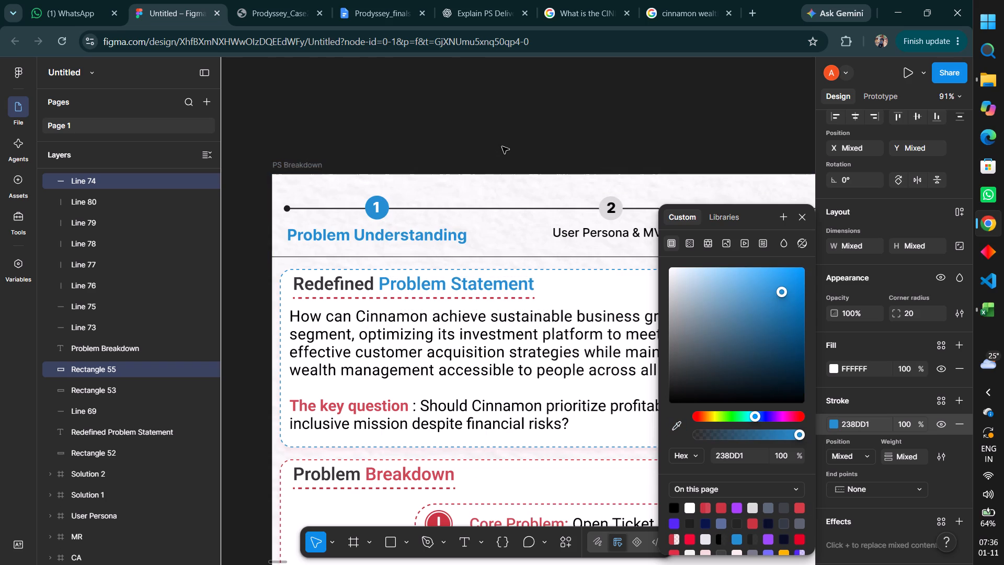
left_click(504, 145)
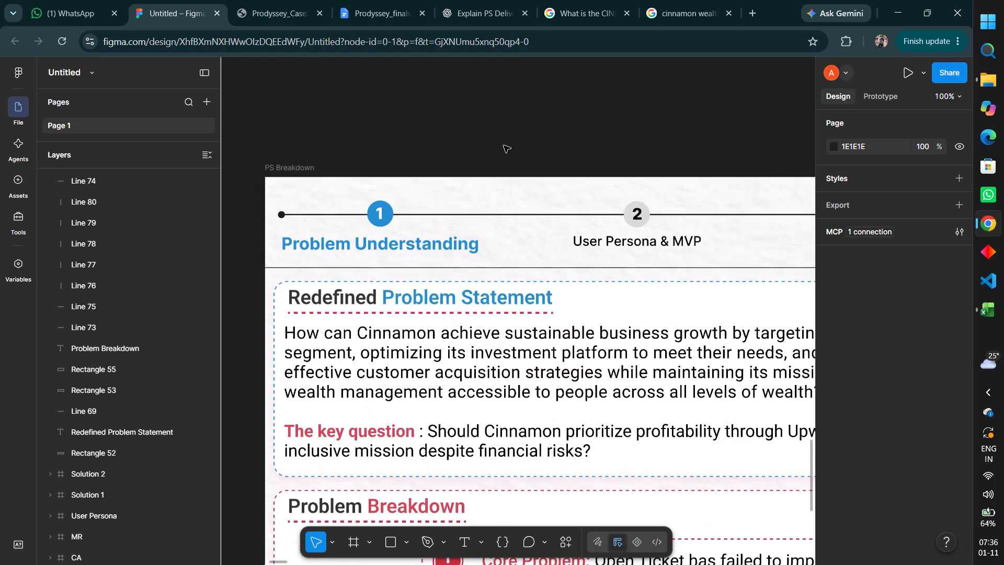
Set the stroke of the dashed underline below the Redefined Problem Statement heading to blue 238DD1 sampled from the step 1 circle.
left_click(455, 310)
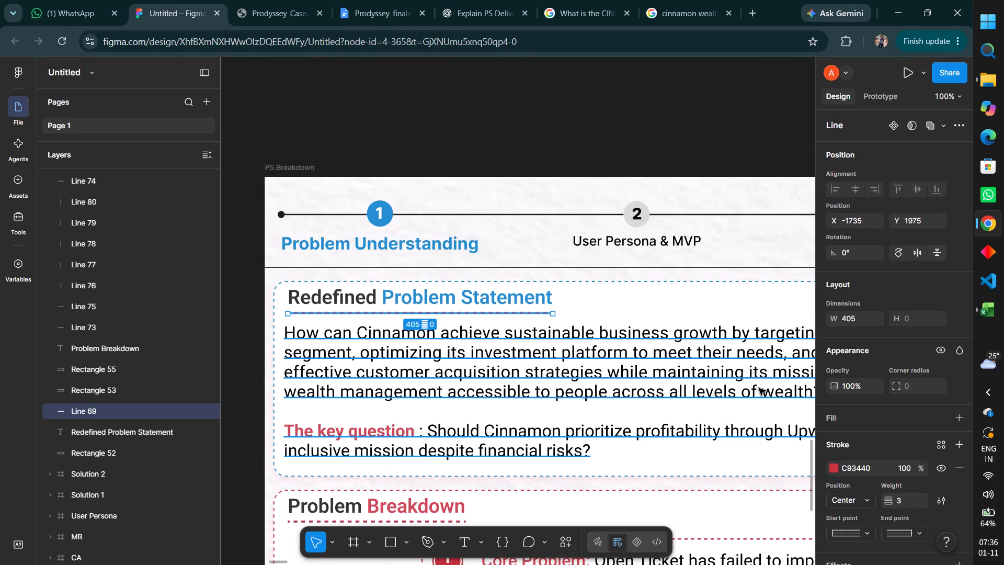
left_click(835, 463)
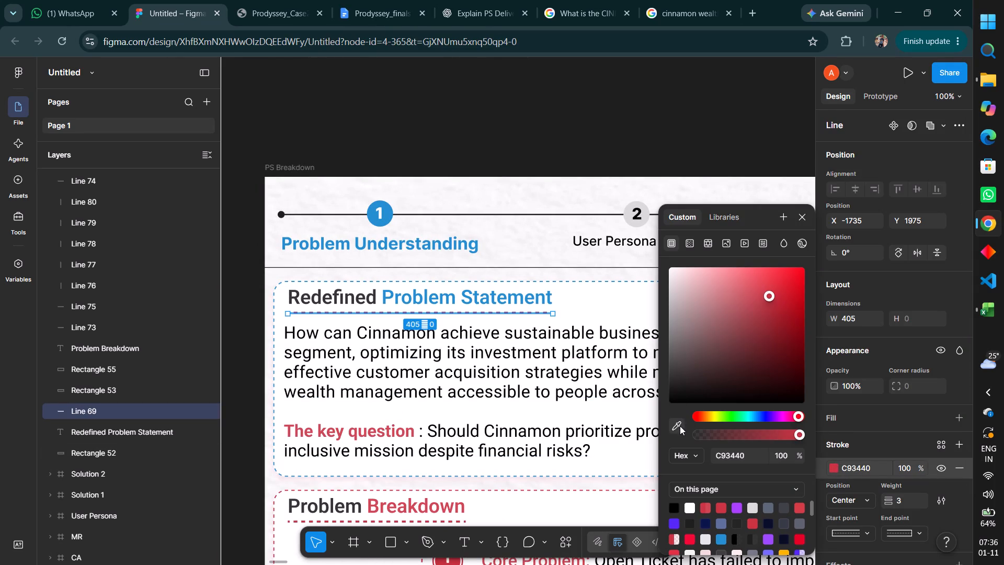
left_click(680, 426)
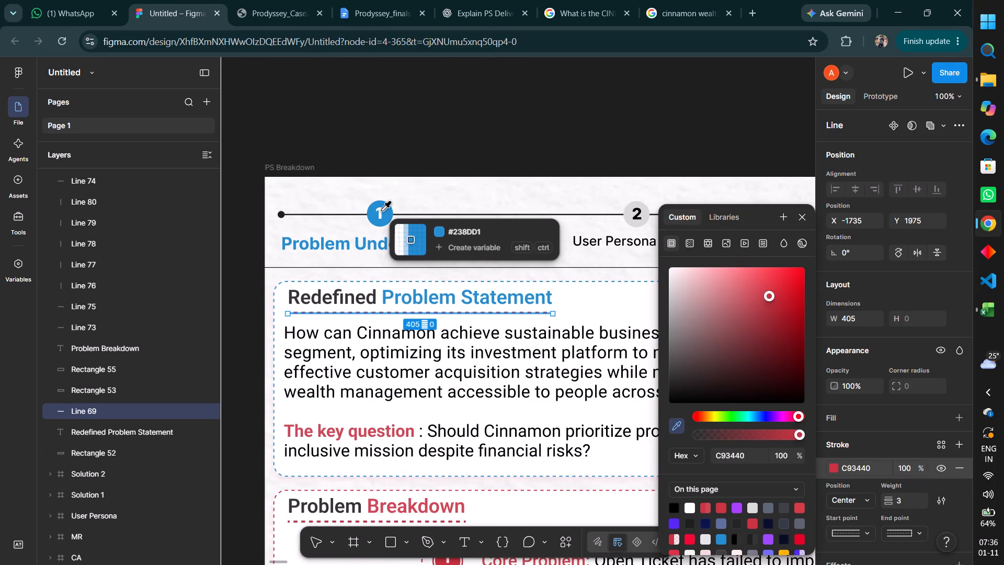
left_click(384, 211)
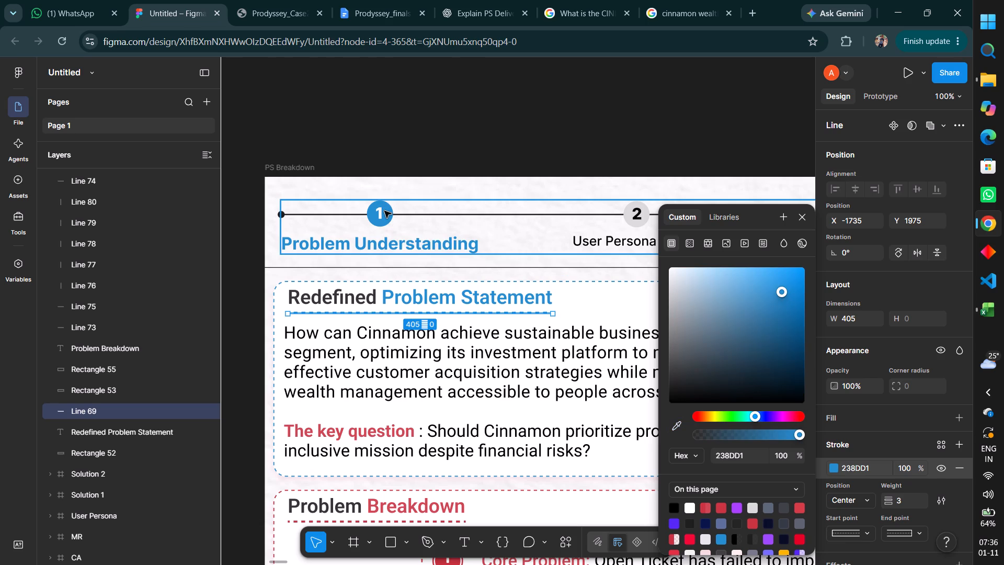
left_click(457, 162)
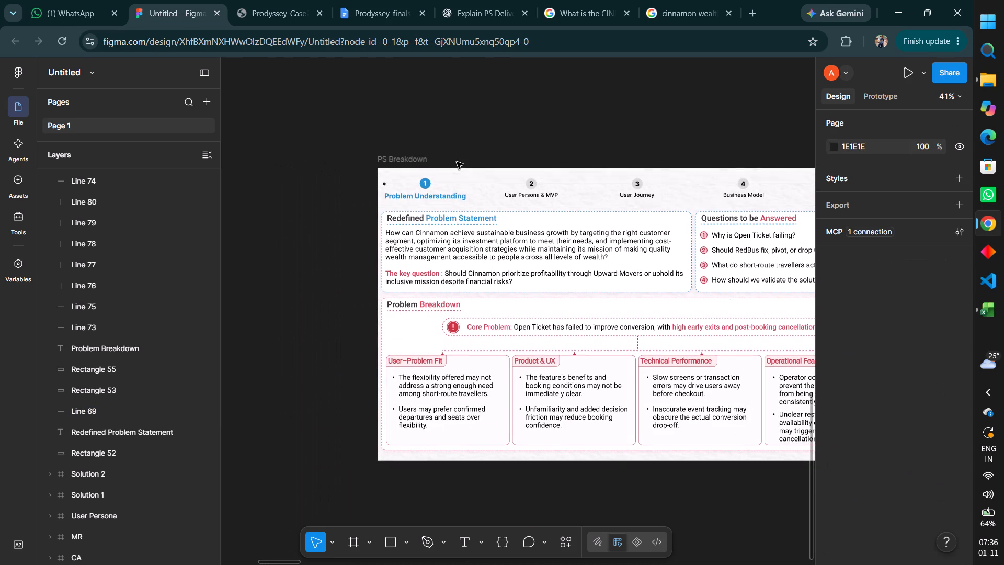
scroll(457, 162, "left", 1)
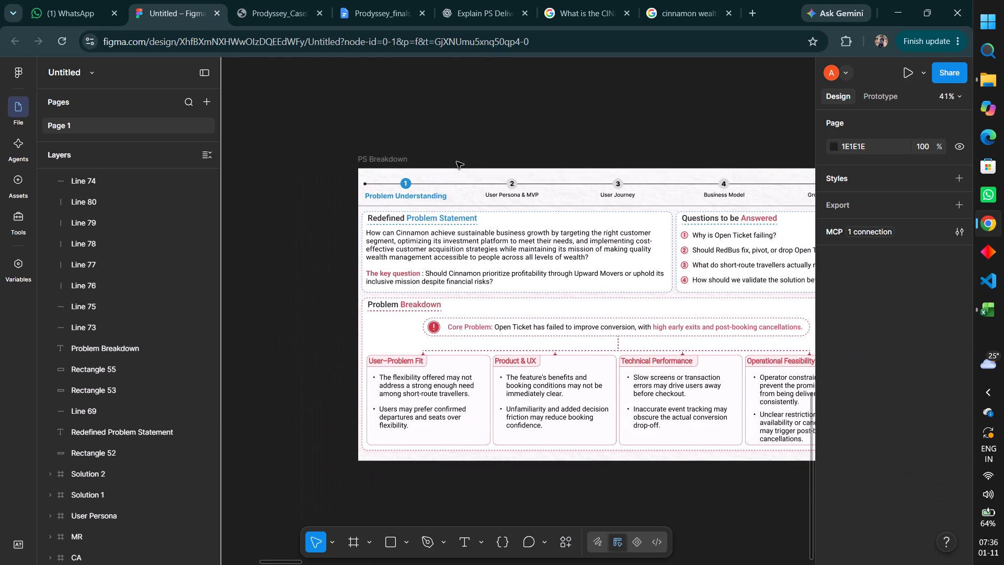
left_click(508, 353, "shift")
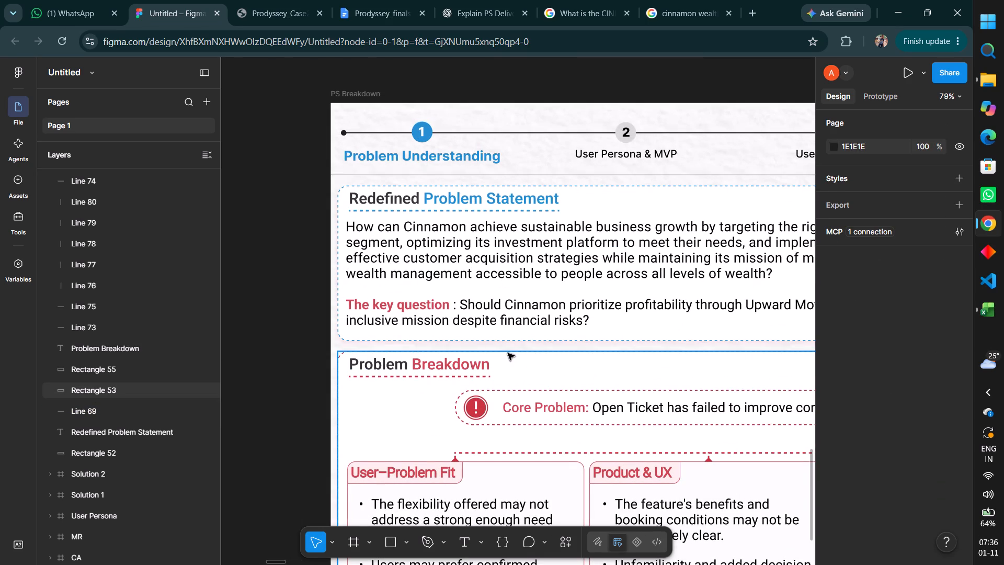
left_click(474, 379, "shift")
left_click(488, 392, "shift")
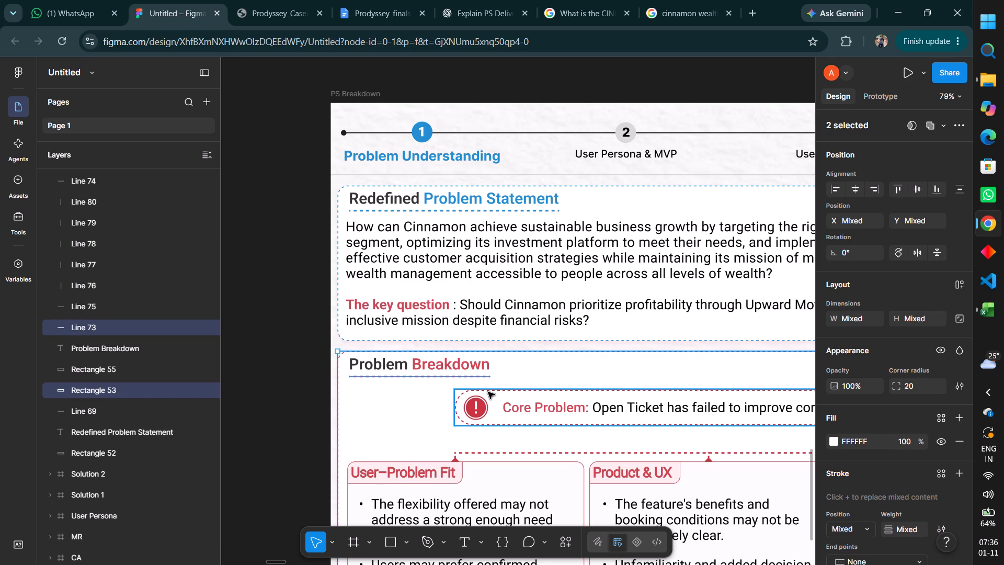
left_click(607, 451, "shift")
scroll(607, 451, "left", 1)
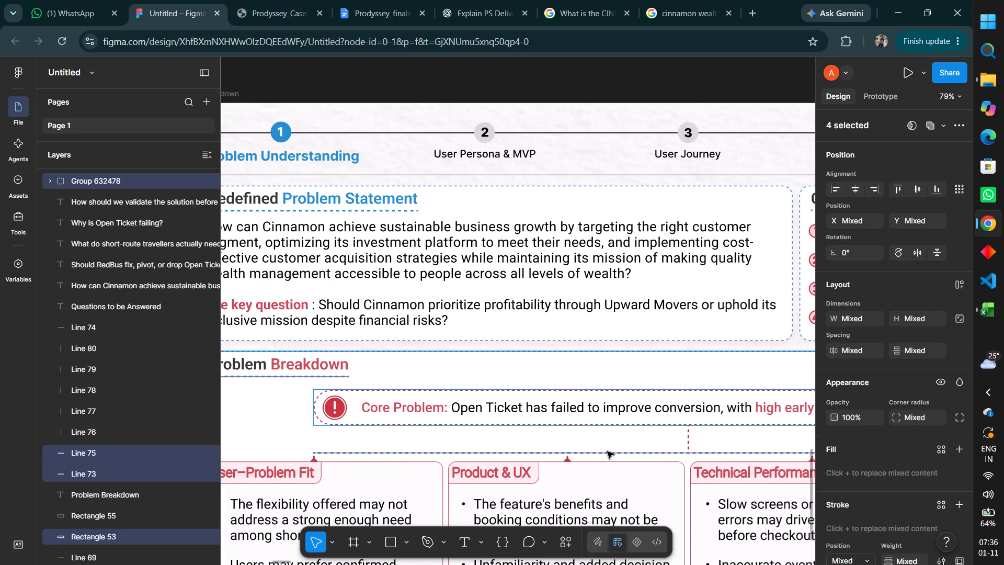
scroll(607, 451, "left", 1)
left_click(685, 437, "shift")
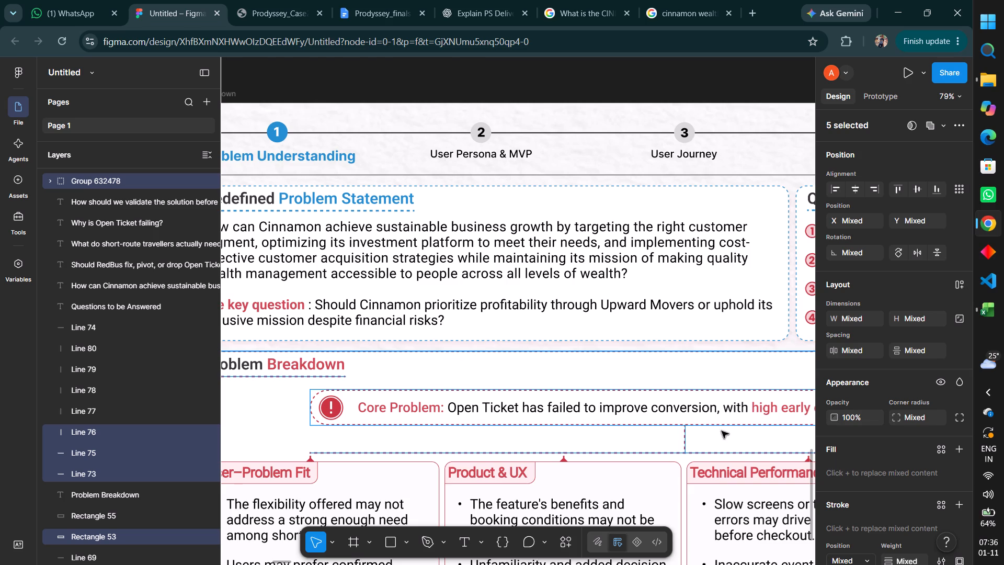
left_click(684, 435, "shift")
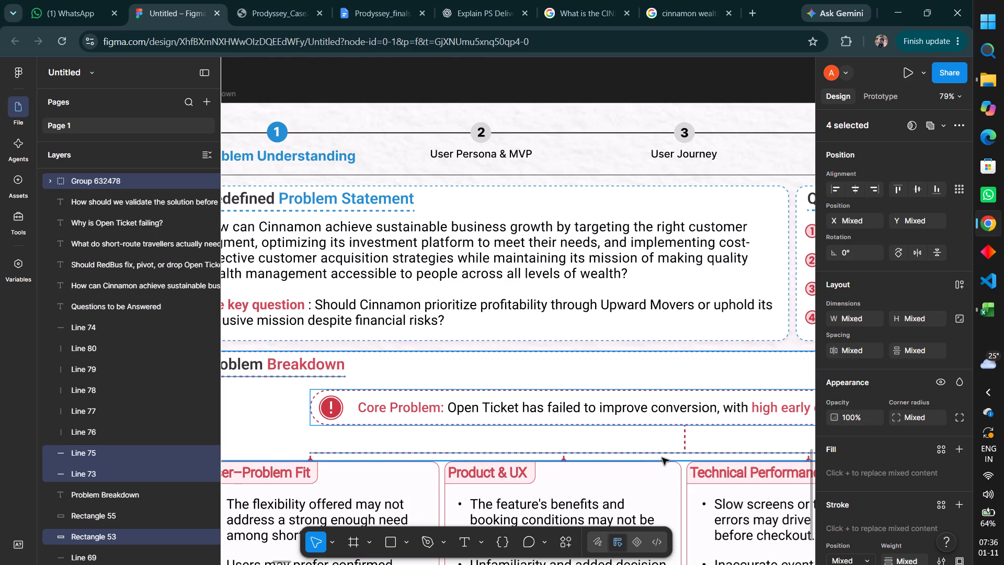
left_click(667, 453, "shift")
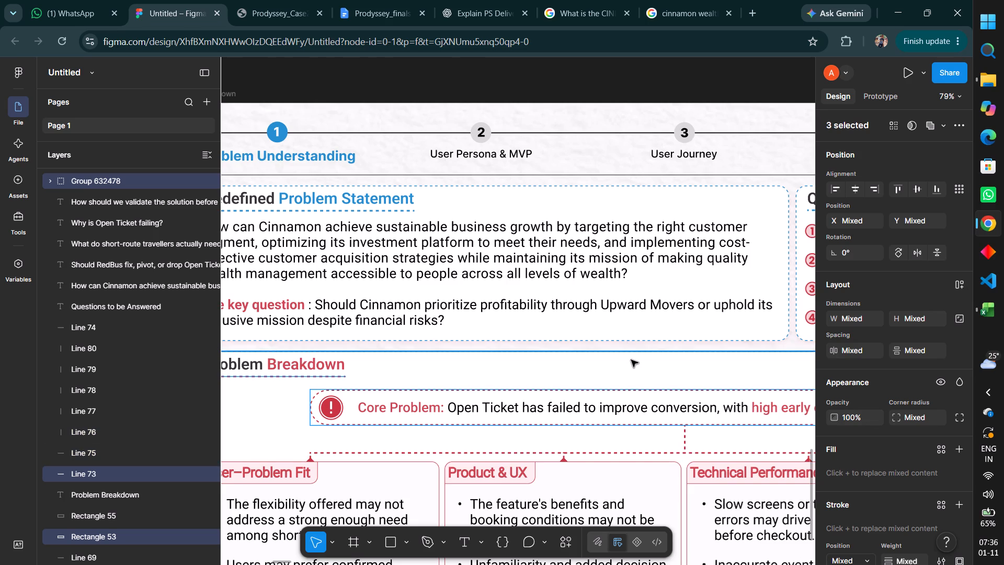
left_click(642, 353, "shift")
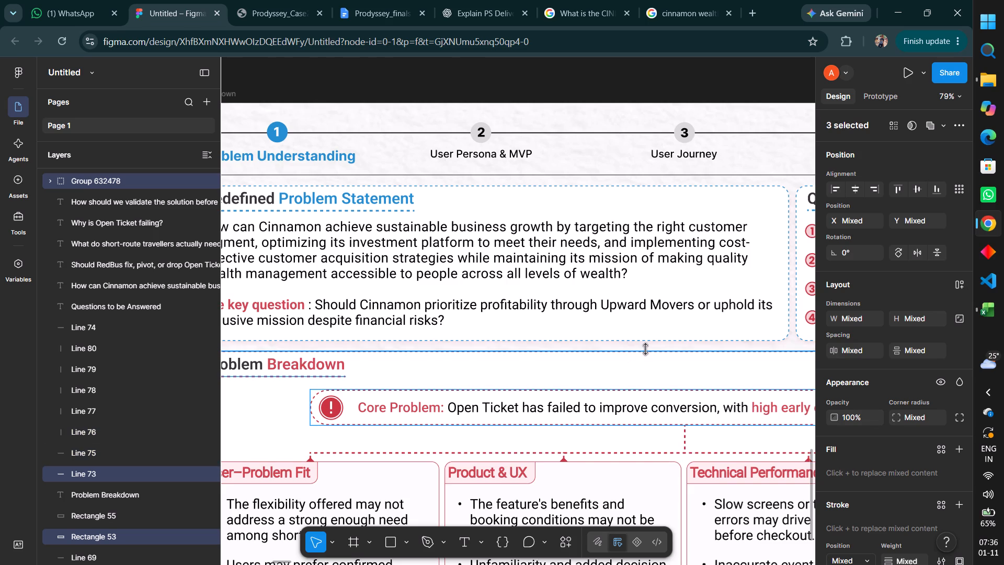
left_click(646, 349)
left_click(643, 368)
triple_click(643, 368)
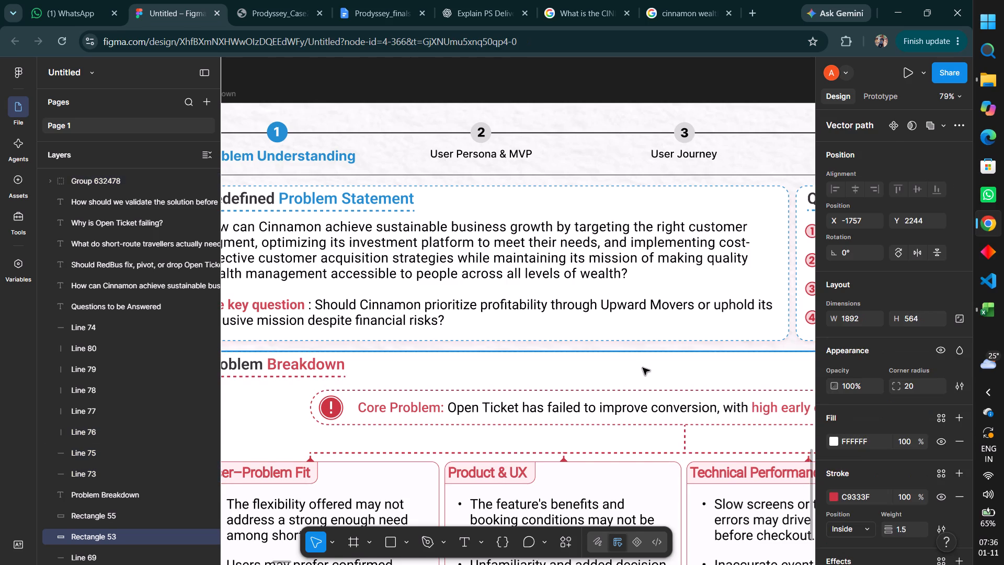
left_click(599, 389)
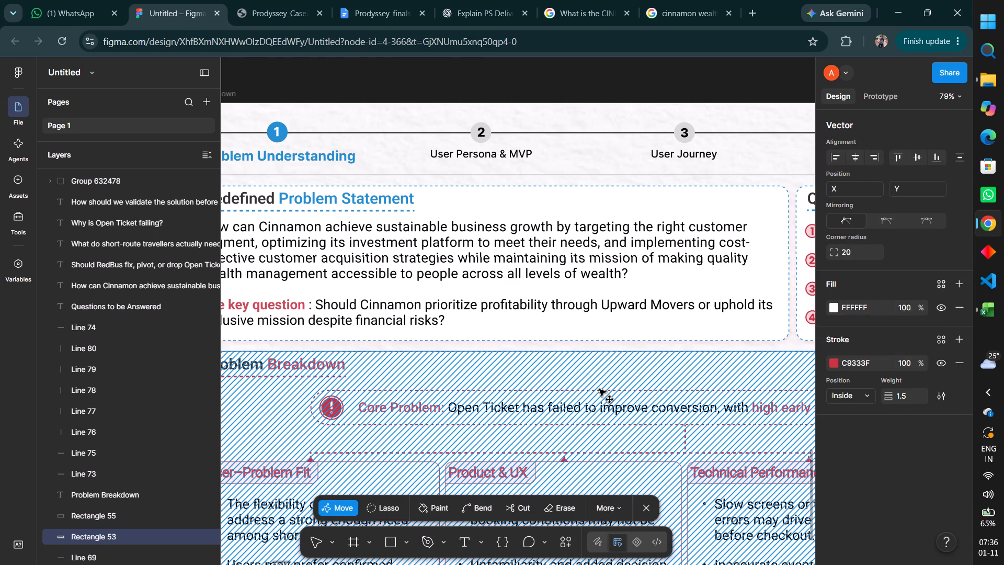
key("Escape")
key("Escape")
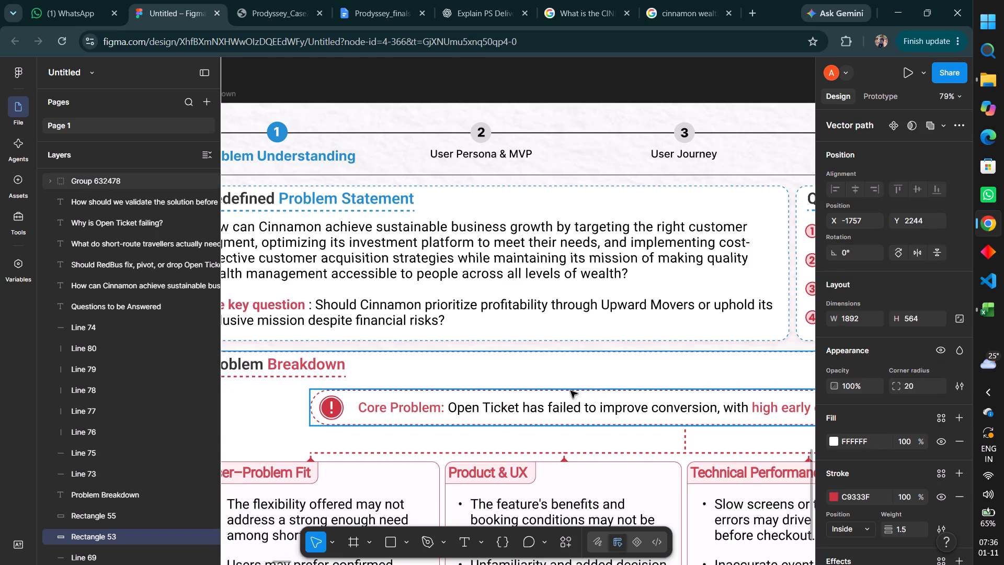
Set the stroke of the Core Problem callout group to blue 238DD1 sampled from the step 1 circle.
left_click(564, 389)
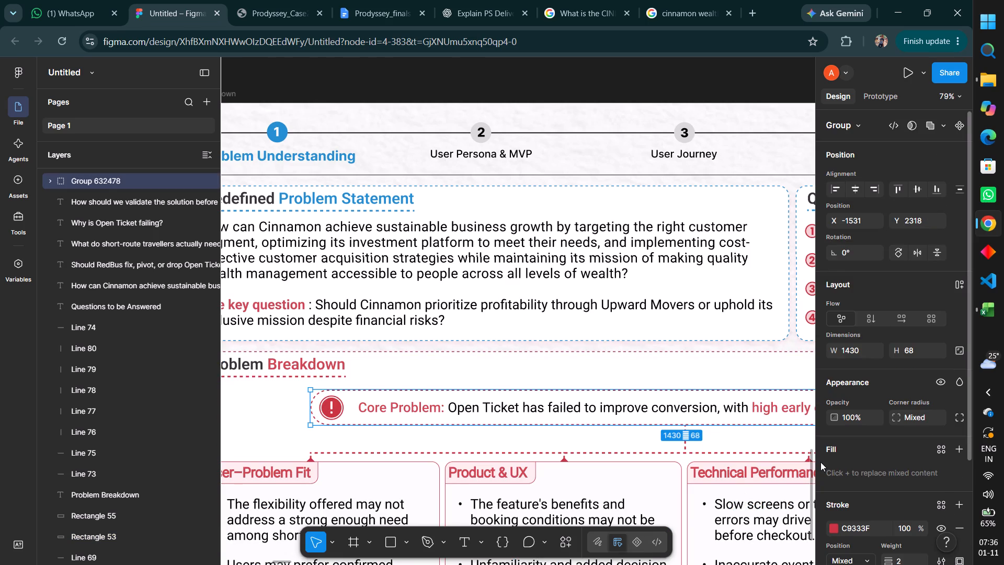
left_click(836, 525)
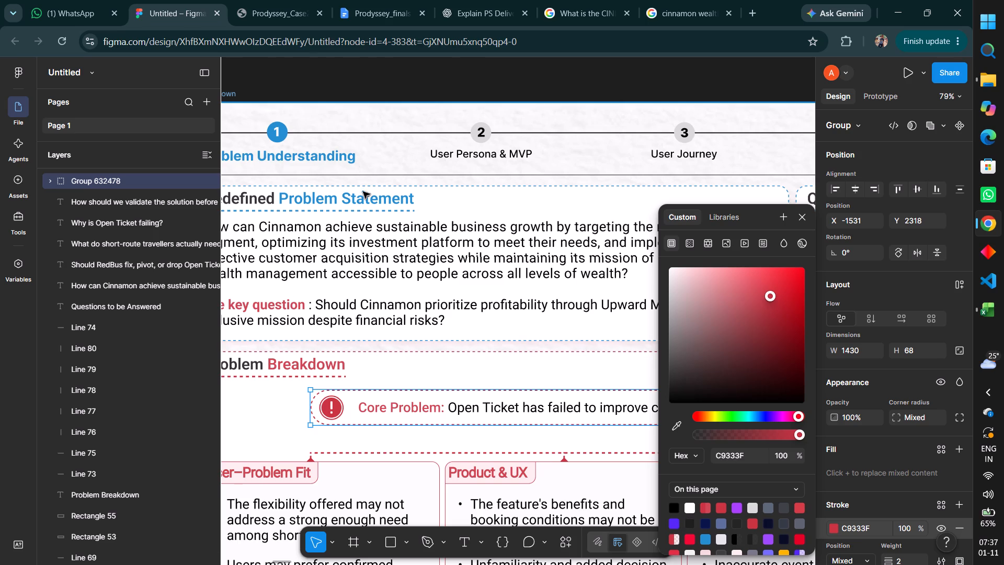
left_click(678, 428)
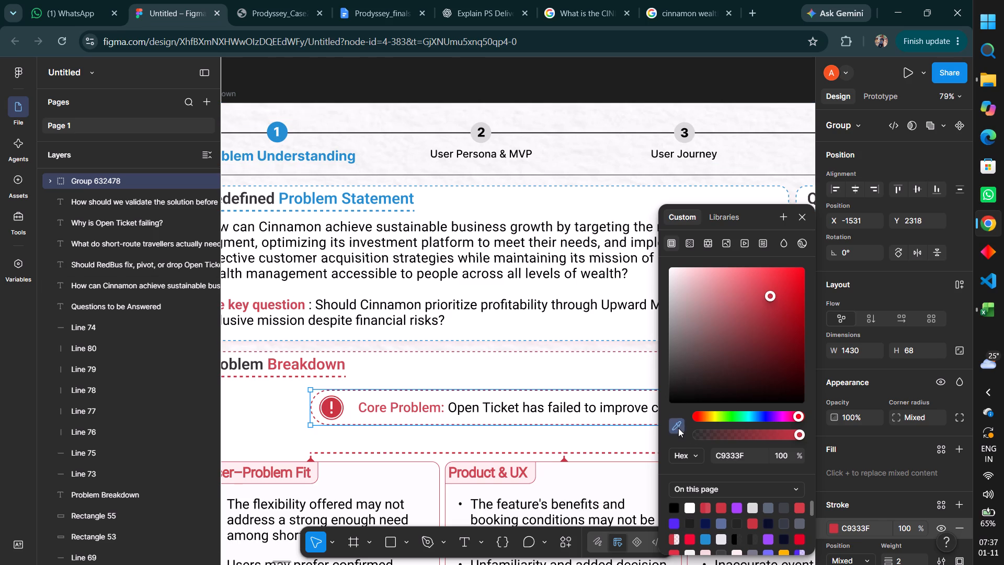
left_click(282, 130)
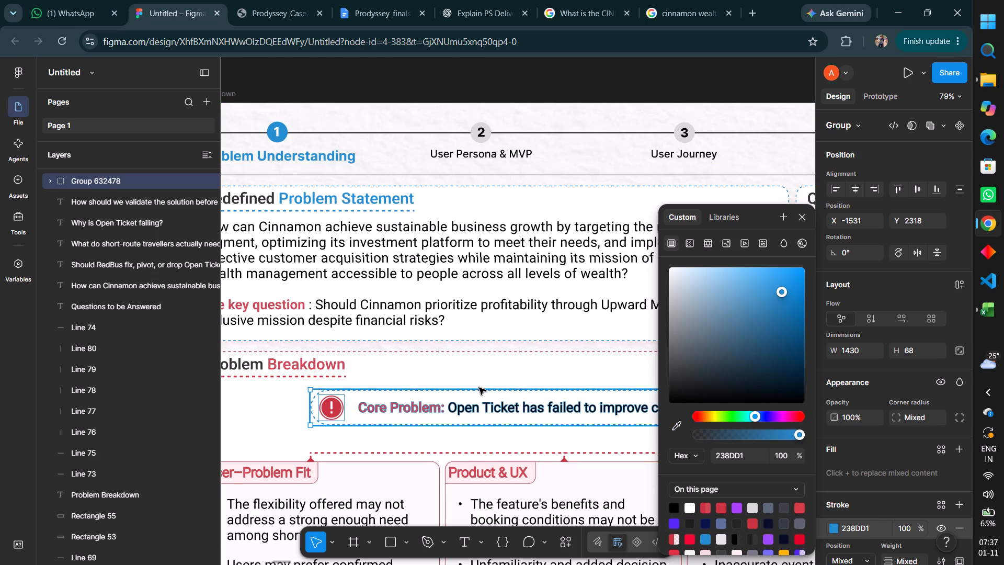
left_click(510, 373)
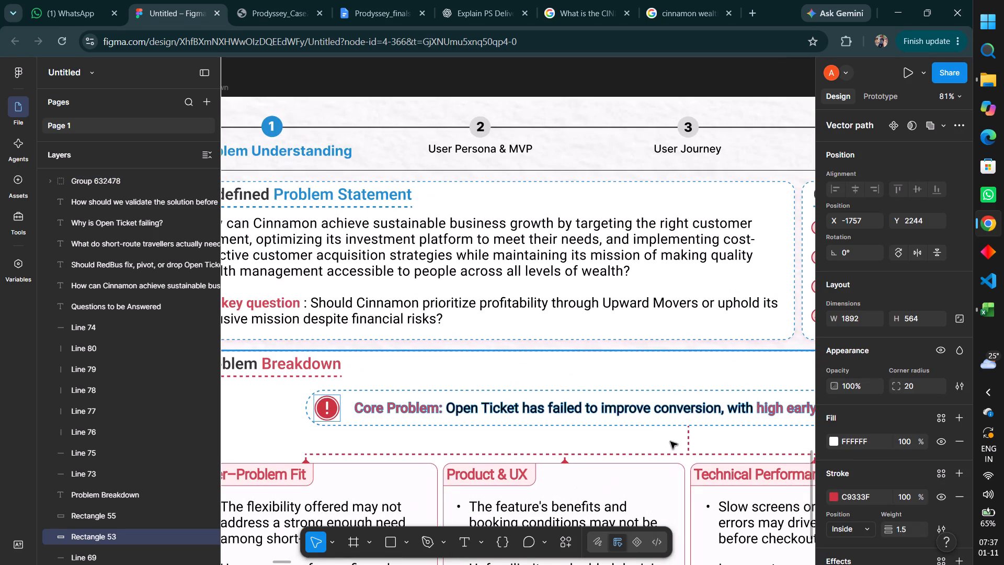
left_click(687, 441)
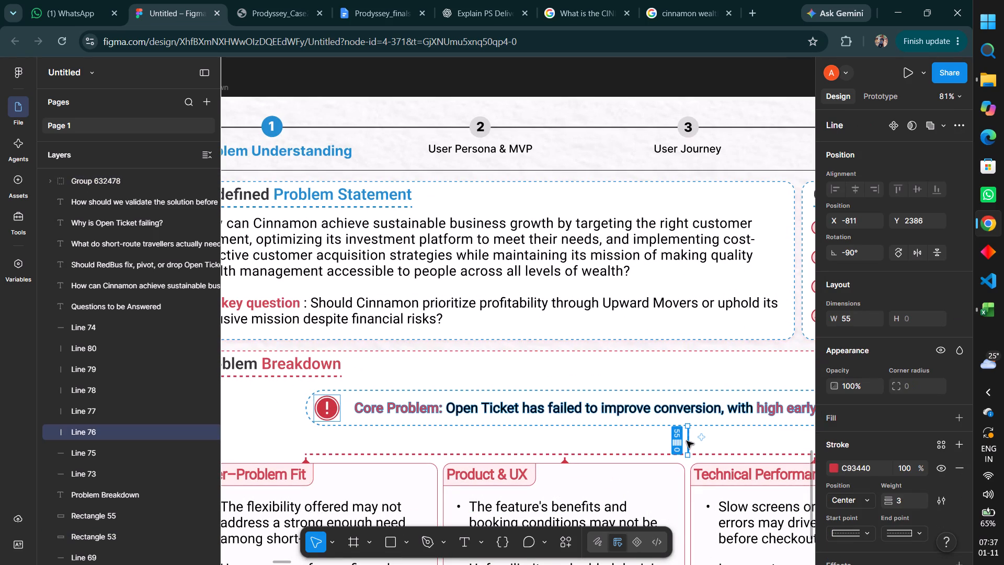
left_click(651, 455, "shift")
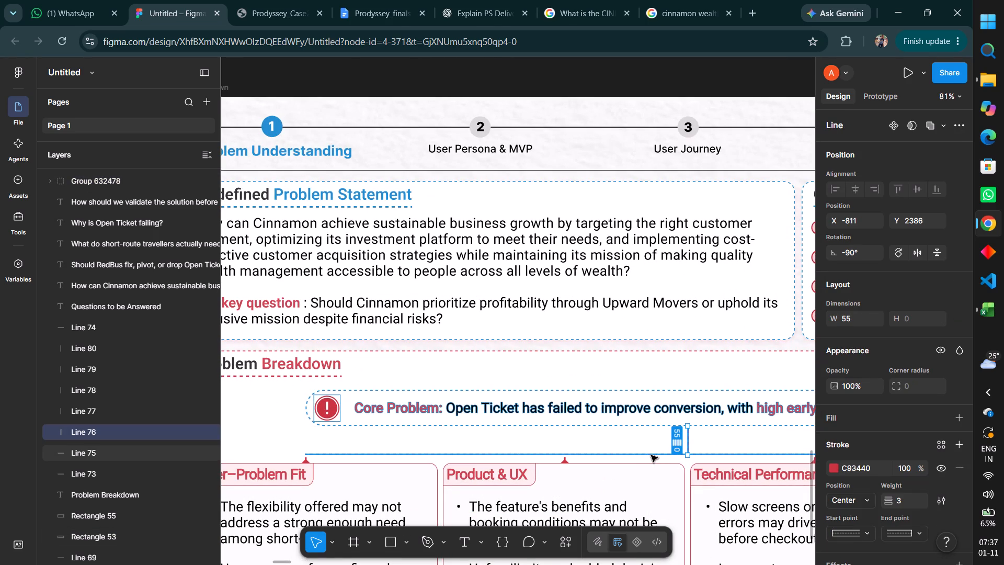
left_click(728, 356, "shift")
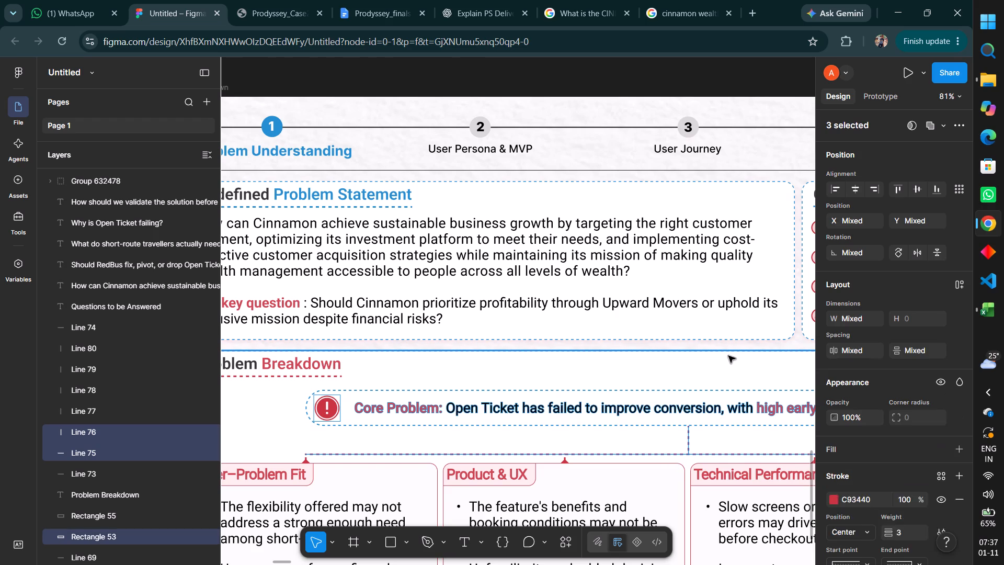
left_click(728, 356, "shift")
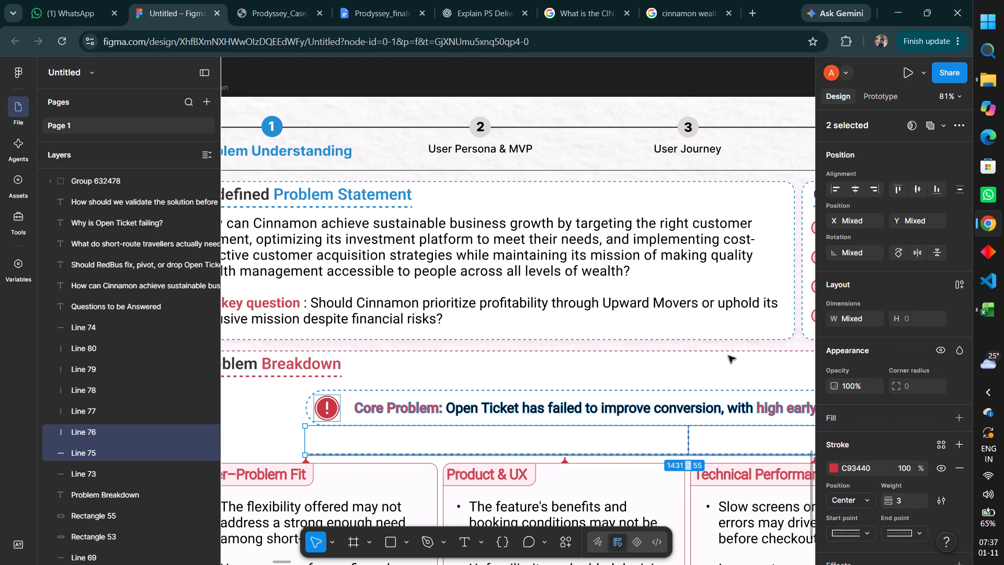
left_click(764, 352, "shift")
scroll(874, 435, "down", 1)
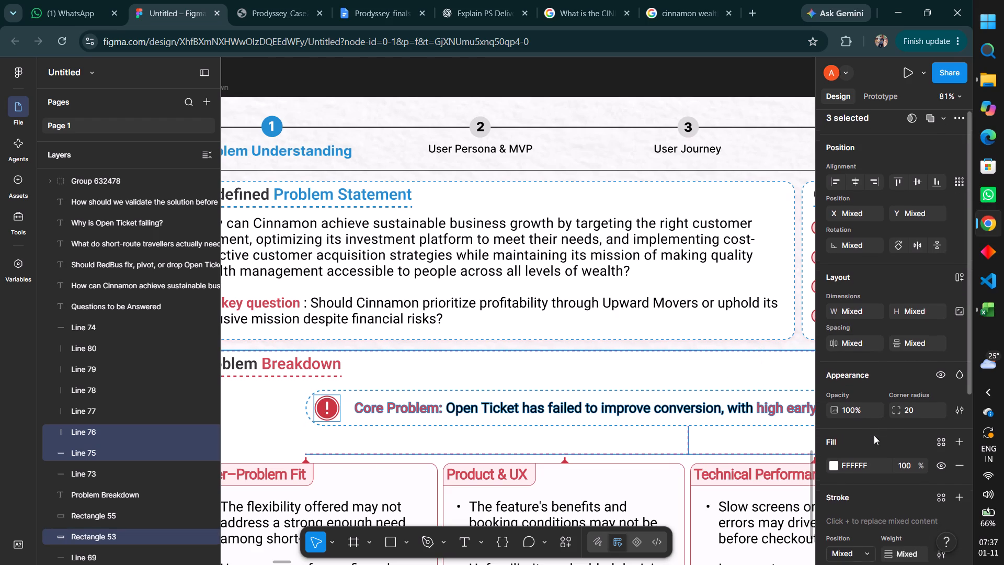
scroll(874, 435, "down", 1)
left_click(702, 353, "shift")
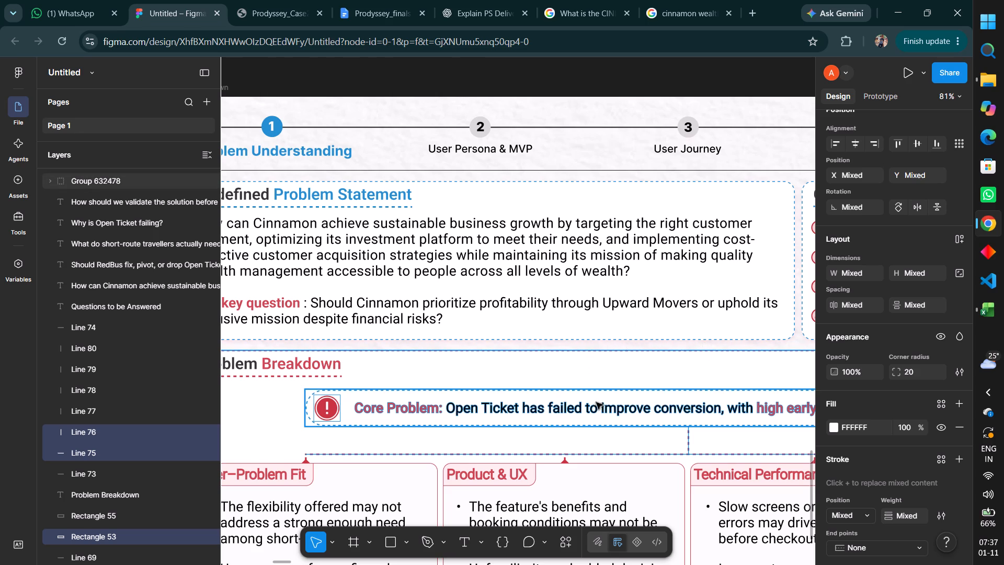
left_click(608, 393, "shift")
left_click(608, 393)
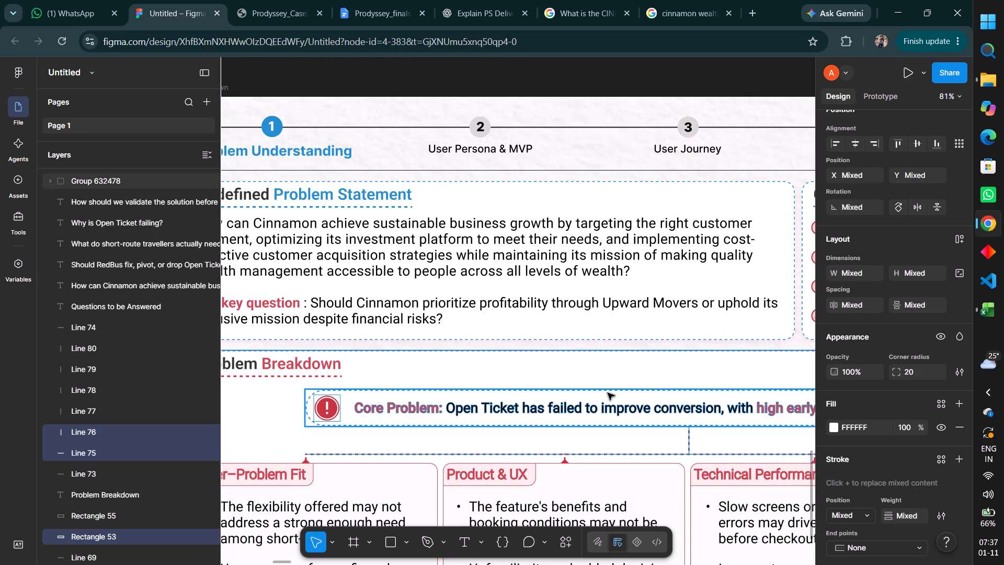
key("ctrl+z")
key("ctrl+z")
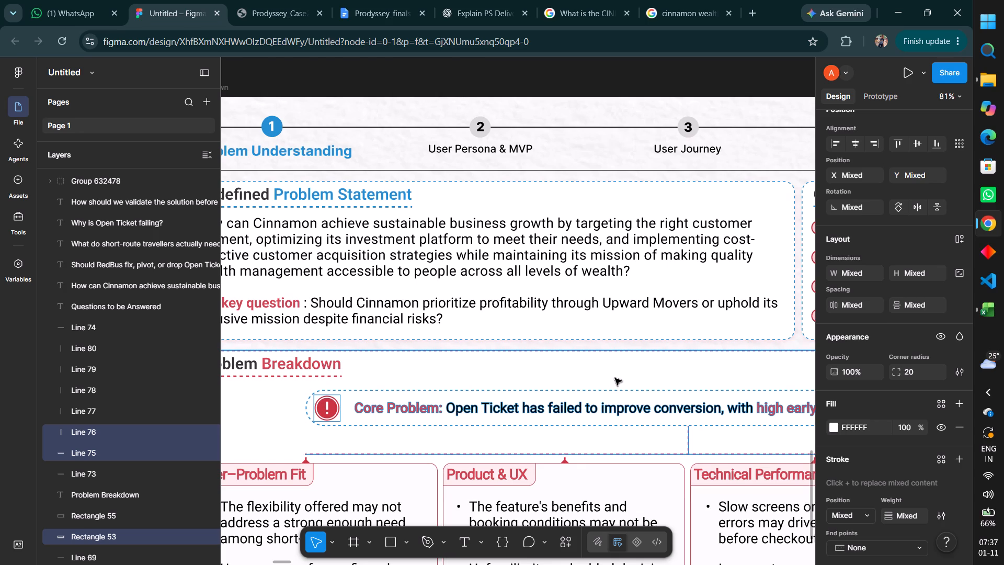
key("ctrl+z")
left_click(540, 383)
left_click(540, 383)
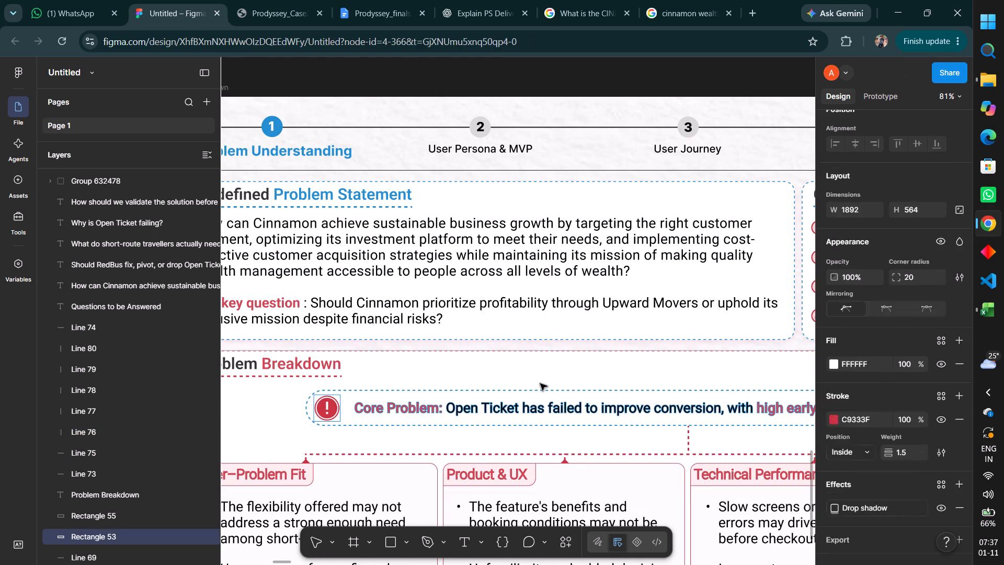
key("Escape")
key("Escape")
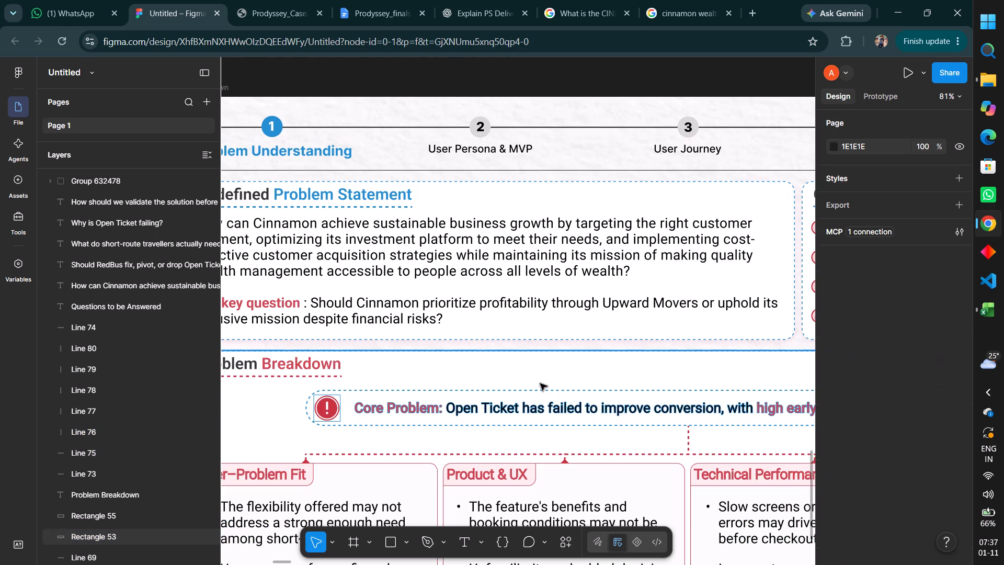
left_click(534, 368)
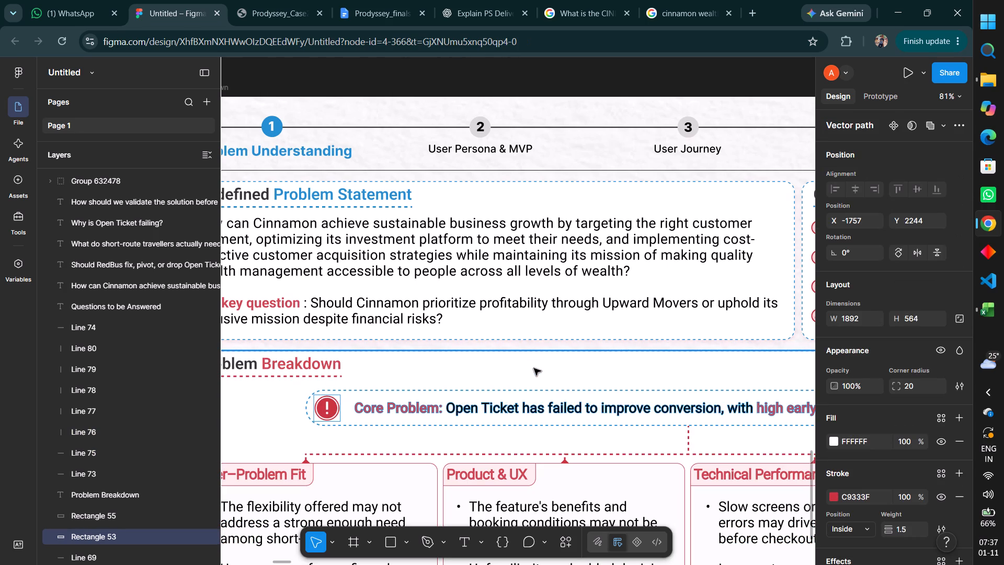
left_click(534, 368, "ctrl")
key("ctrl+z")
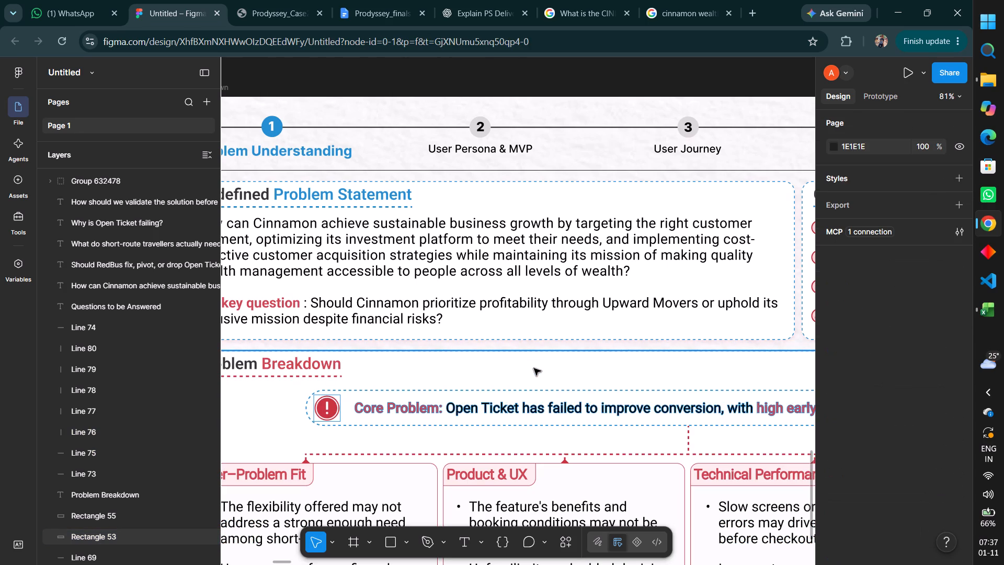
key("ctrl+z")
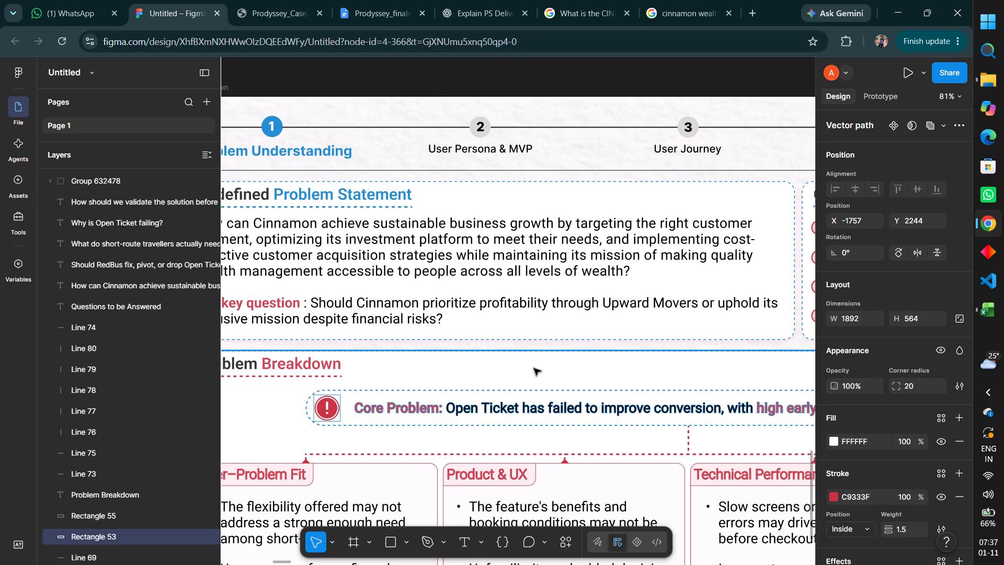
Recolour the dashed vertical and horizontal connector lines below the Core Problem callout together with blue 238DD1 sampled from the step 1 circle.
left_click(564, 391)
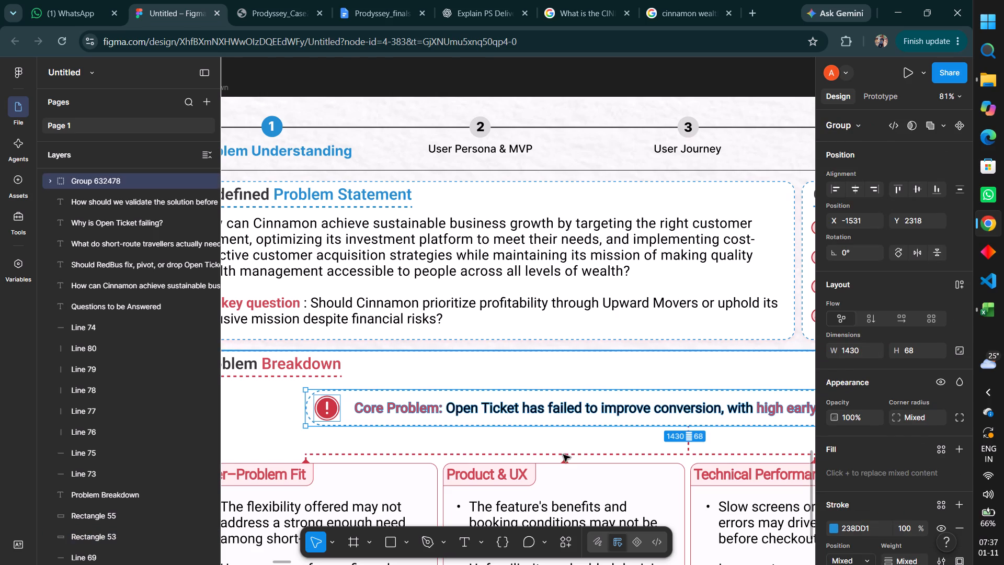
left_click(674, 452)
left_click(687, 441, "shift")
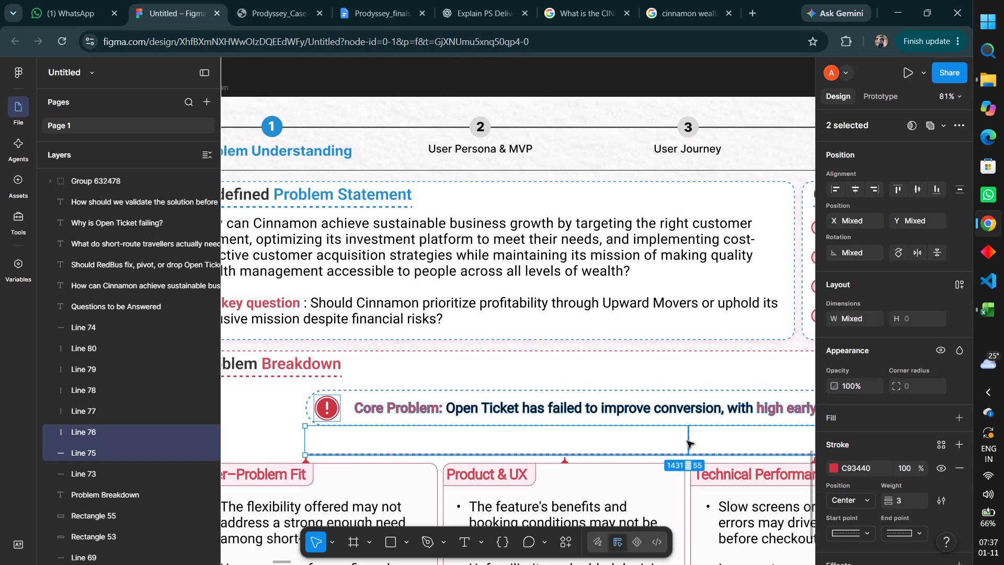
left_click(837, 467)
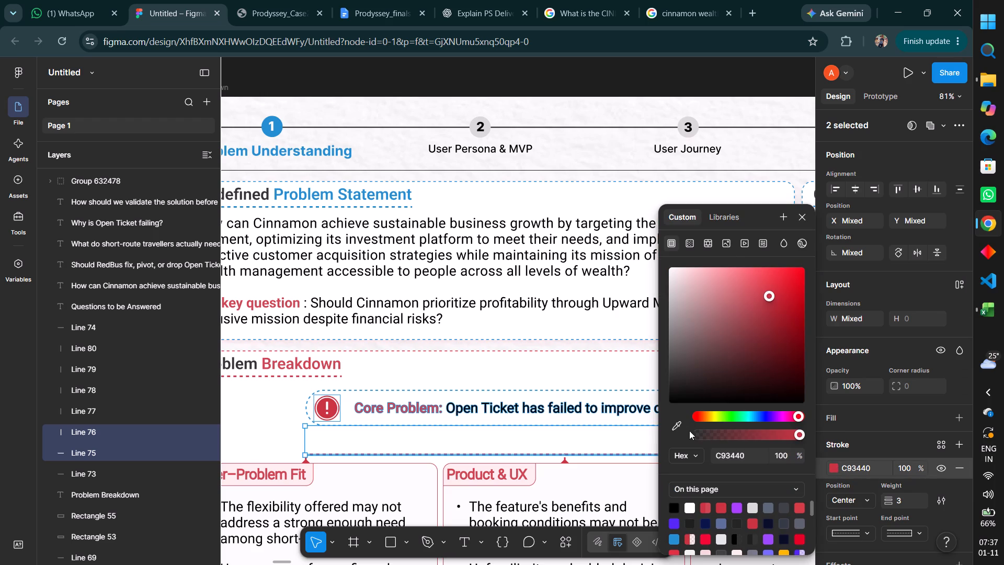
left_click(680, 425)
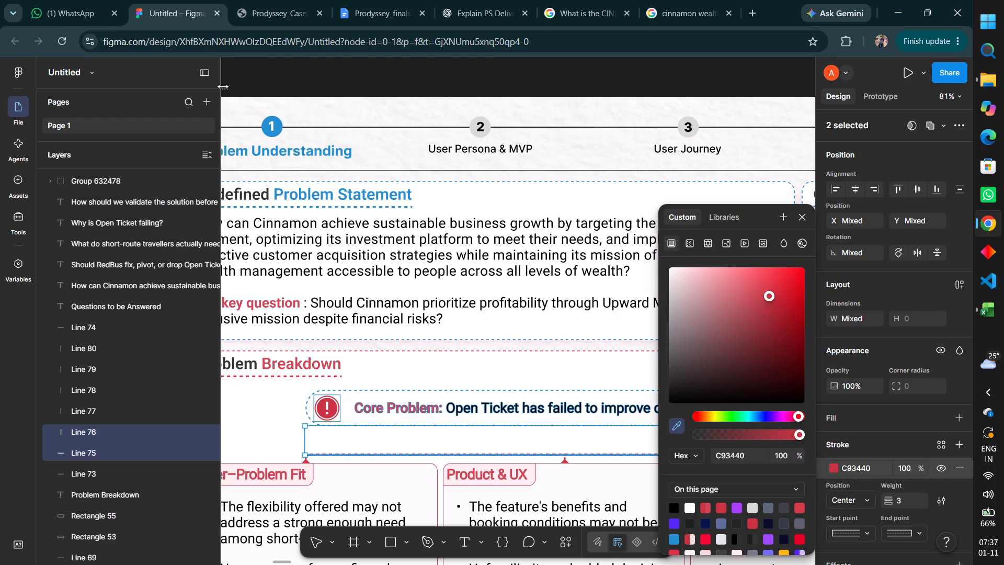
left_click(279, 127)
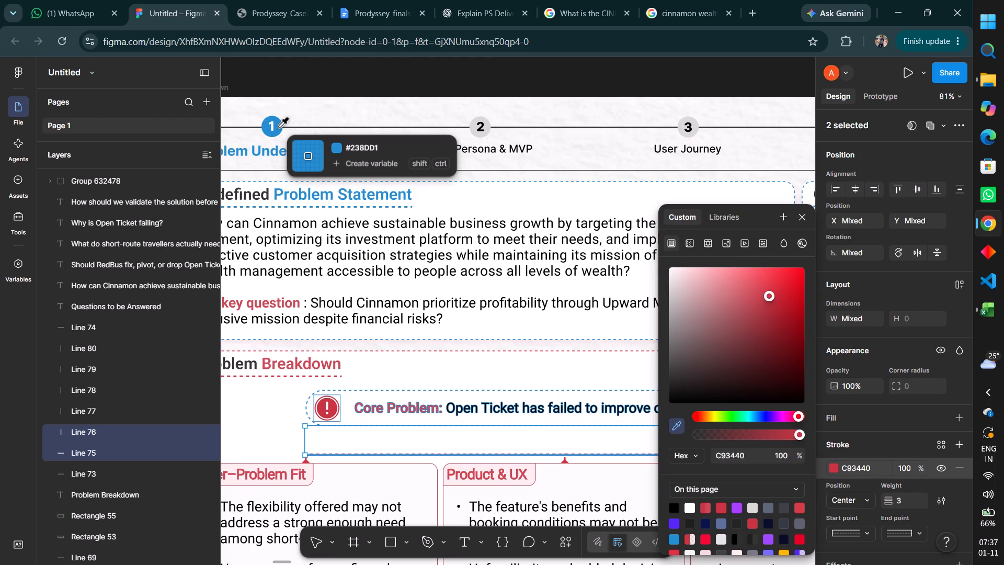
left_click(460, 434)
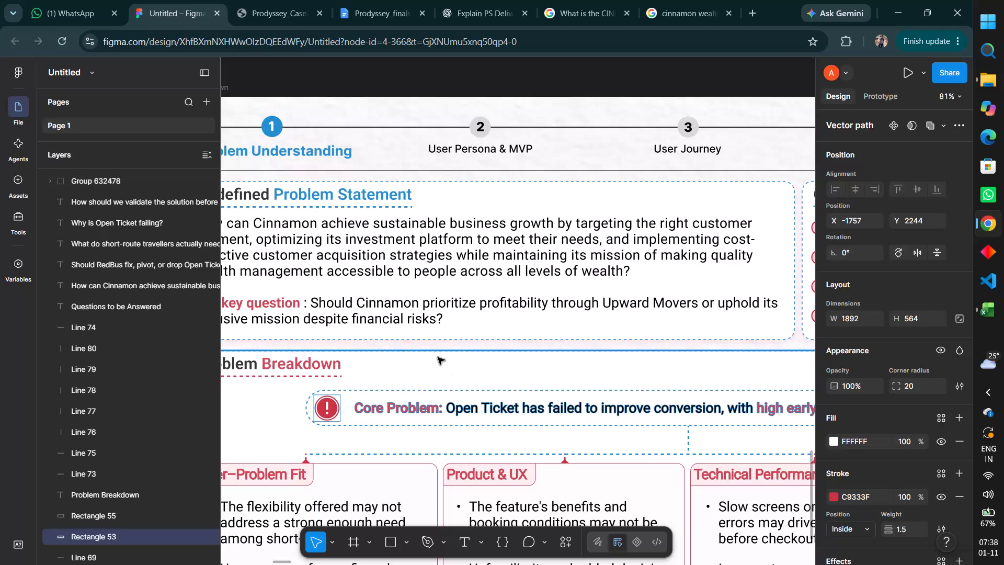
Set the stroke of the large Problem Breakdown box to blue 238DD1 sampled from the step 1 circle.
left_click(835, 495)
left_click(676, 426)
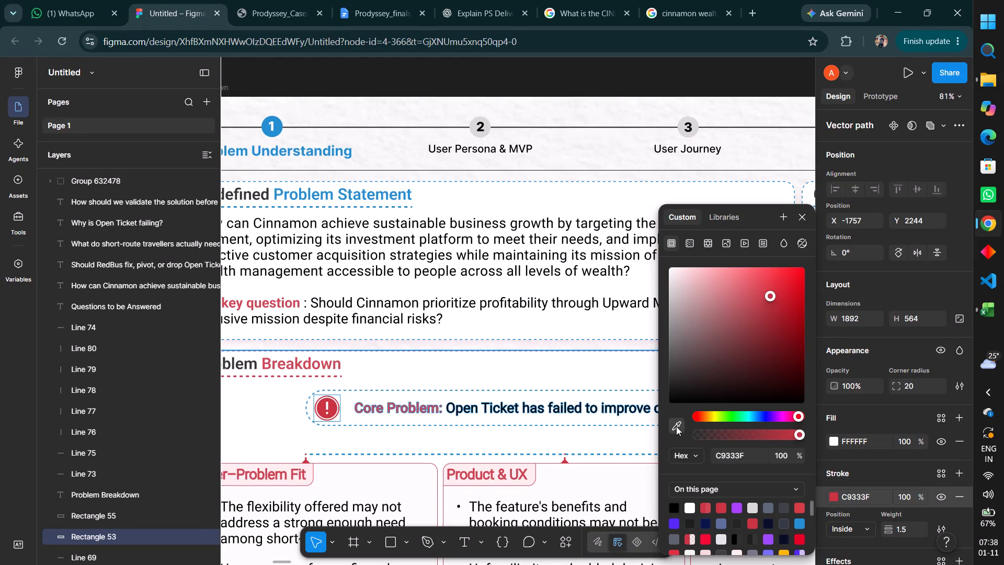
left_click(279, 127)
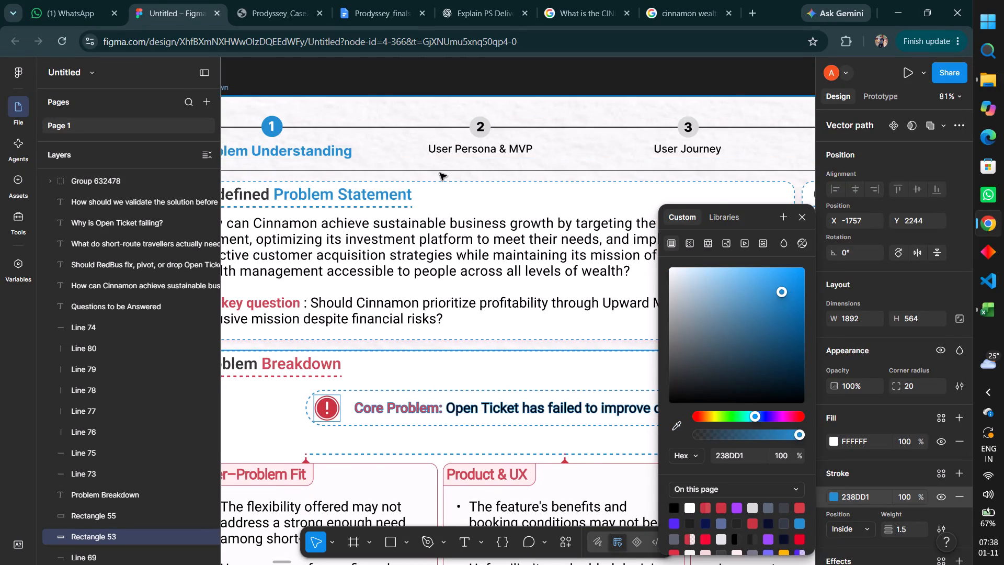
left_click(447, 501)
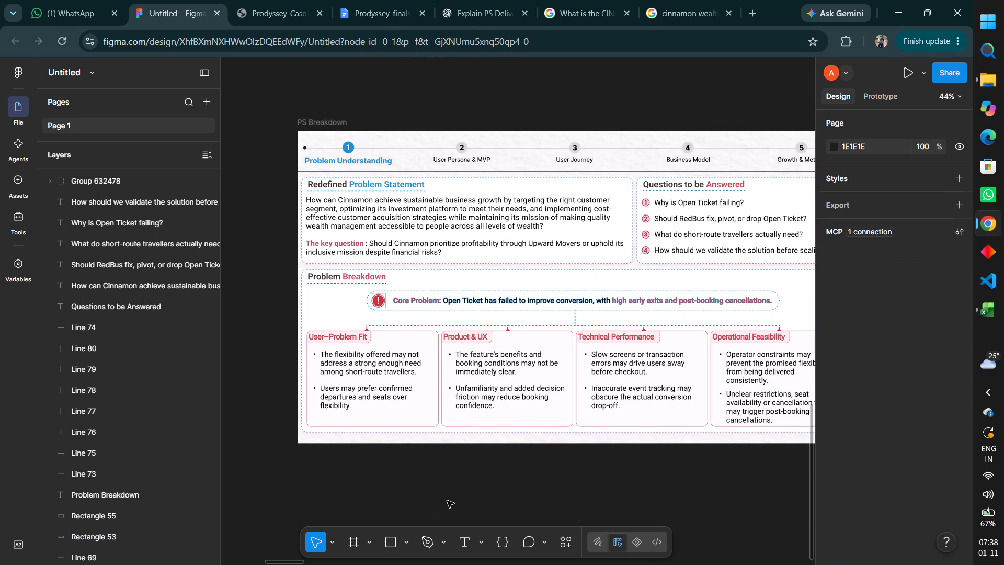
Set the stroke of the four number circles in Questions to be Answered to blue 238DD1 sampled from the step 1 circle.
scroll(447, 501, "left", 2)
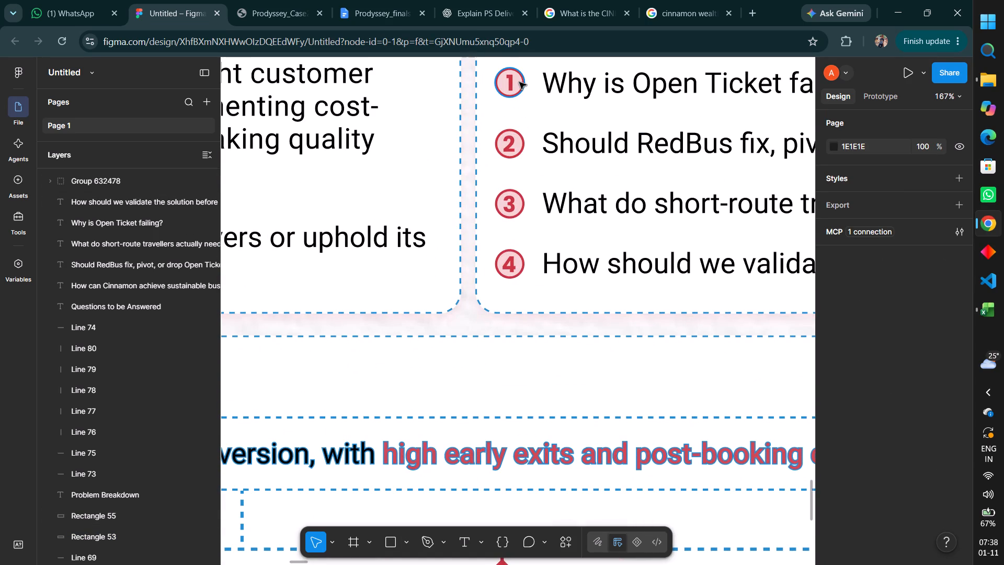
left_click(519, 82, "shift")
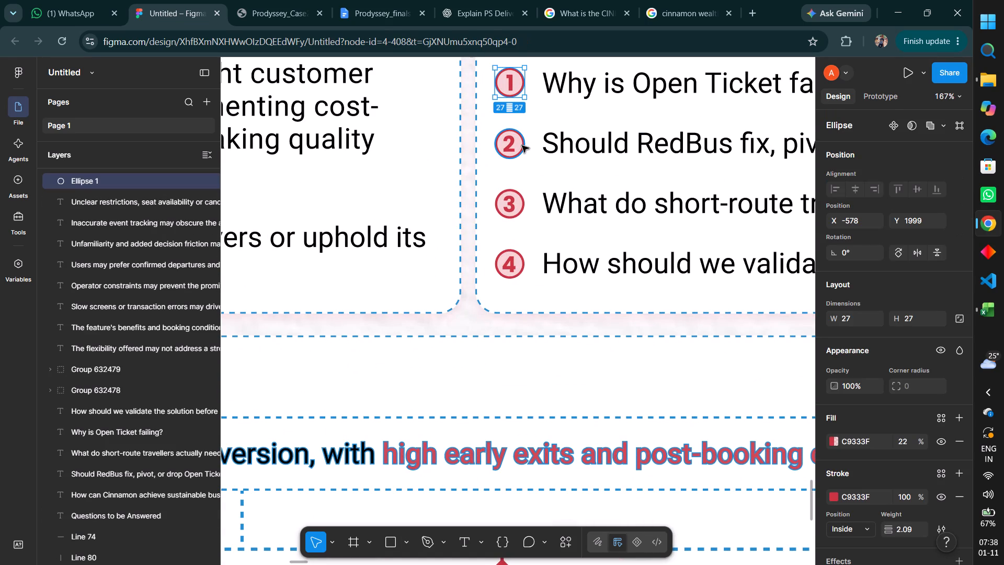
left_click(522, 145, "shift")
left_click(511, 211, "shift")
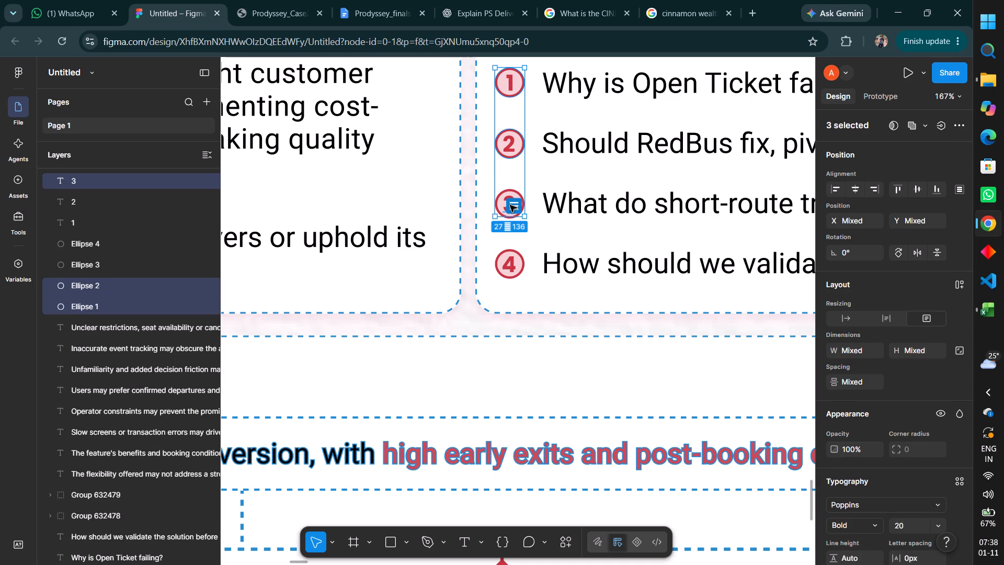
left_click(510, 205, "shift")
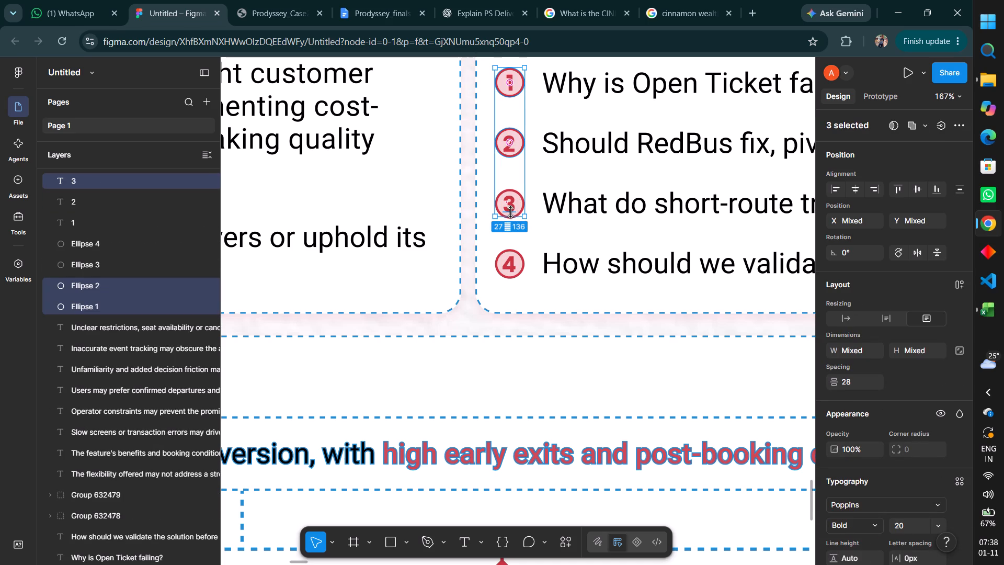
left_click(510, 212, "shift")
double_click(513, 201, "shift")
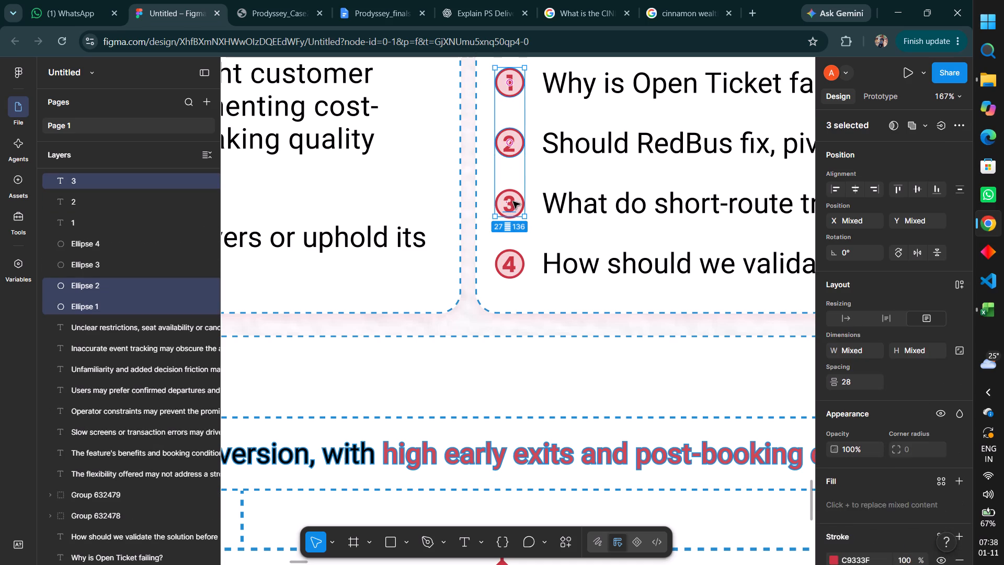
left_click(513, 201, "shift")
left_click(520, 209, "shift")
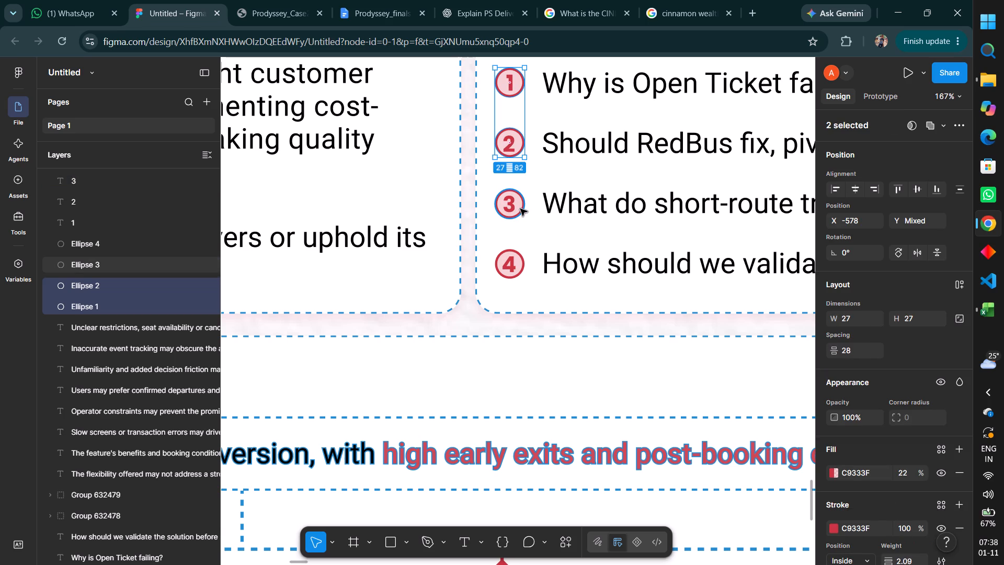
left_click(523, 267, "shift")
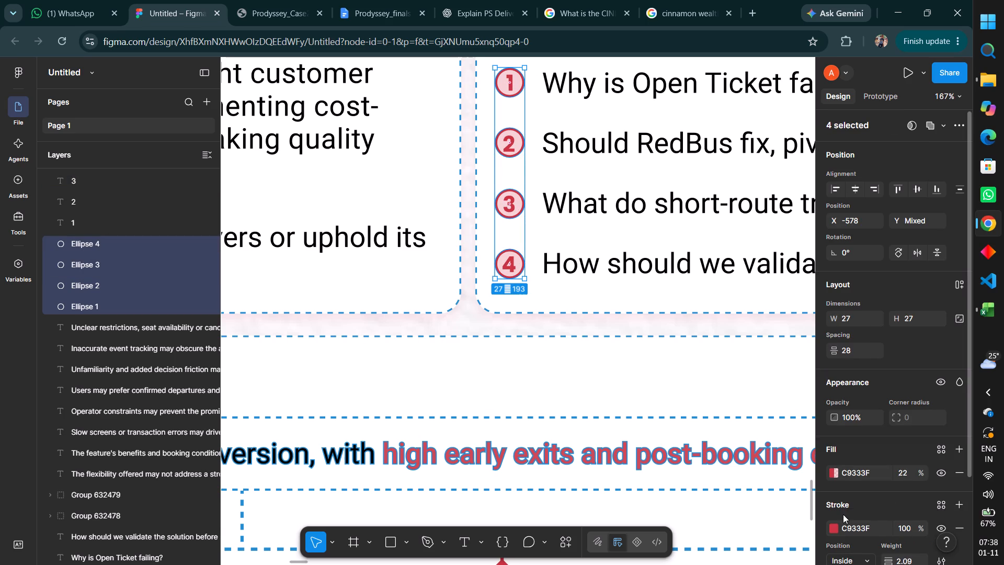
left_click(836, 527)
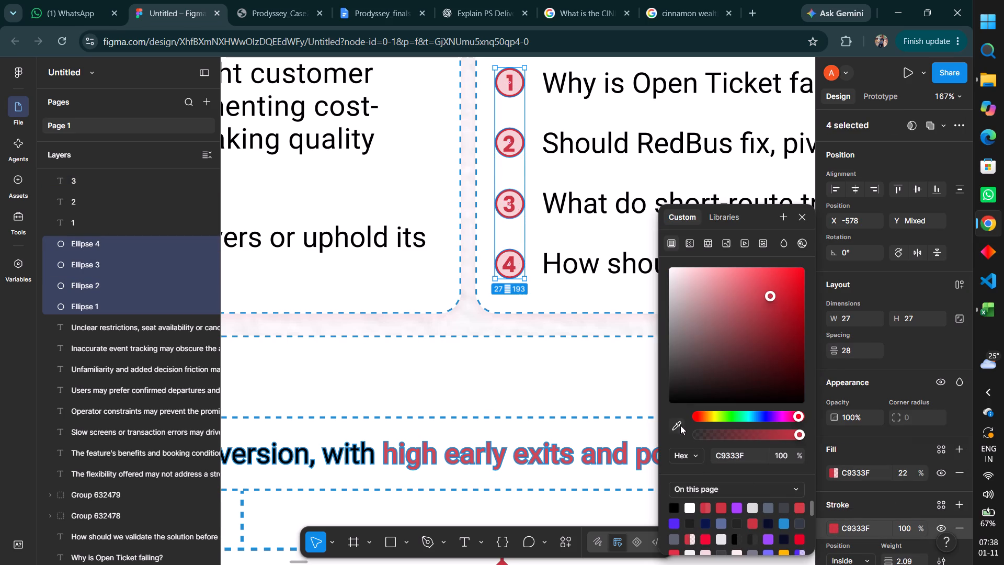
left_click(680, 425)
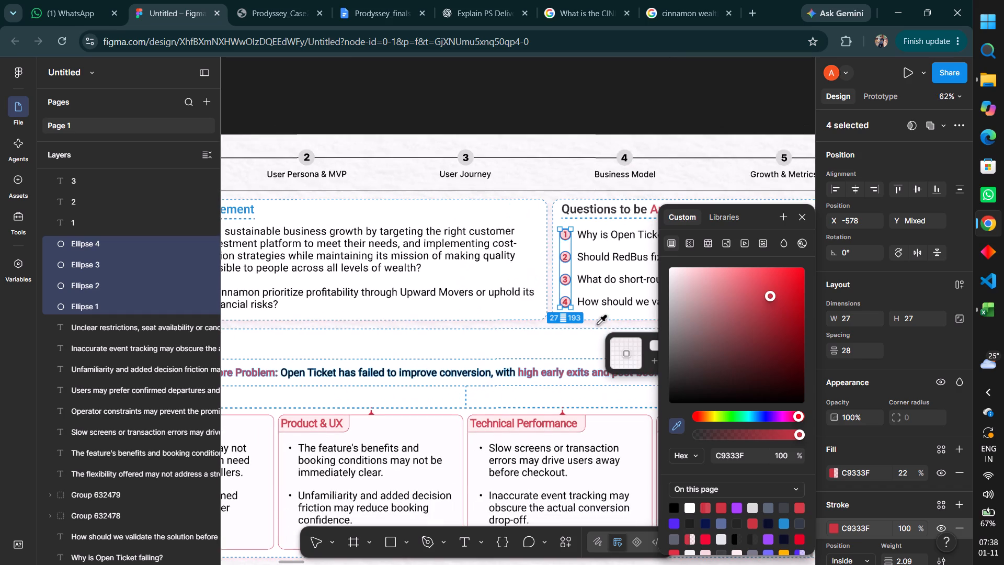
scroll(332, 181, "right", 2)
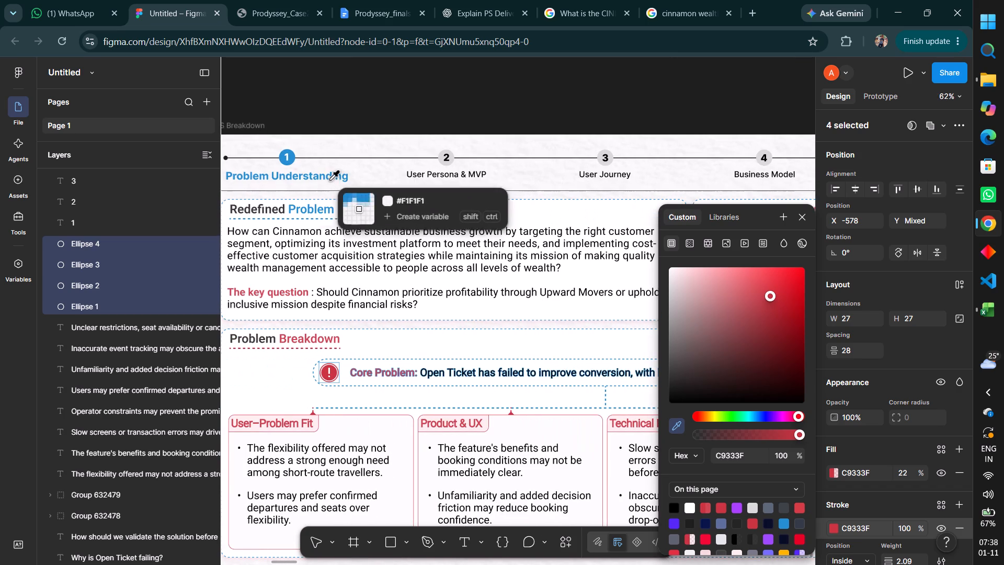
left_click(292, 160)
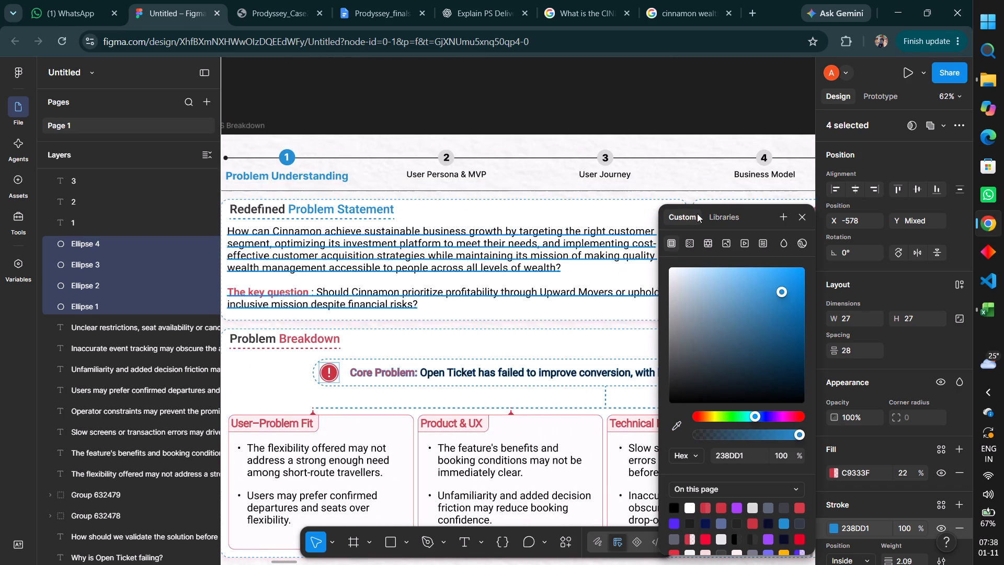
left_click(662, 92)
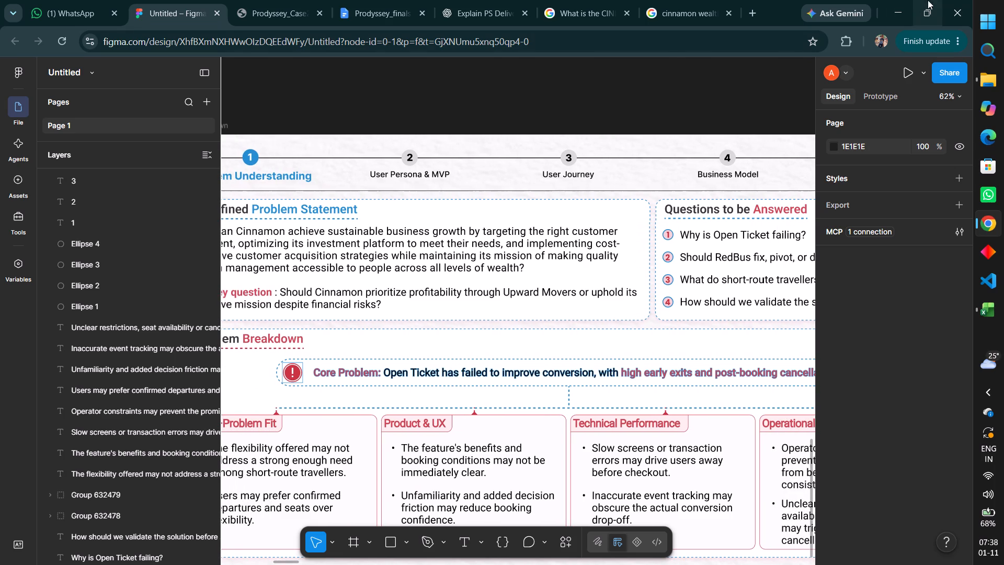
left_click(679, 102)
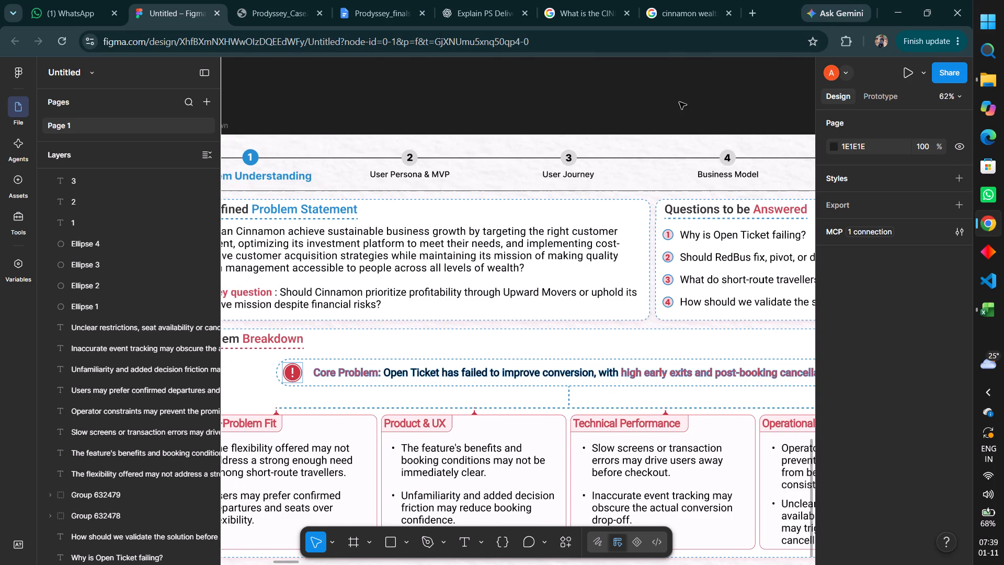
triple_click(679, 102)
left_click(679, 102)
Reselect the four question number circles and recolour their fill with blue 238DD1 sampled from the step 1 circle.
scroll(695, 201, "left", 1)
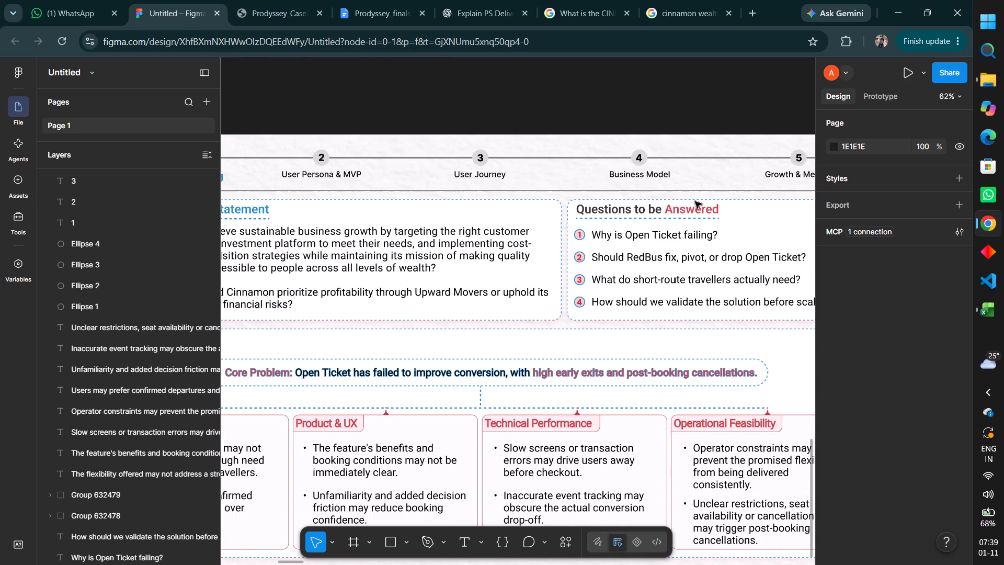
scroll(695, 201, "left", 1)
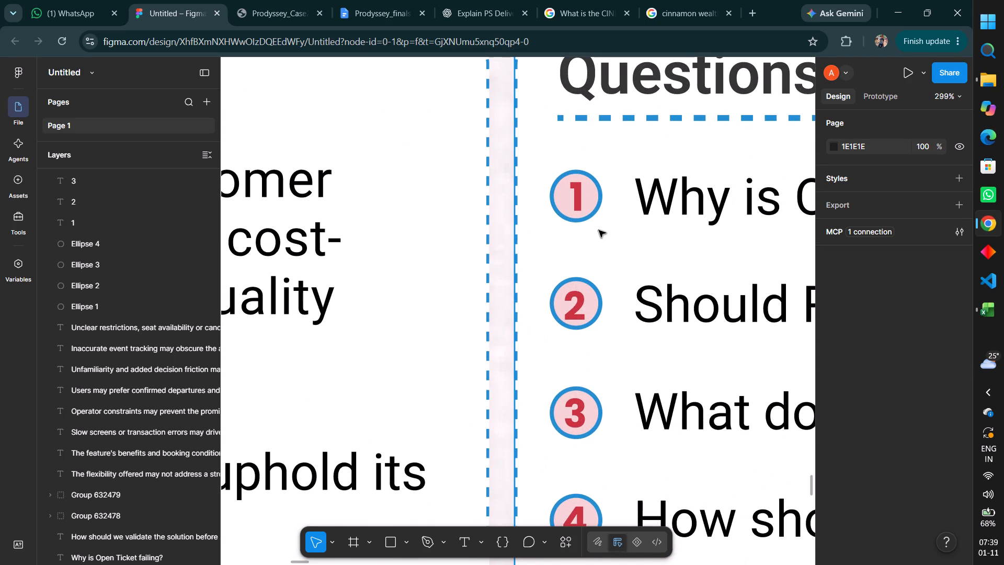
key("ctrl+z")
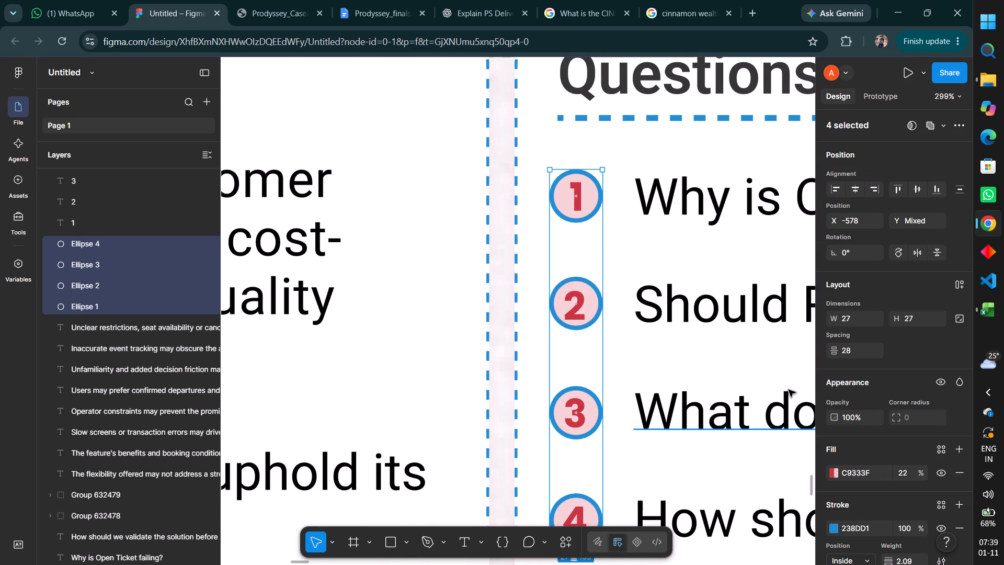
scroll(789, 390, "down", 1)
left_click(836, 474)
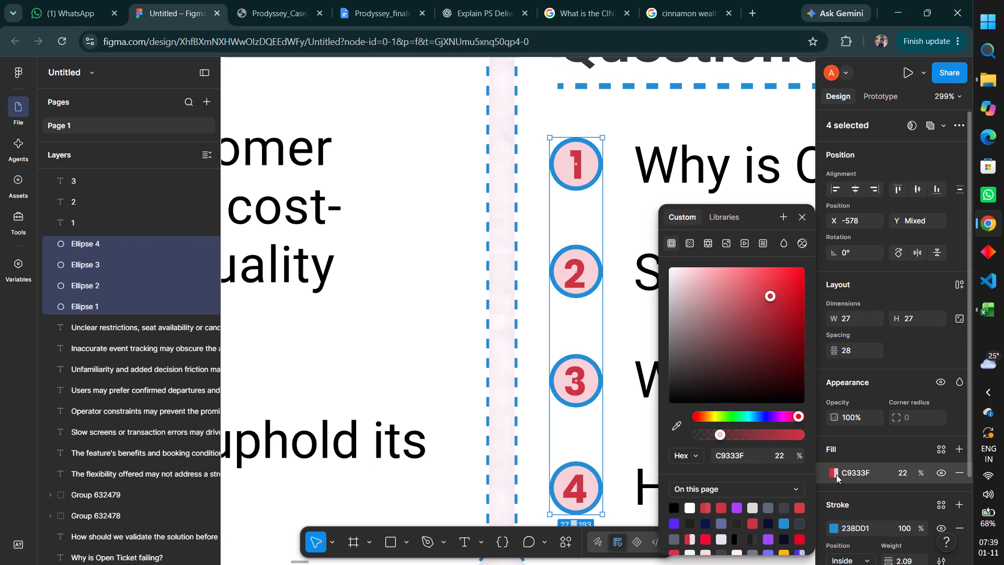
left_click(671, 425)
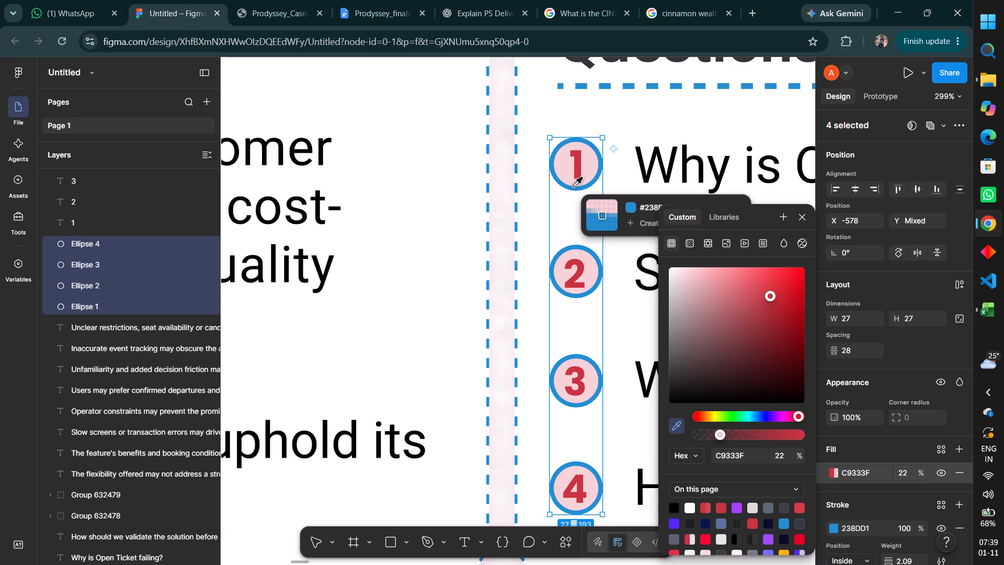
scroll(573, 186, "right", 7)
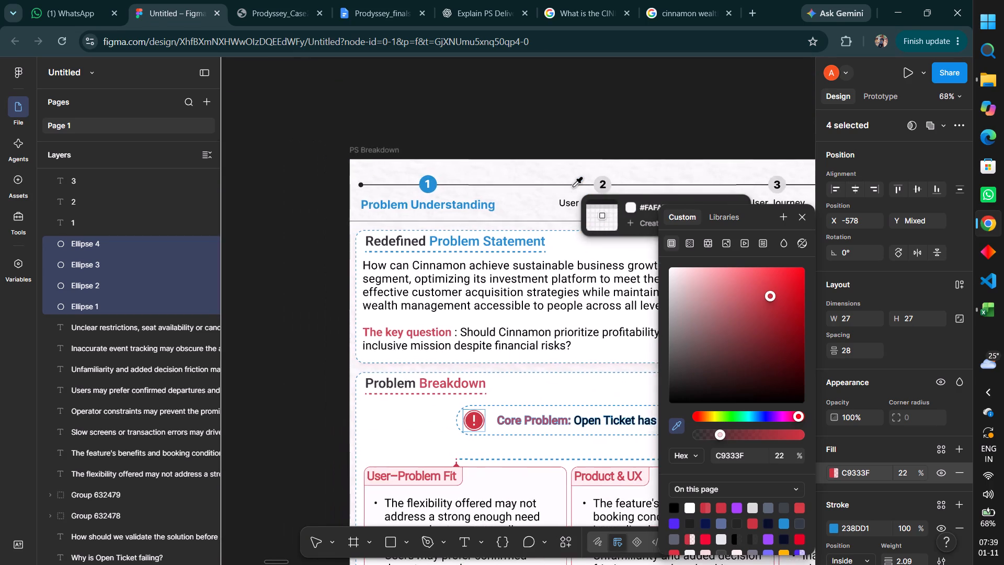
scroll(573, 186, "right", 1)
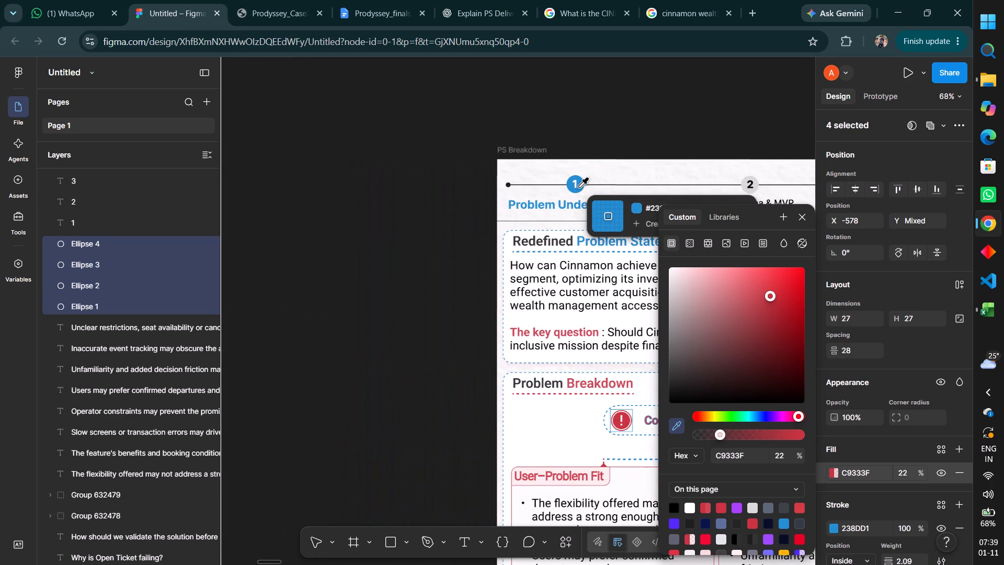
left_click(580, 187)
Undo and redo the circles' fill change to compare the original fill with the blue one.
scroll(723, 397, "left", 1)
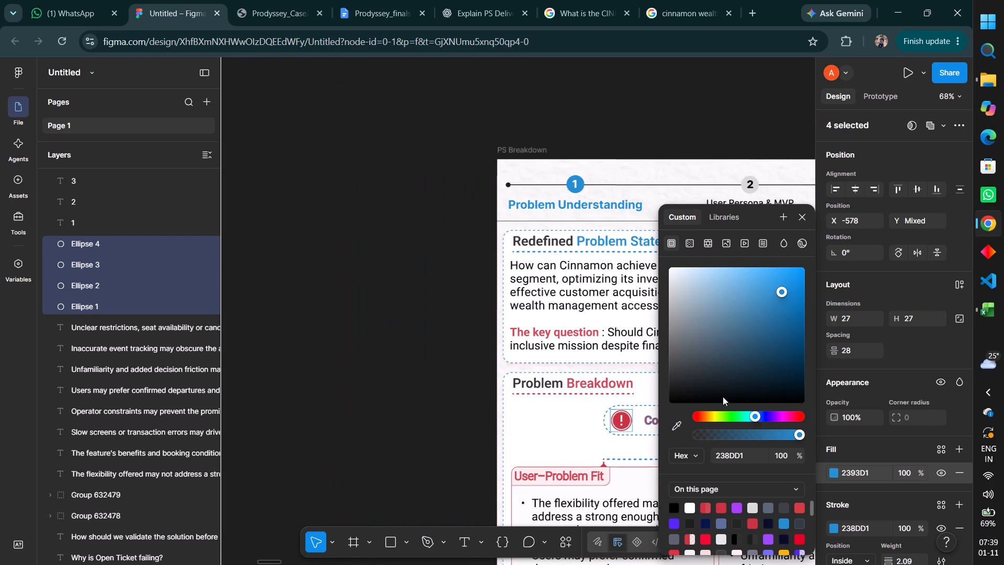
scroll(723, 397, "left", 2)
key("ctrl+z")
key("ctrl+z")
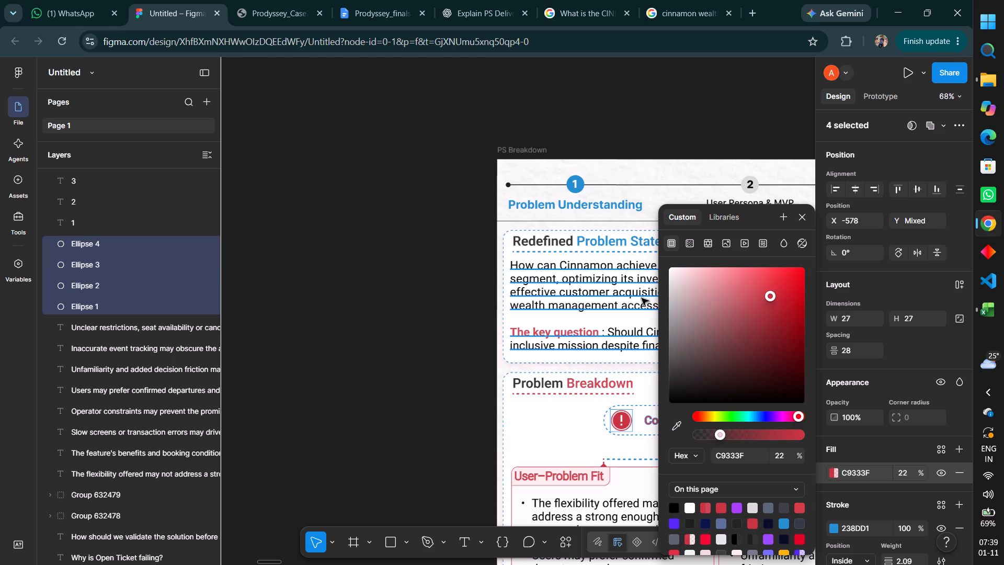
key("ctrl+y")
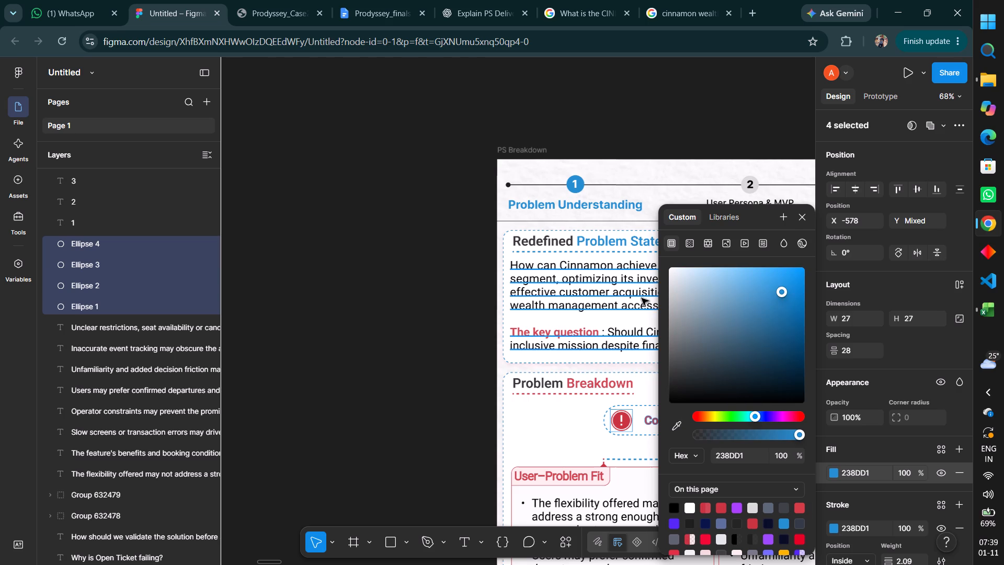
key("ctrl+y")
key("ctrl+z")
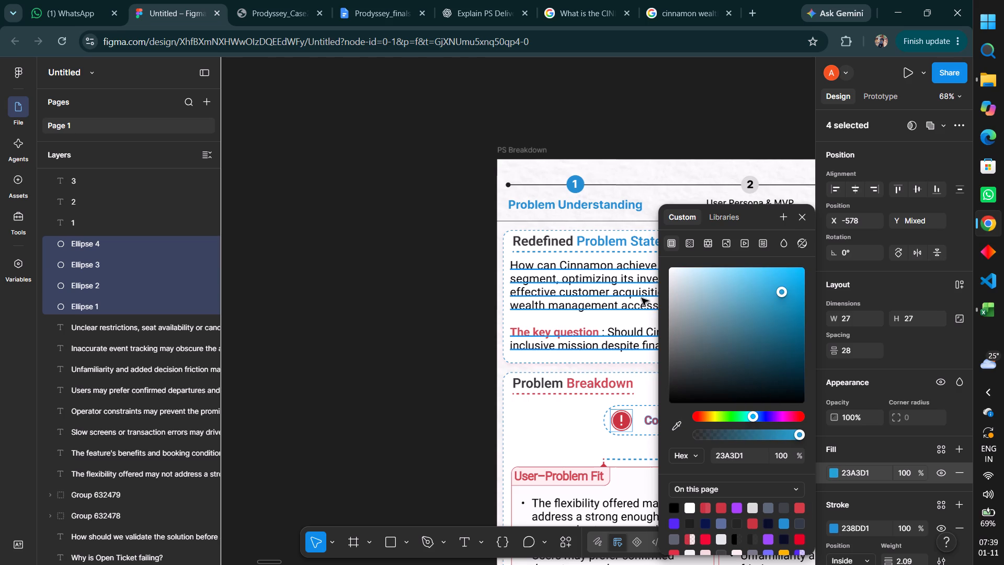
Set the fill opacity of the four question number circles to 22%.
double_click(784, 453)
type("22")
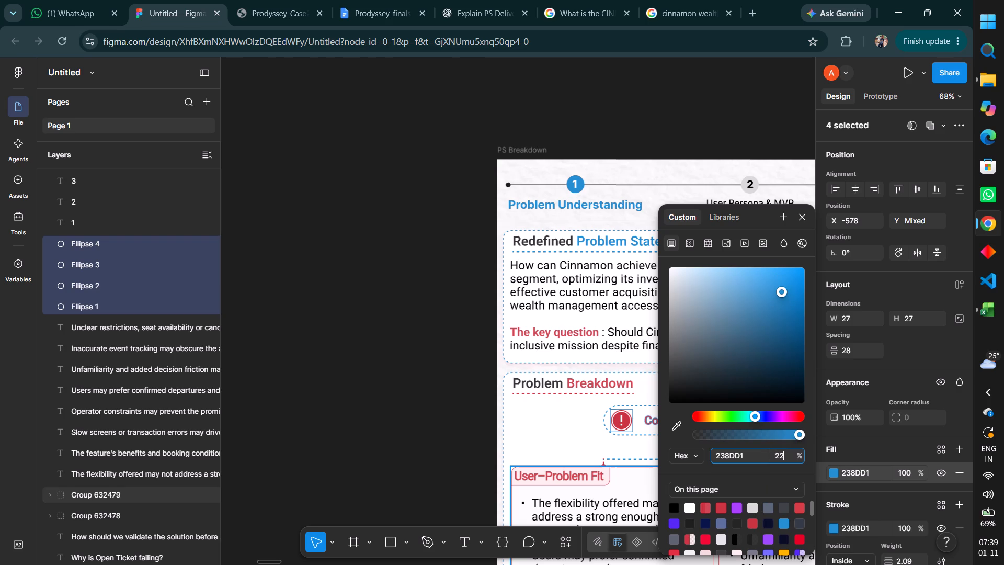
key("Return")
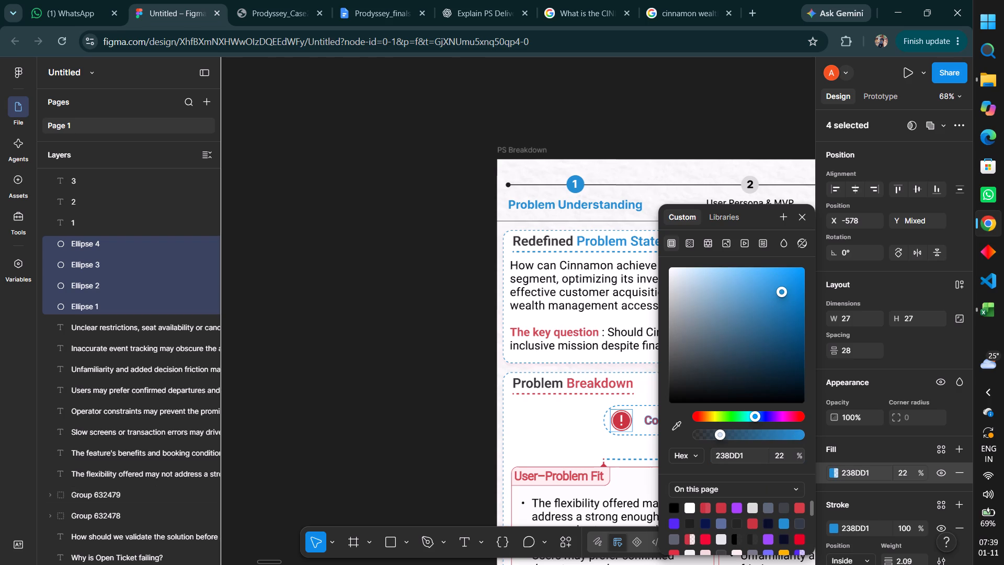
left_click(466, 308)
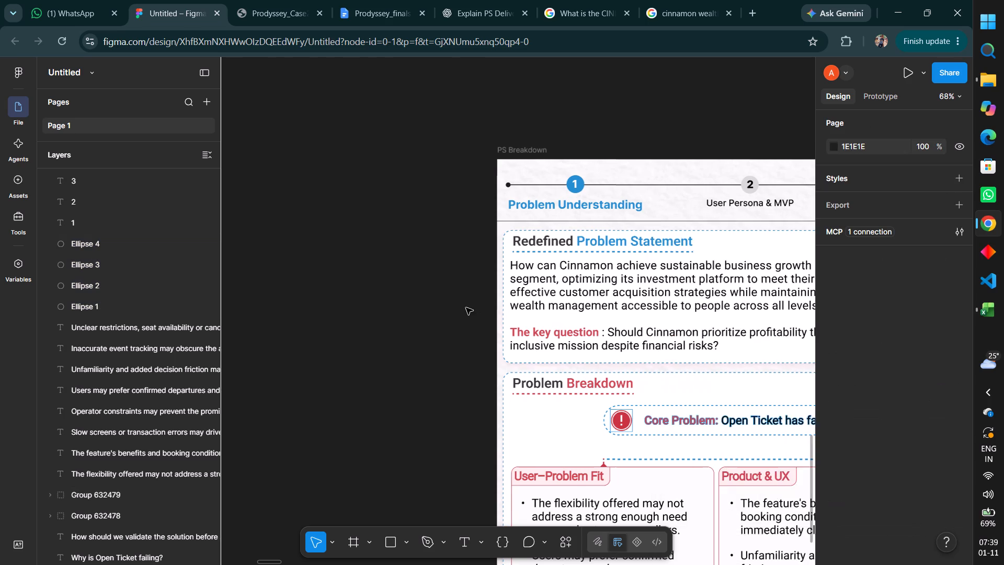
Select the four numerals in Questions to be Answered and set their fill to blue 238DD1 sampled from the number 4 circle's border.
scroll(466, 308, "left", 5)
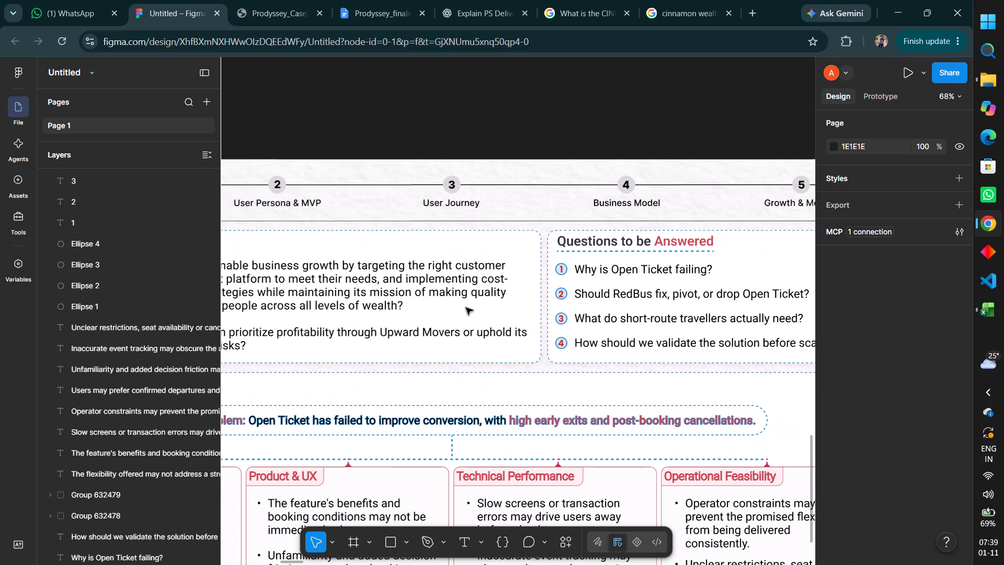
scroll(542, 251, "down", 1)
scroll(542, 251, "left", 1)
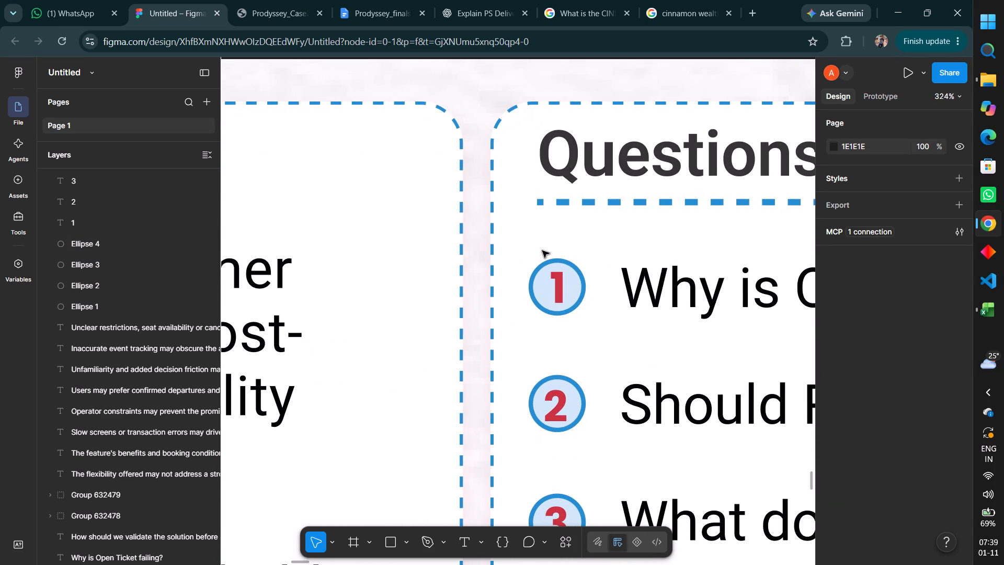
left_click(562, 287, "shift")
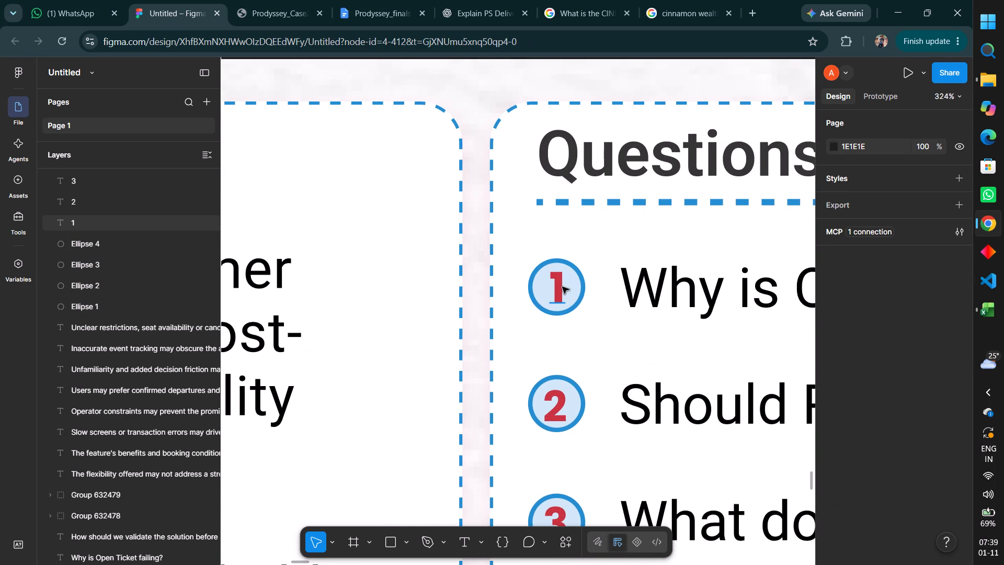
left_click(555, 412, "shift")
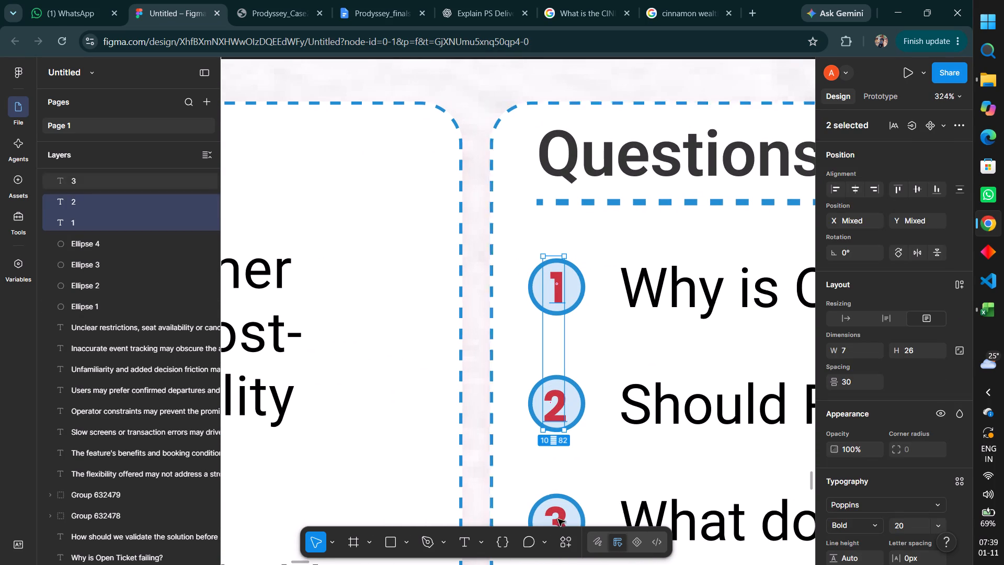
left_click(557, 523, "shift")
scroll(557, 523, "down", 1, "shift")
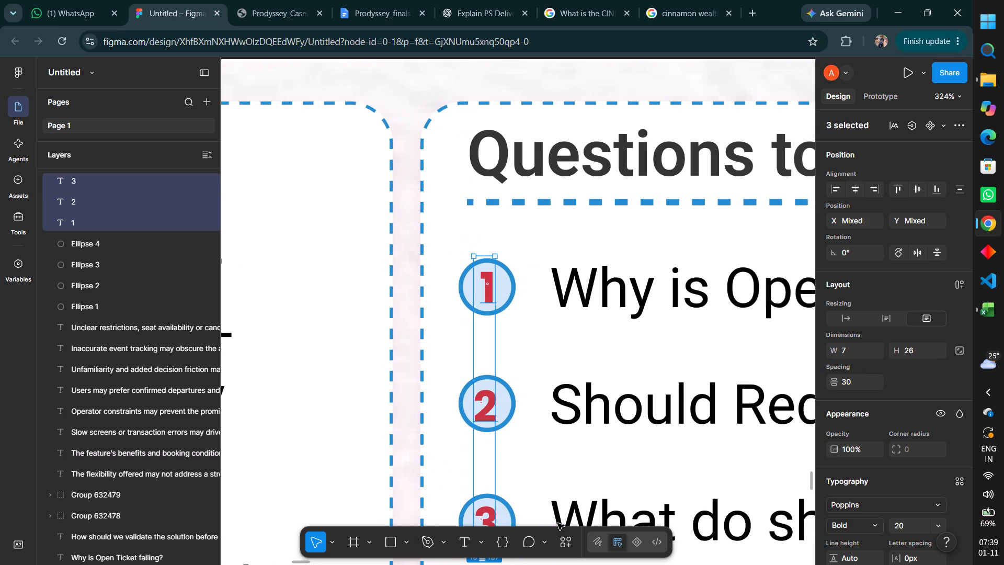
scroll(557, 523, "down", 3)
left_click(491, 474, "shift")
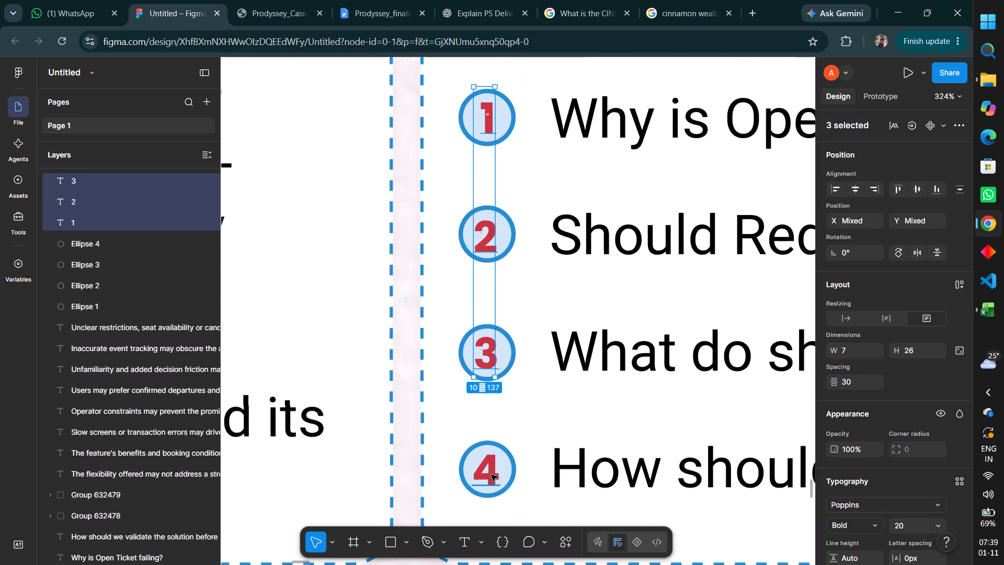
scroll(833, 509, "down", 1)
left_click(833, 509)
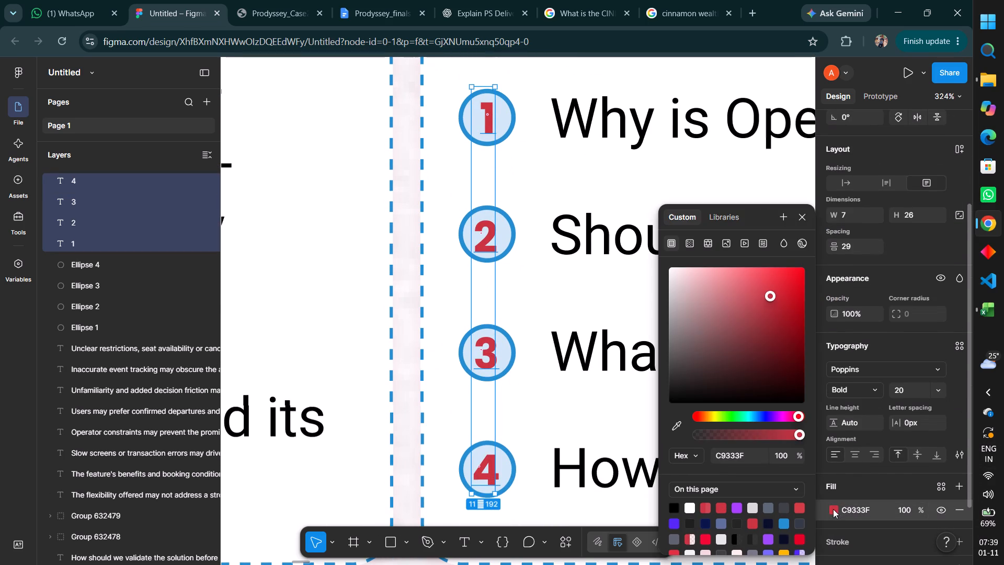
left_click(676, 426)
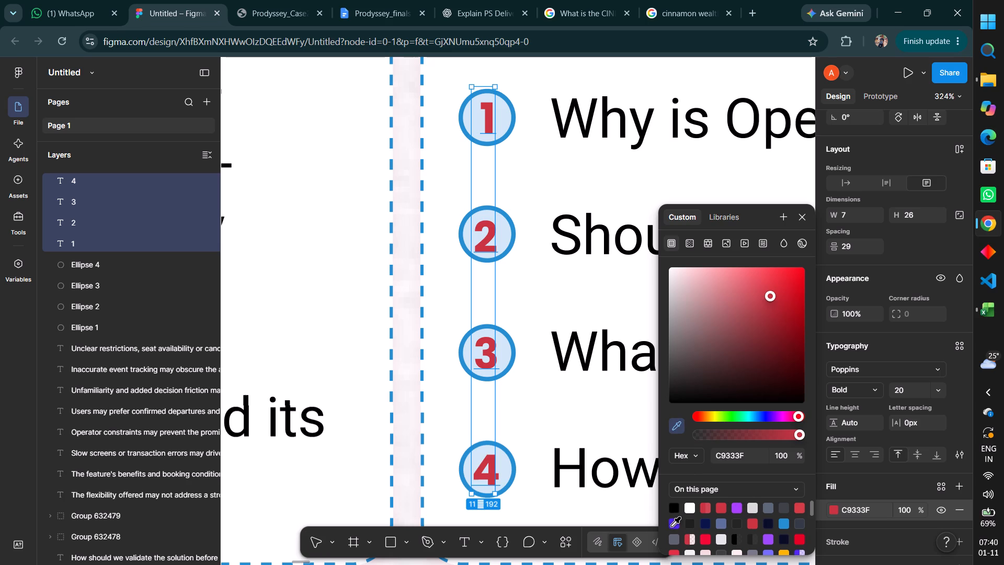
left_click(505, 449)
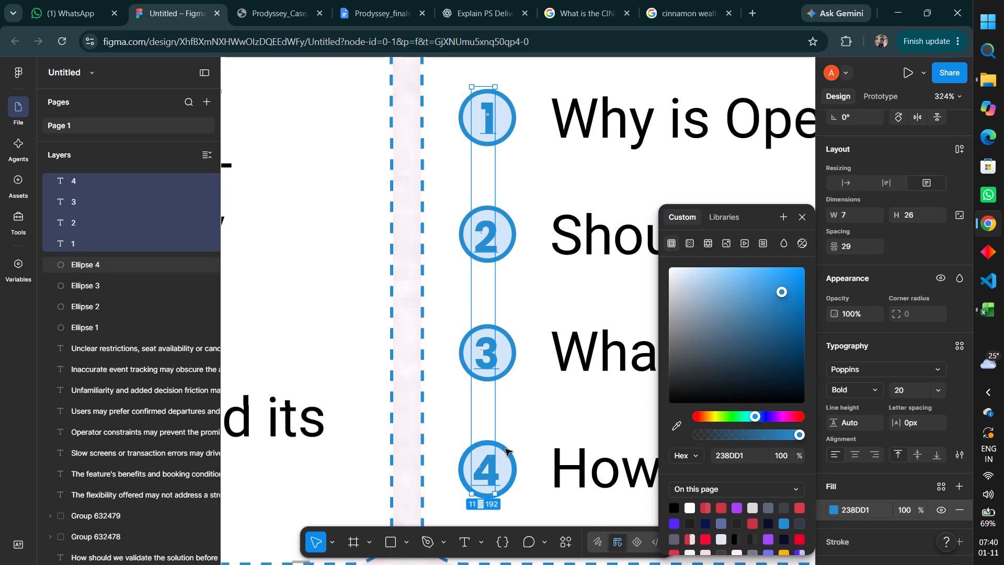
left_click(531, 436)
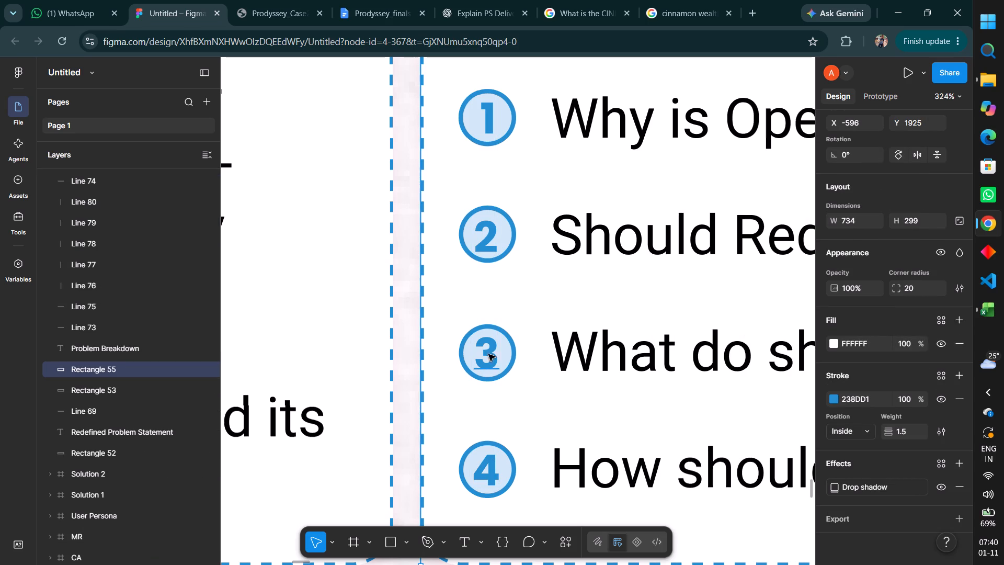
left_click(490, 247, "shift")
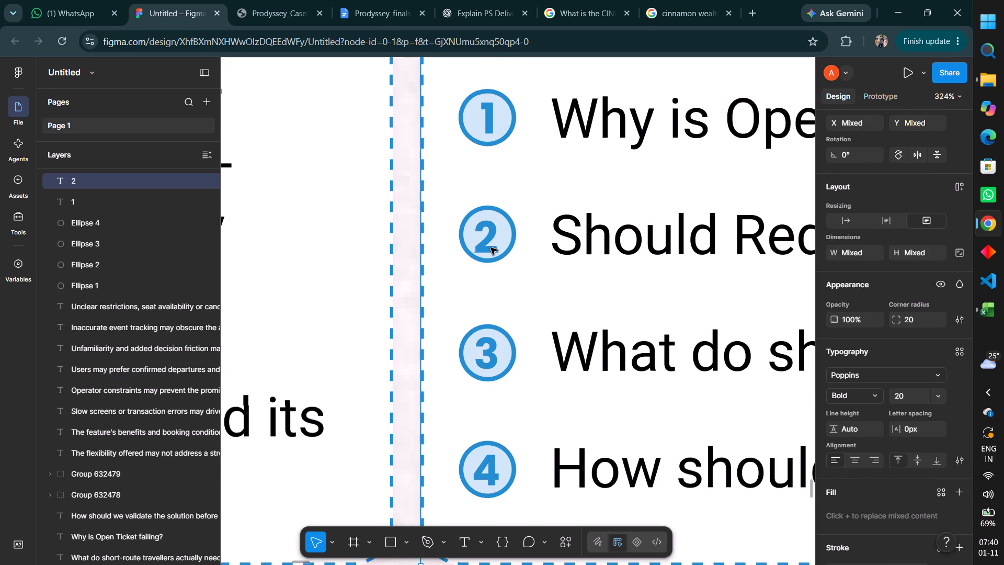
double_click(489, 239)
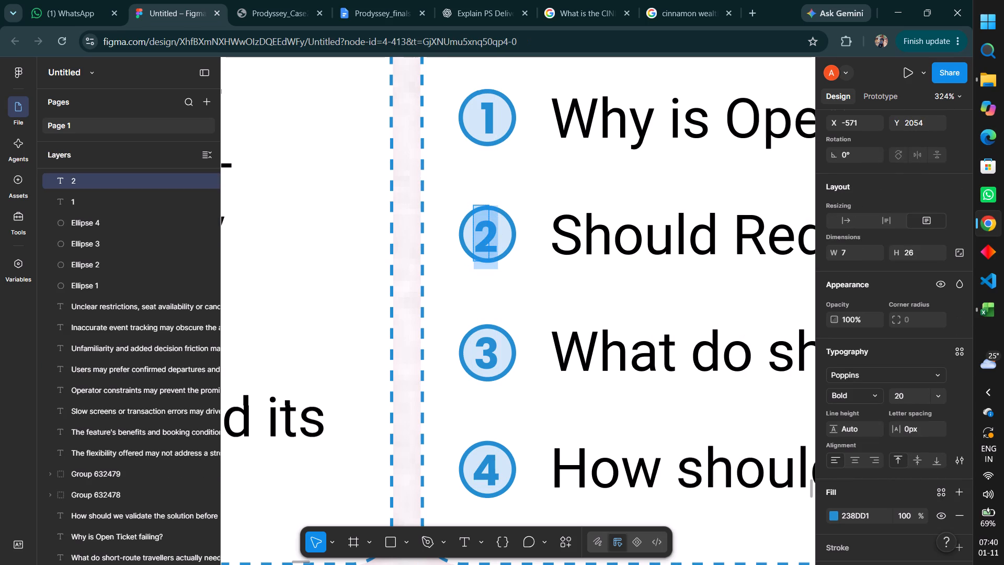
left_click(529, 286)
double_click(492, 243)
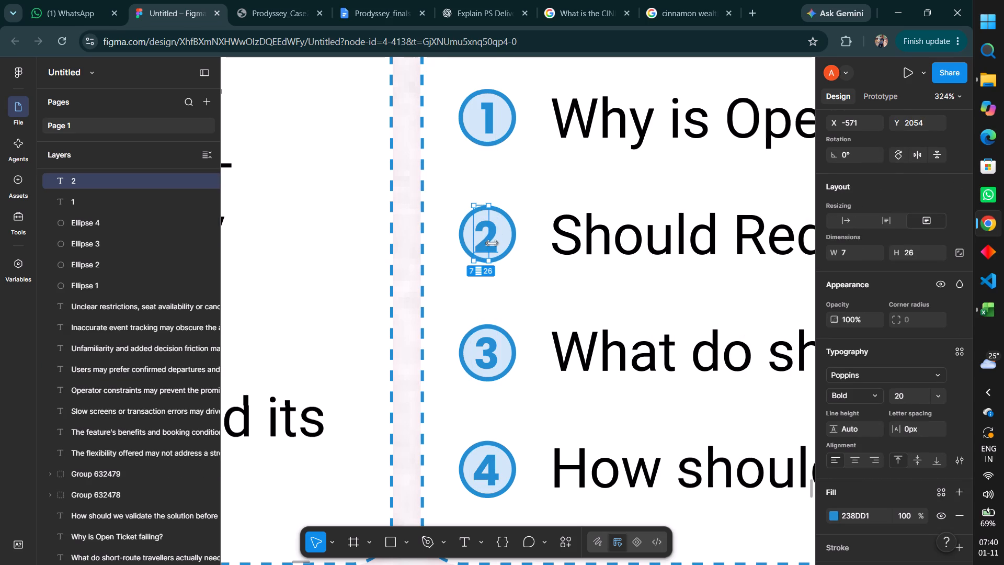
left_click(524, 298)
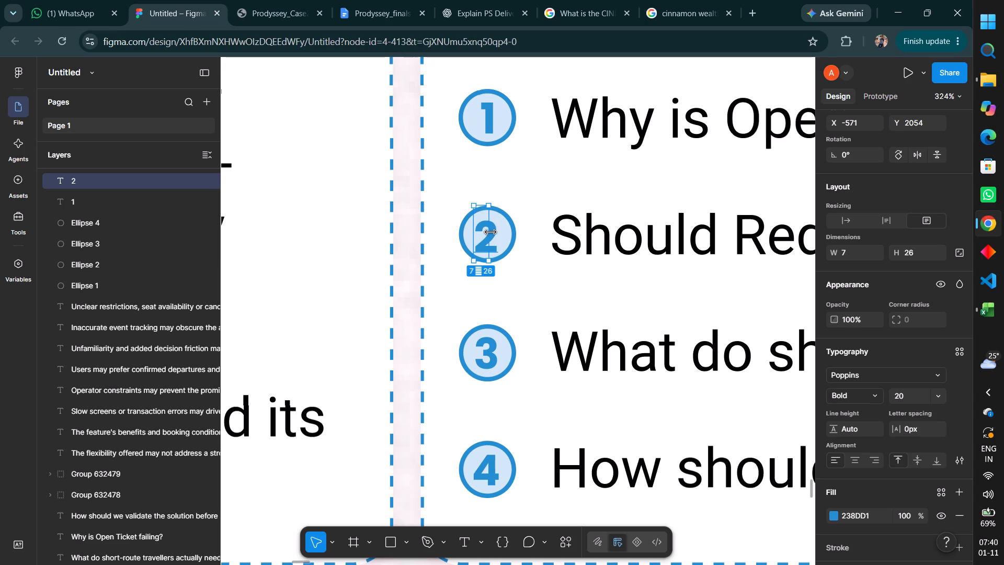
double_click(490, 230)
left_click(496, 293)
Resize the text box of numeral 2 in Questions to be Answered to fit its content at 12 by 30, with auto height.
left_click_drag(492, 234, 504, 237)
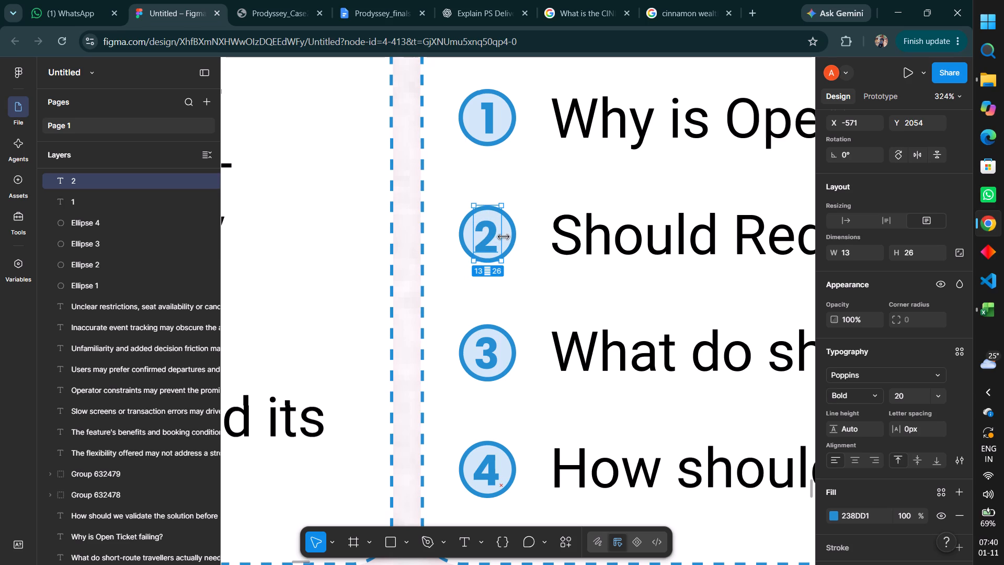
left_click_drag(504, 237, 500, 235)
double_click(500, 235)
left_click_drag(514, 256, 501, 231)
left_click_drag(501, 231, 524, 229)
double_click(524, 229)
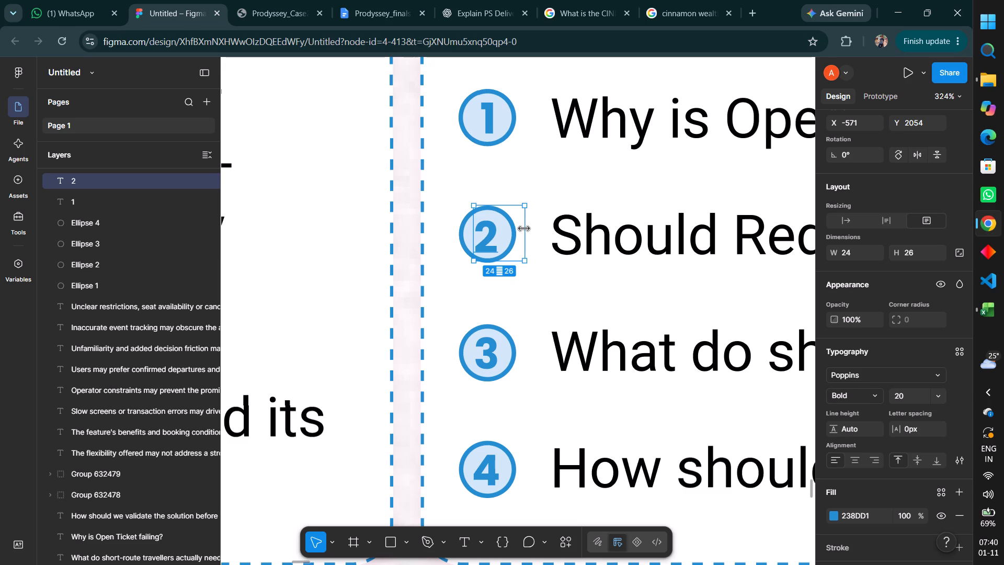
double_click(488, 267)
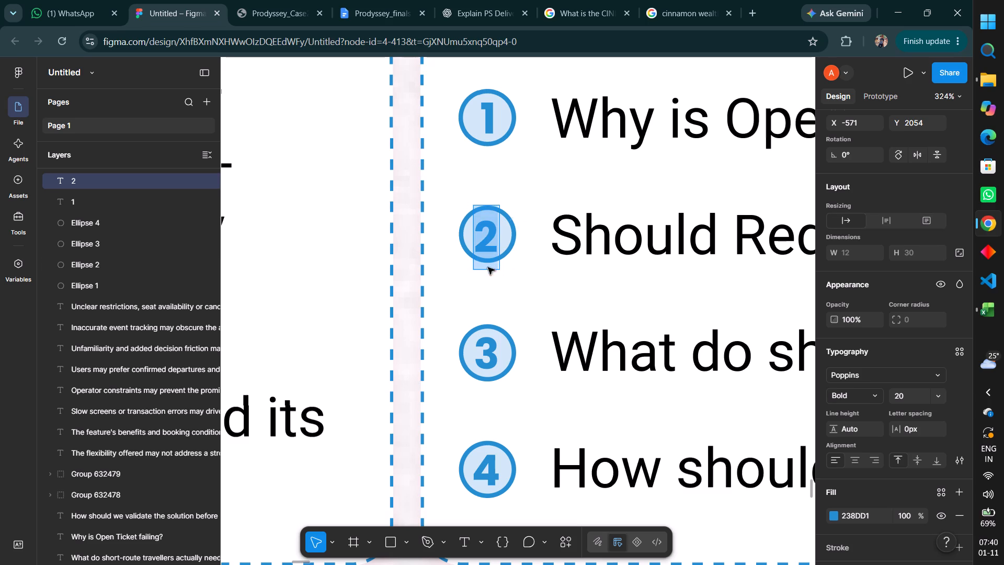
left_click(497, 278)
left_click_drag(493, 270, 494, 275)
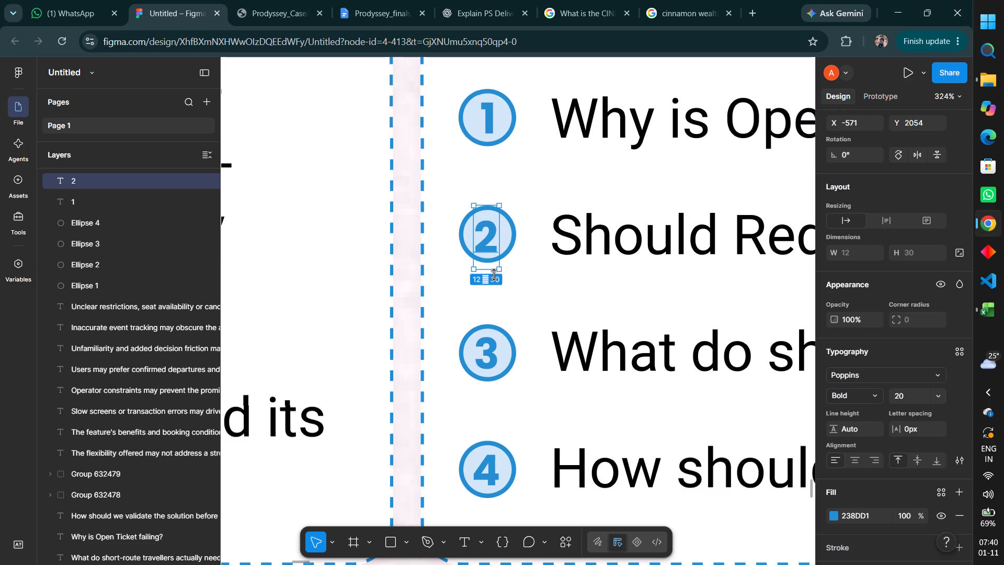
left_click_drag(494, 275, 494, 285)
double_click(494, 285)
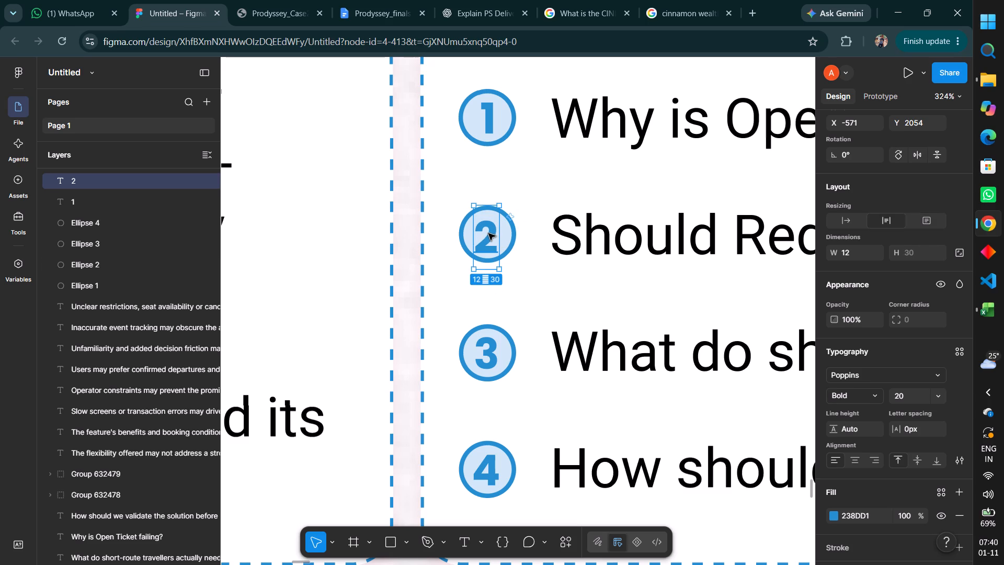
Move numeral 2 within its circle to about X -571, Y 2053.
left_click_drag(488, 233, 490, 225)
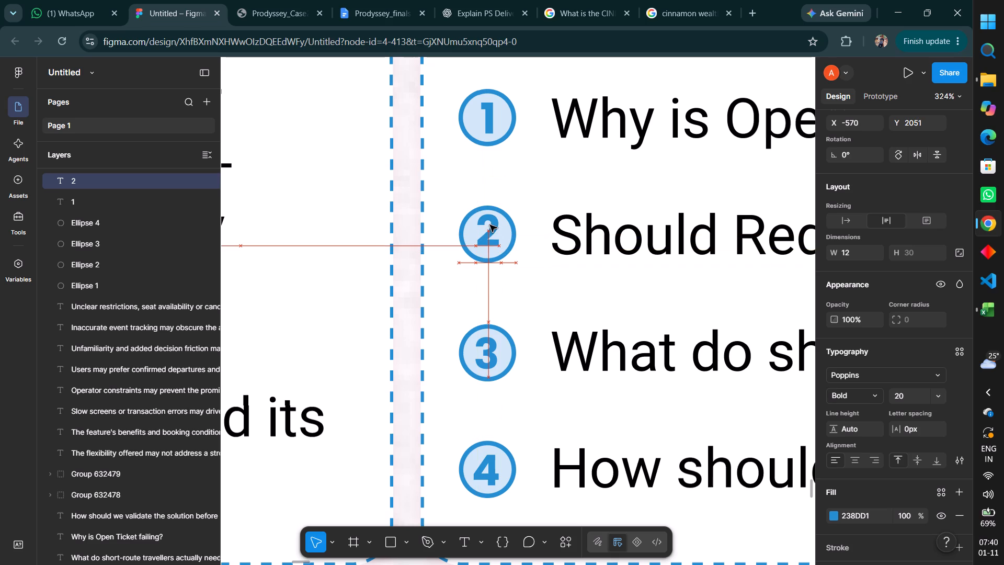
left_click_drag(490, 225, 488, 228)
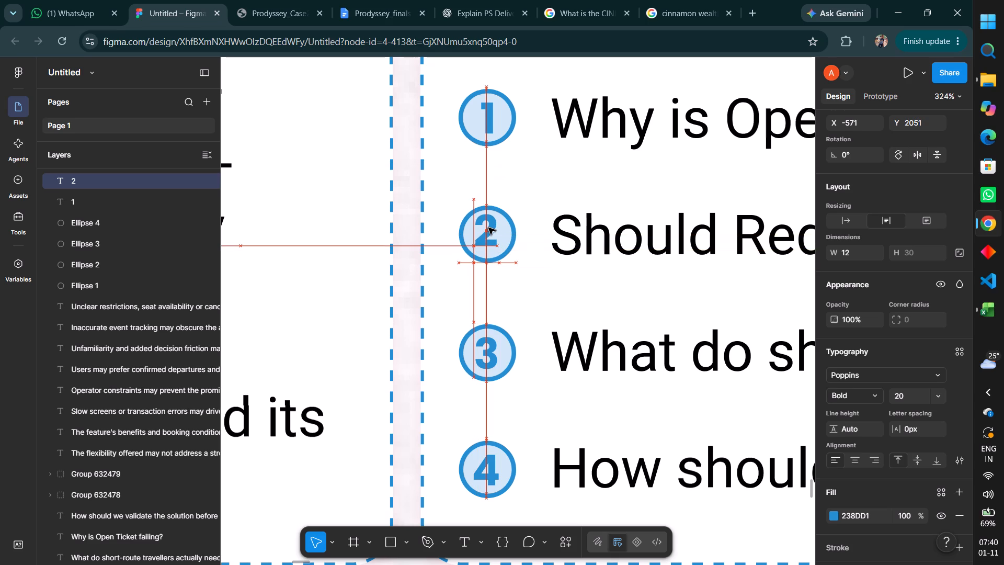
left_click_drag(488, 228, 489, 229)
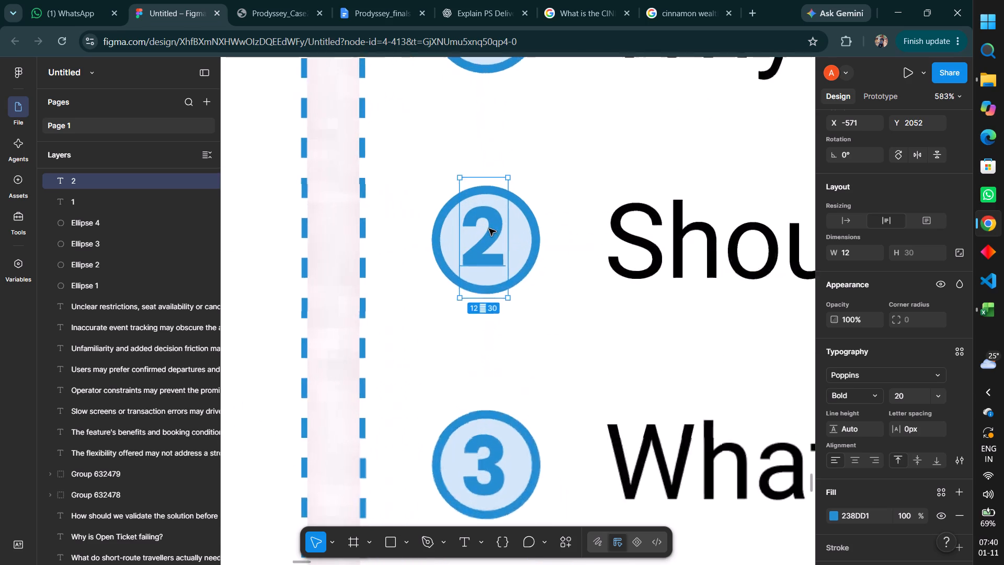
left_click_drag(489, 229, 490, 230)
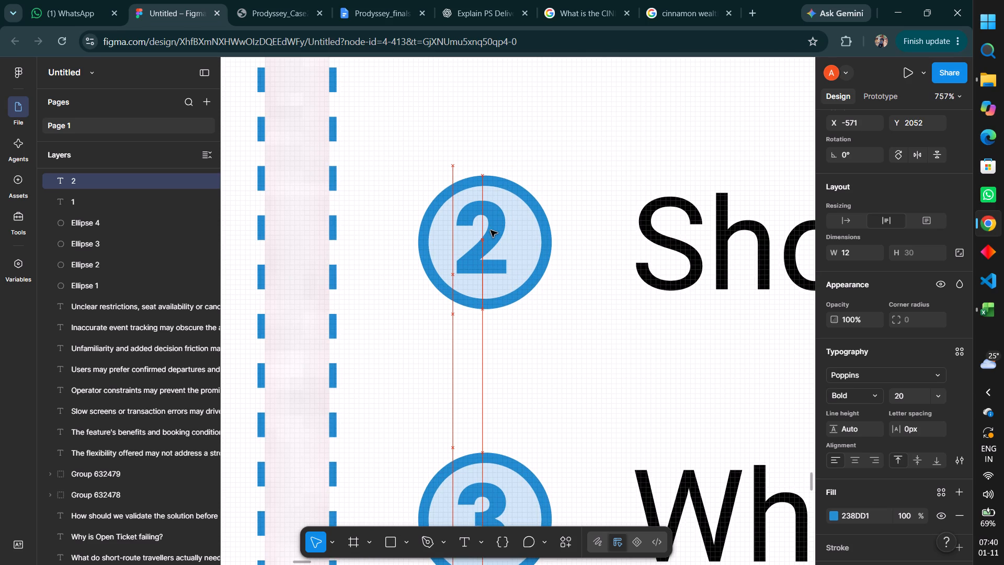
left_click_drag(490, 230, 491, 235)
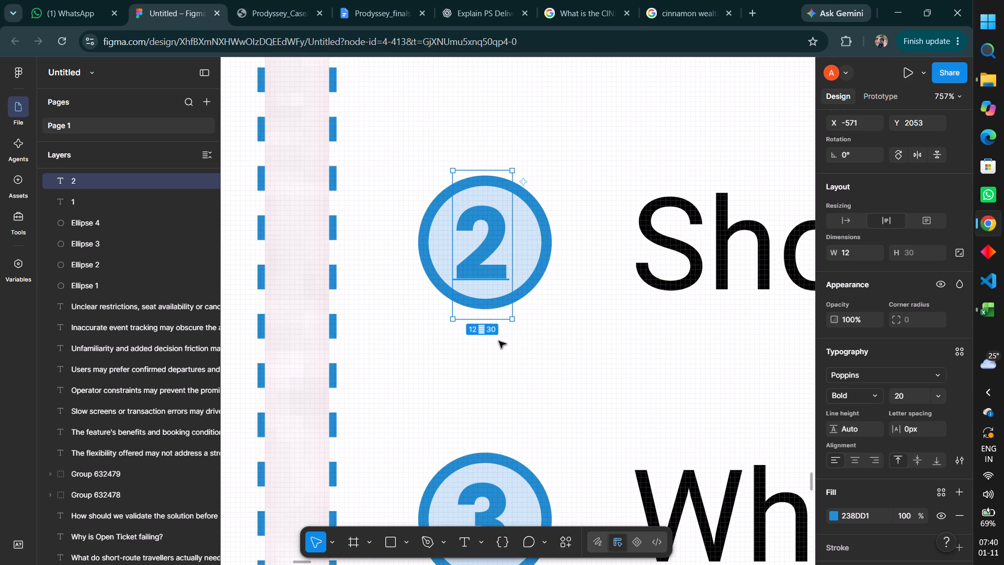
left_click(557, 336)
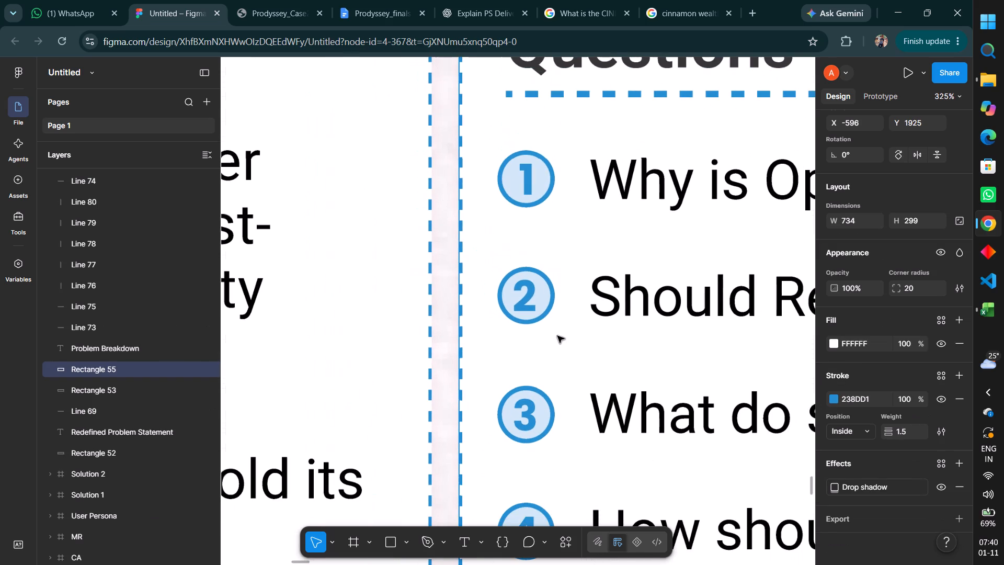
Reposition numeral 2 at about X -570, Y 2053 to centre it in its circle.
left_click(527, 298, "shift")
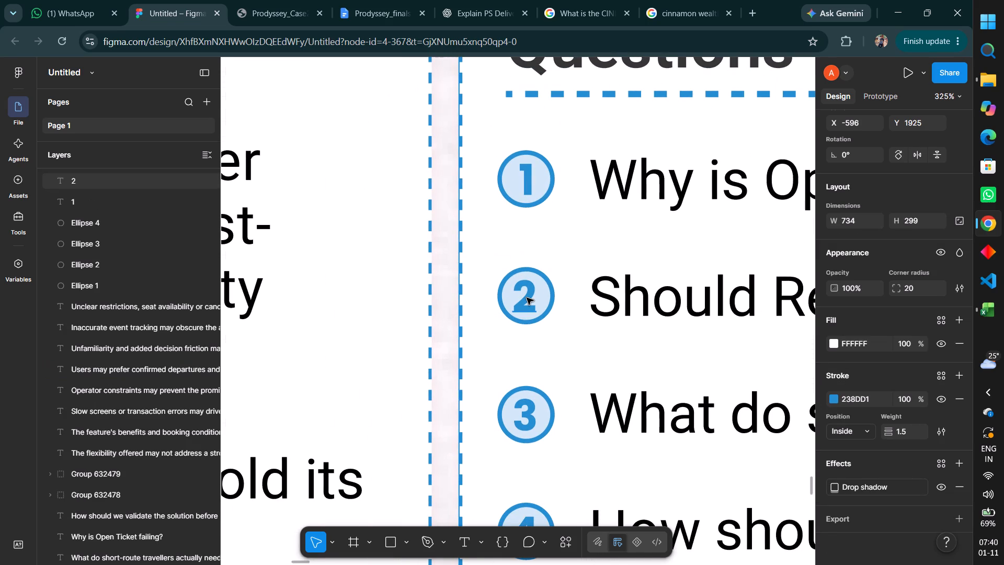
left_click(527, 298, "ctrl")
left_click(527, 298)
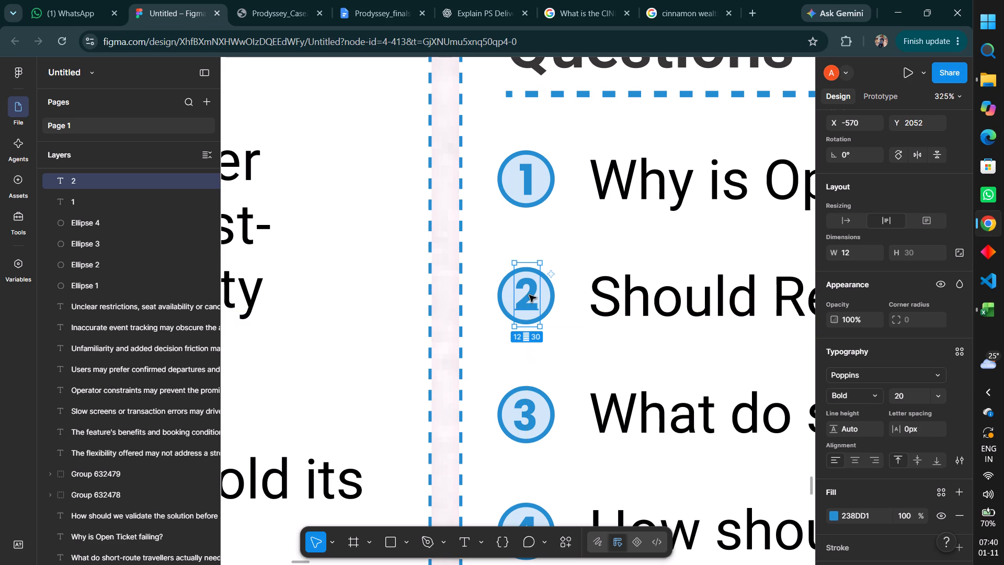
left_click_drag(529, 295, 524, 300)
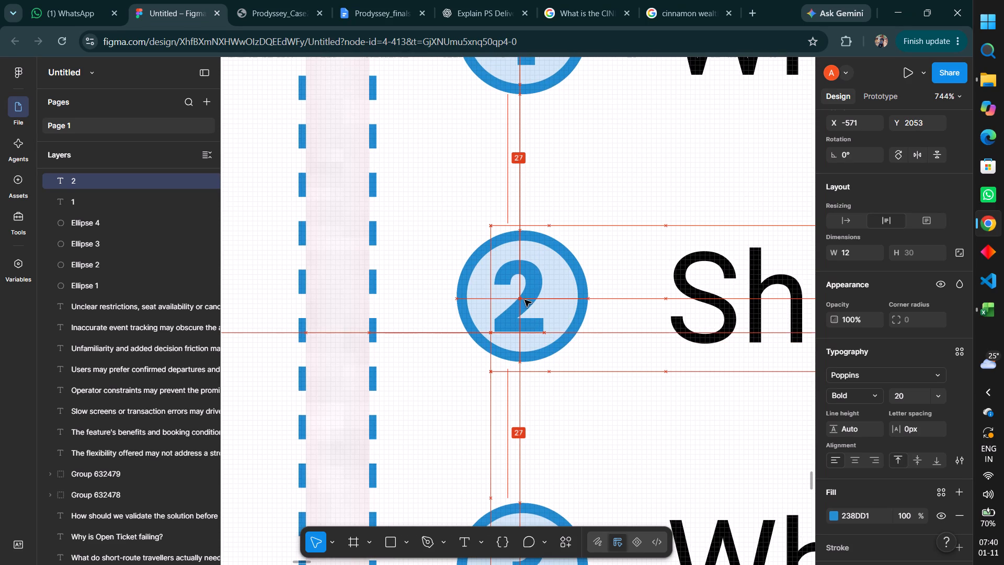
left_click_drag(524, 300, 528, 298)
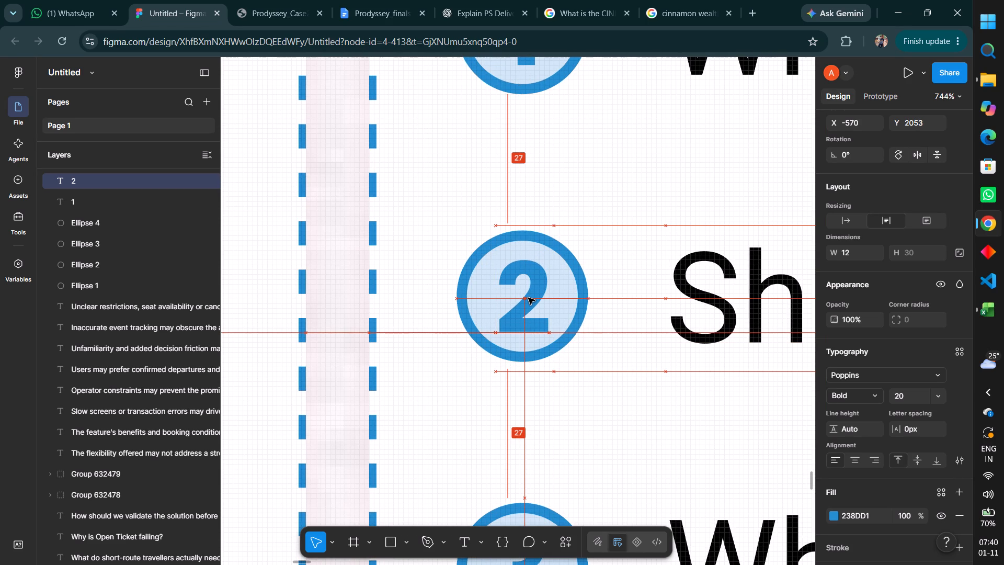
left_click_drag(528, 298, 528, 296)
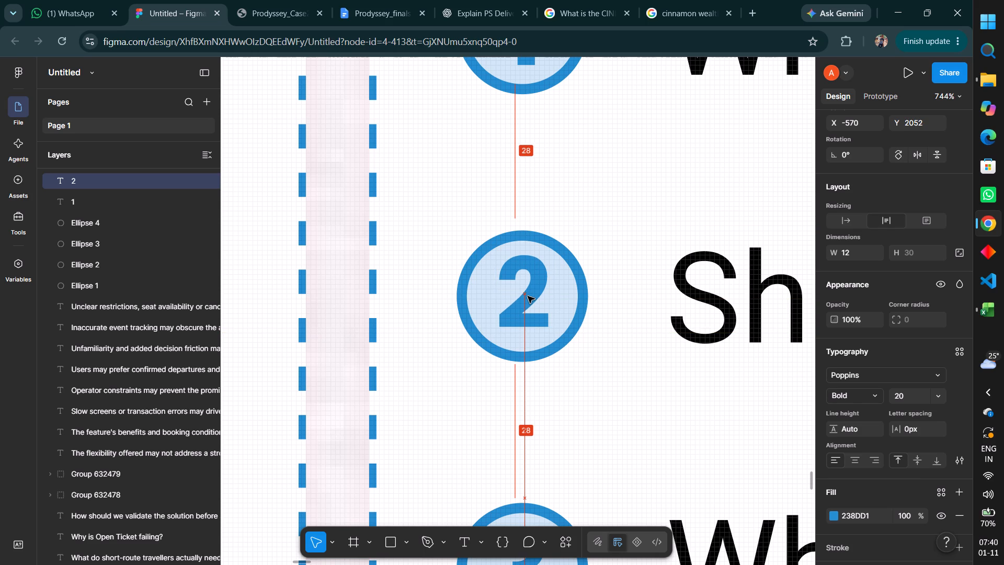
left_click_drag(528, 296, 529, 297)
left_click_drag(529, 297, 530, 301)
left_click(607, 370)
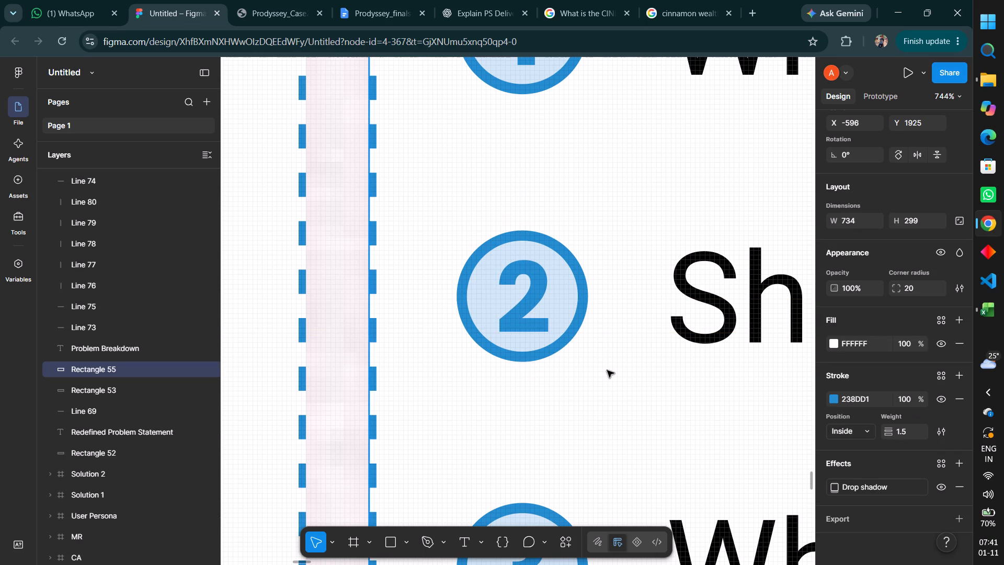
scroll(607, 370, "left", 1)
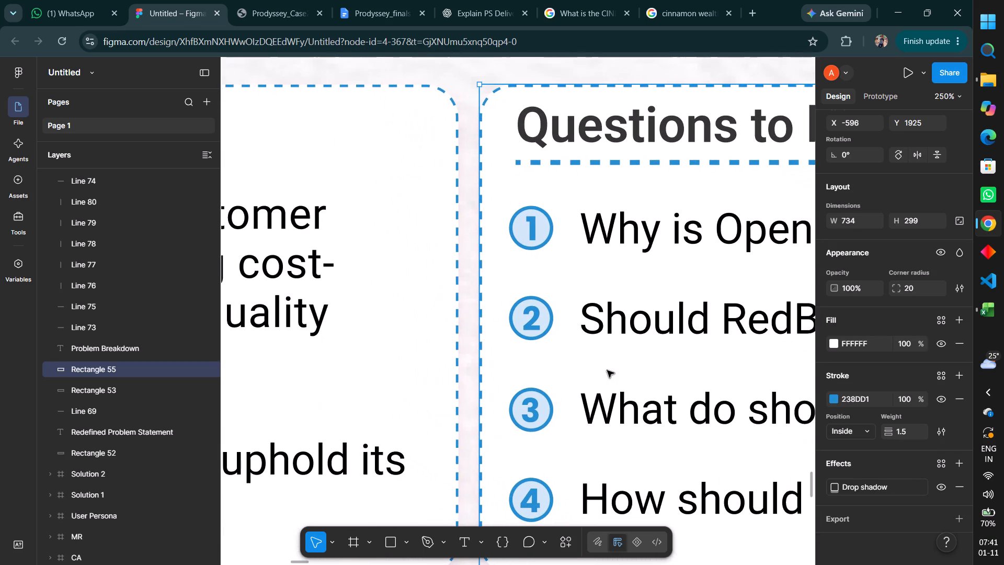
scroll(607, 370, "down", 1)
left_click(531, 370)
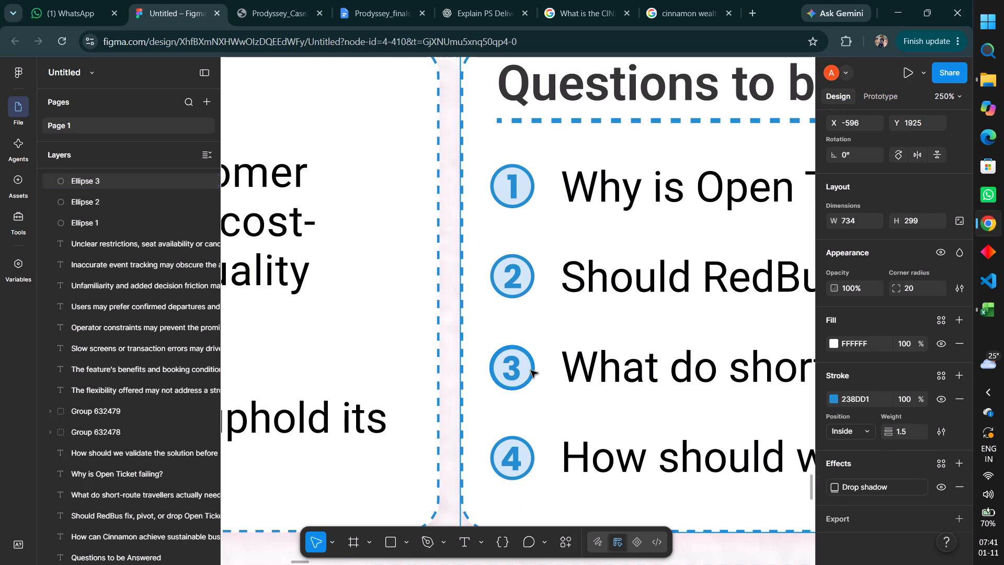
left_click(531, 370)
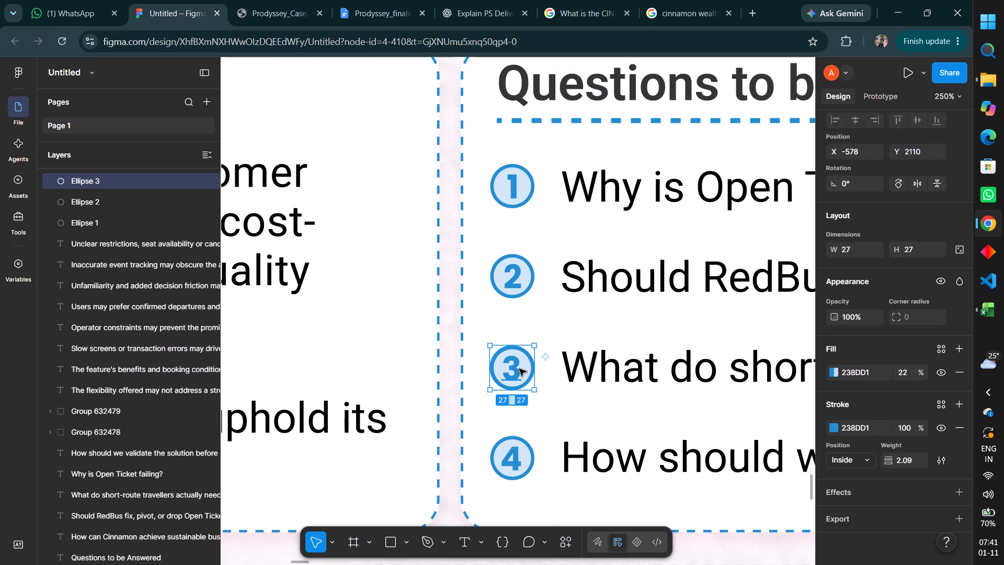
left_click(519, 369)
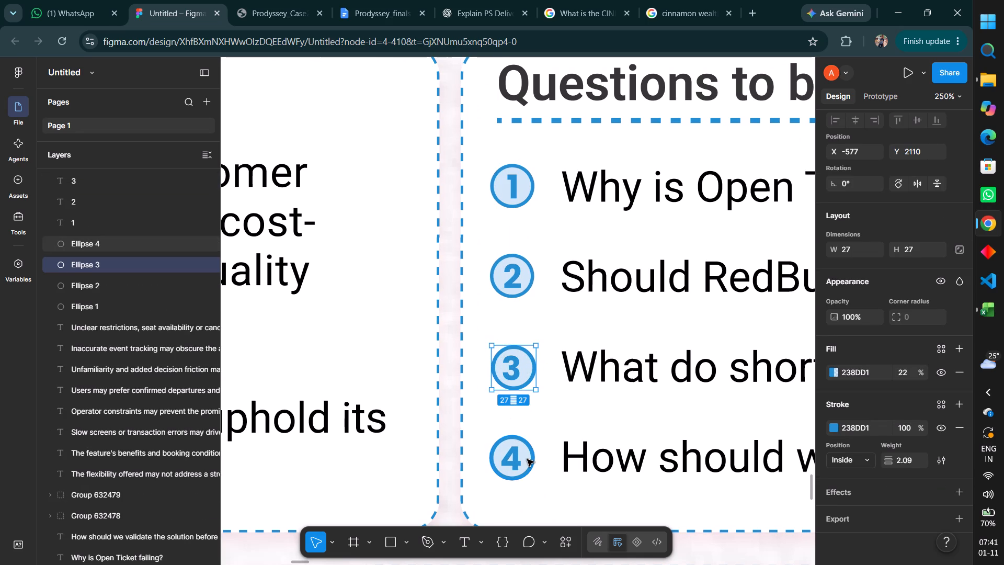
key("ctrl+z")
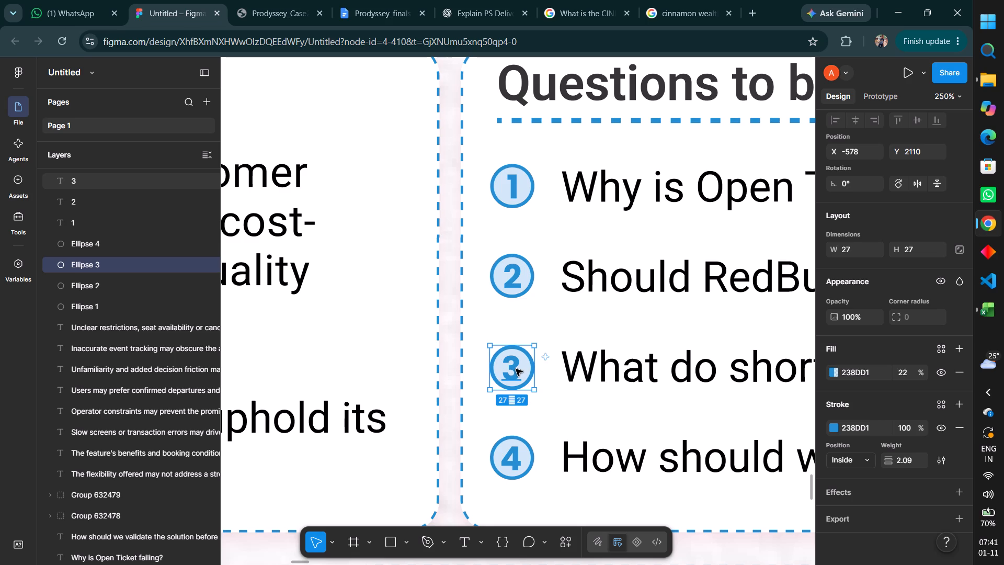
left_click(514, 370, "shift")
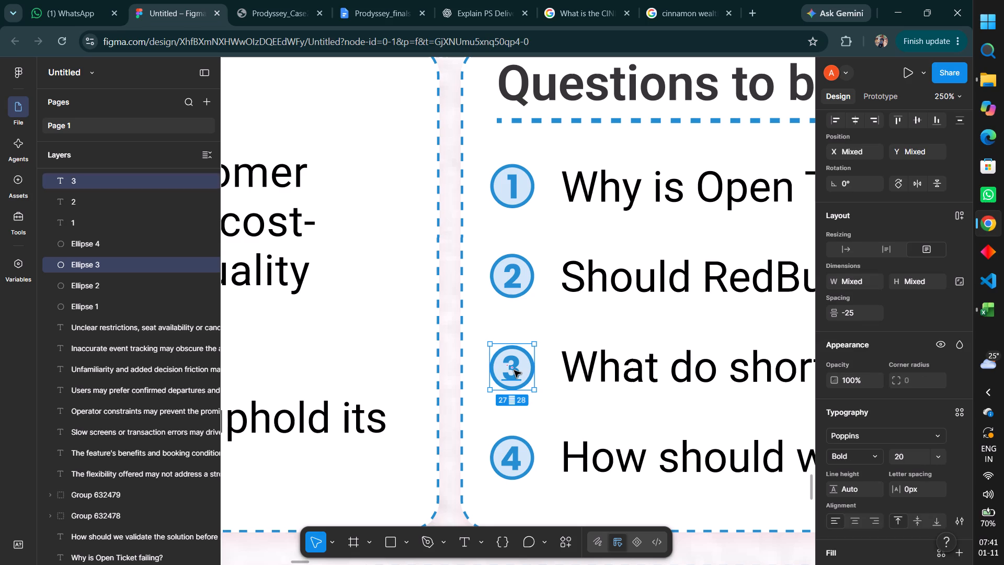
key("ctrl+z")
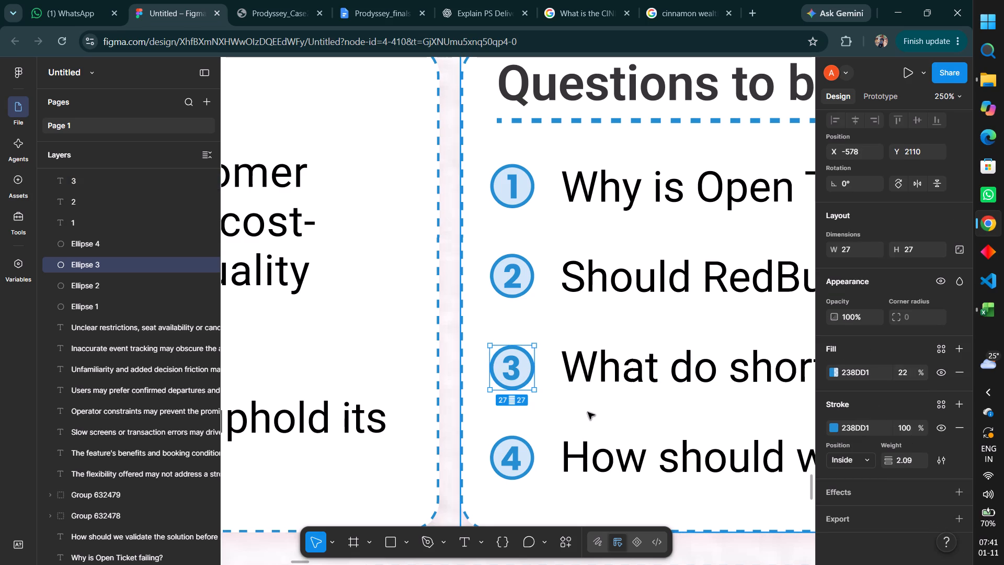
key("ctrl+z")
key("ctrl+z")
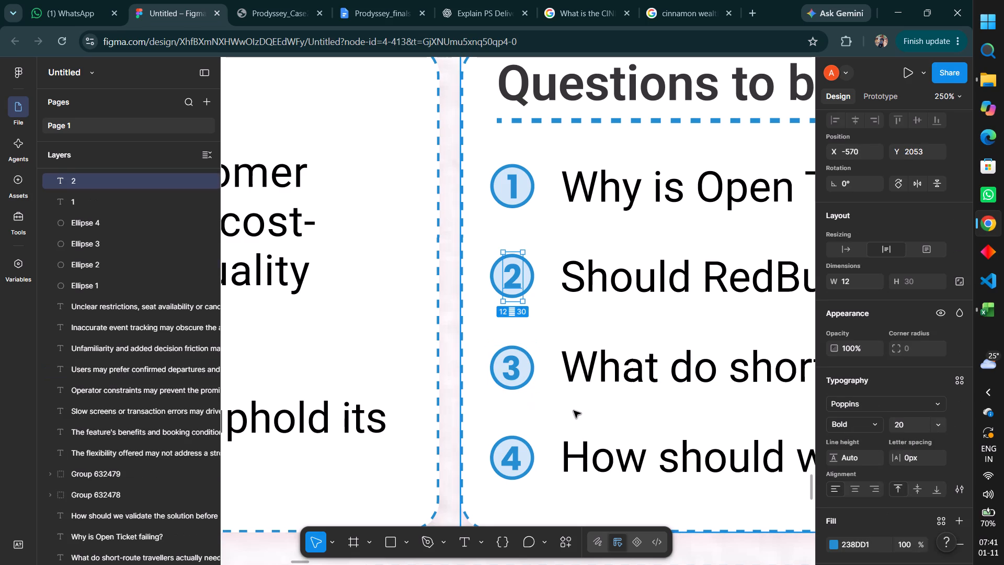
Resize the text box of numeral 3 in Questions to be Answered to fit its content at 13 by 30, with auto height.
left_click(568, 408)
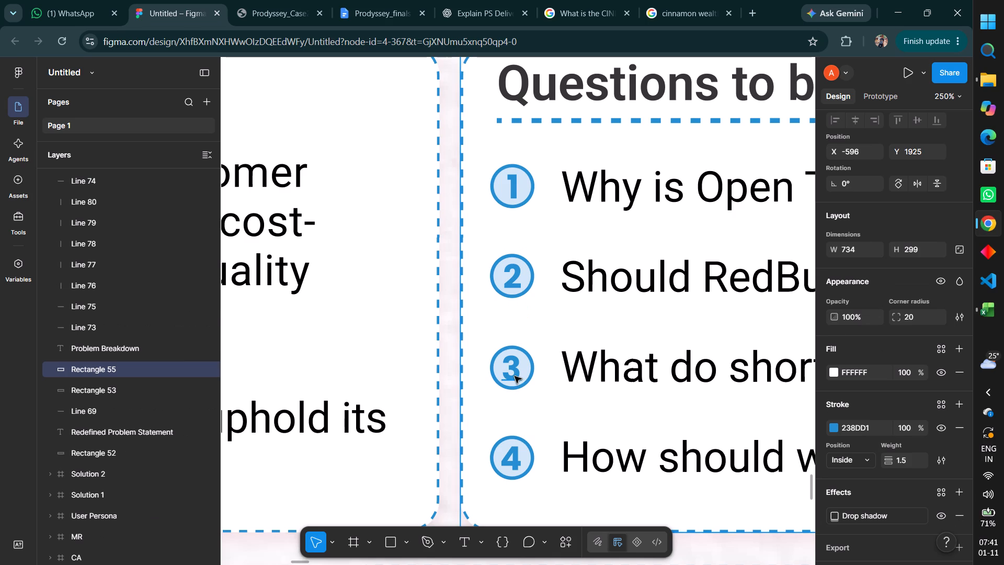
left_click(515, 376, "shift")
left_click(514, 369)
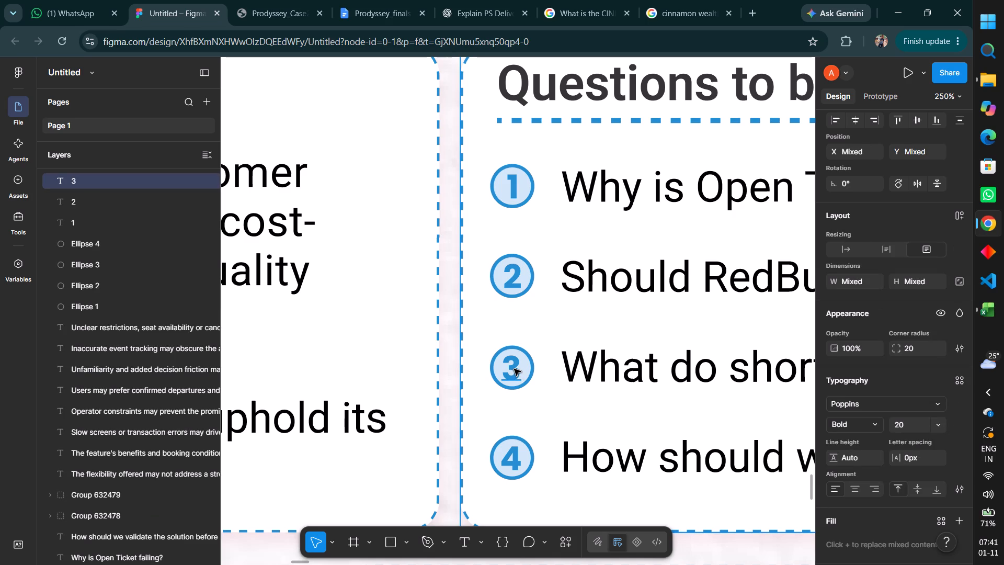
key("ctrl+z")
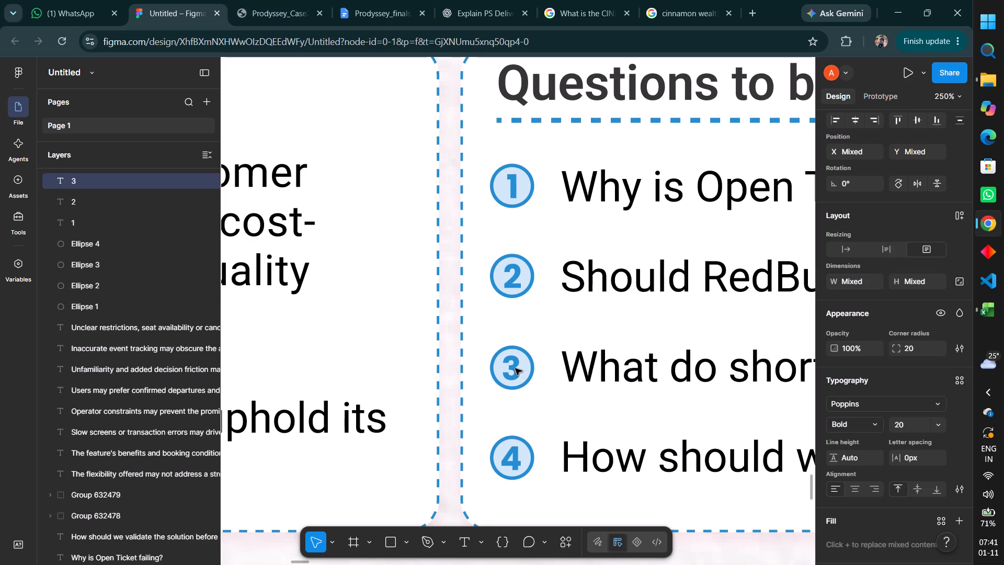
left_click(512, 369)
left_click(512, 369)
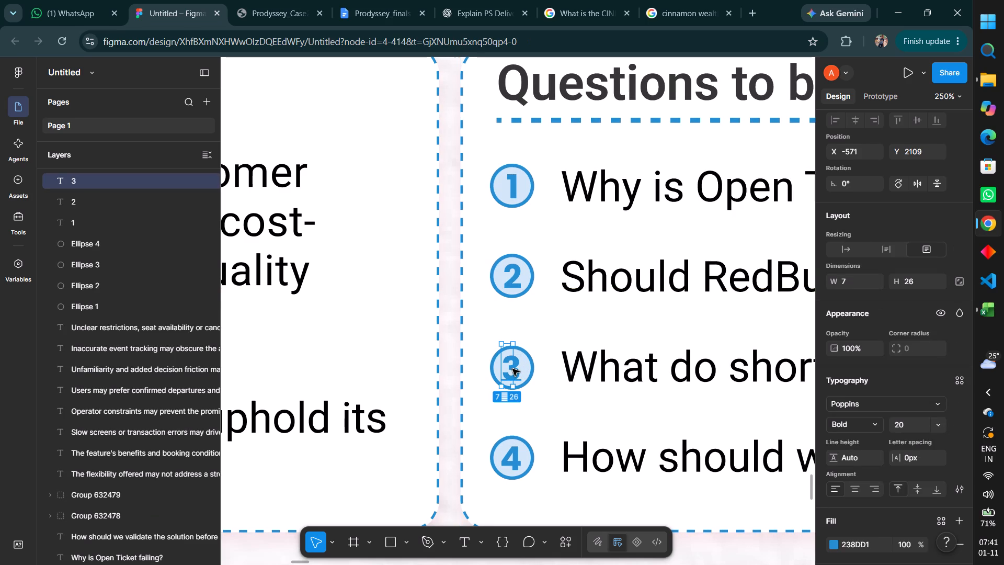
left_click_drag(514, 371, 533, 373)
double_click(533, 373)
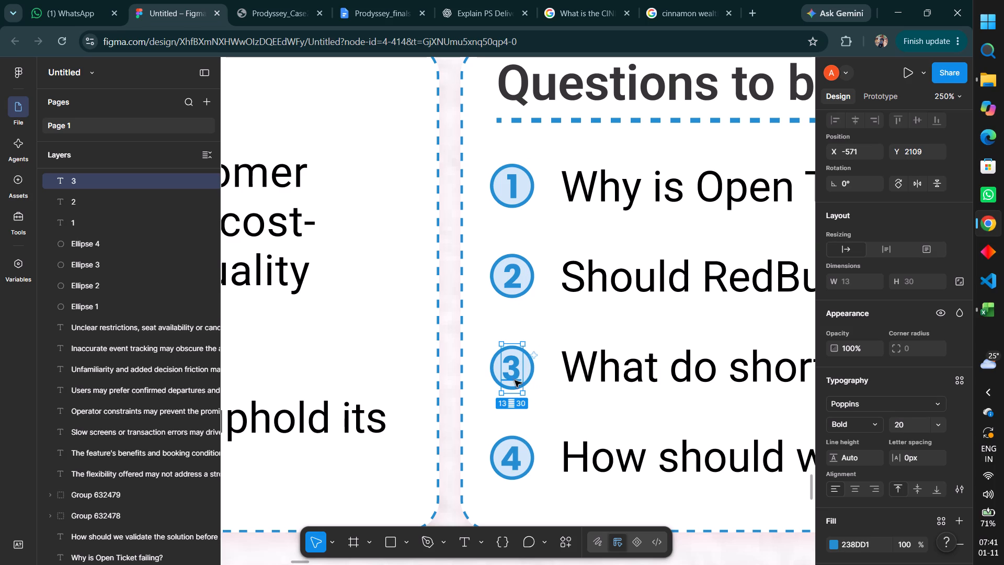
left_click_drag(512, 393, 510, 409)
double_click(510, 409)
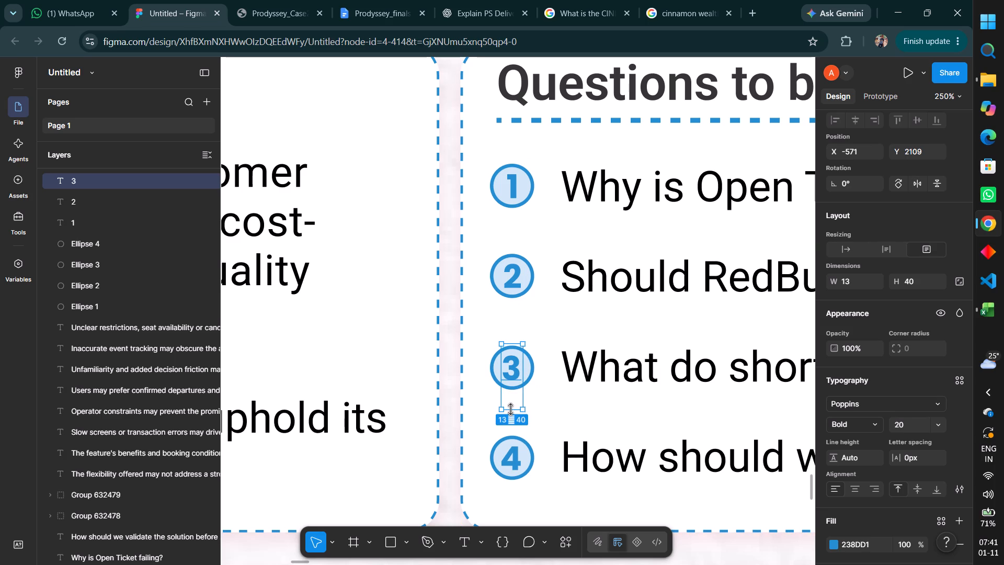
Adjust the placement of numeral 3 within its circle to about X -571, Y 2109.
left_click(511, 363)
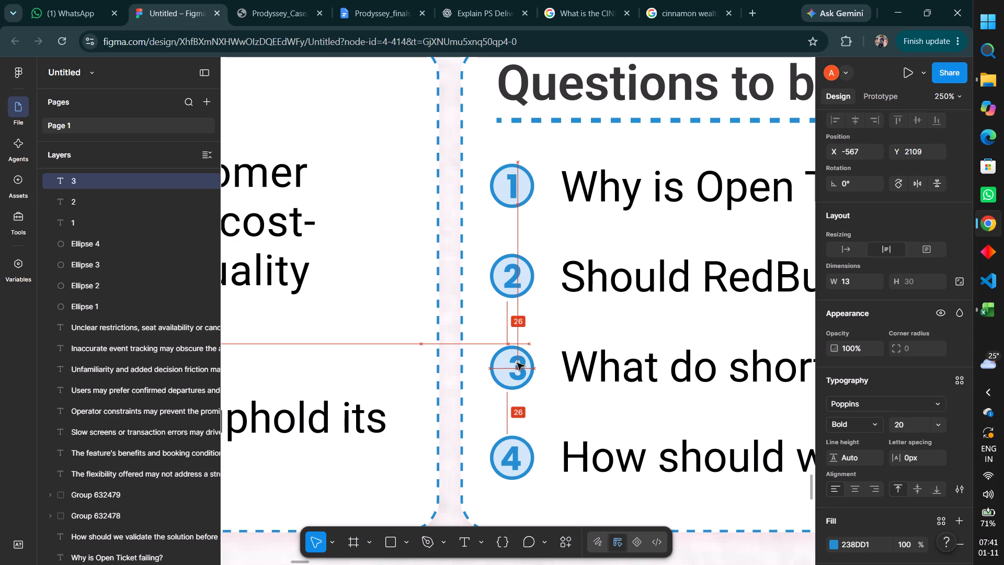
left_click_drag(515, 363, 507, 363)
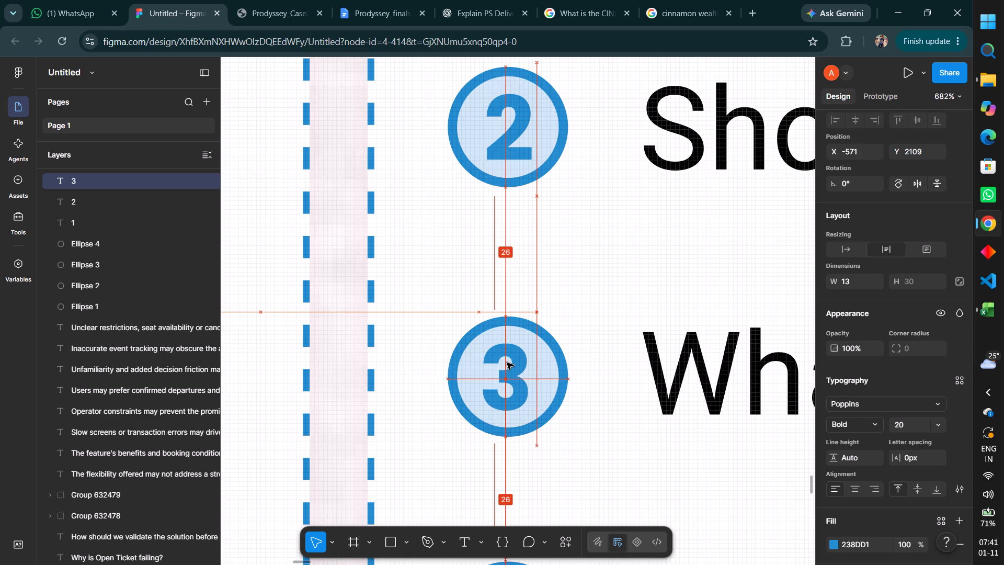
left_click_drag(507, 363, 508, 363)
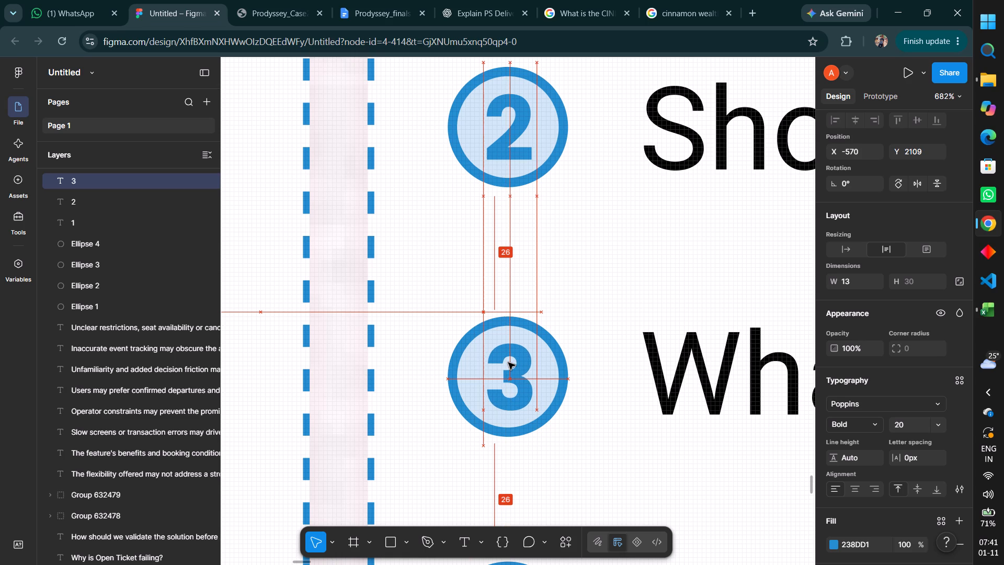
left_click_drag(508, 363, 506, 362)
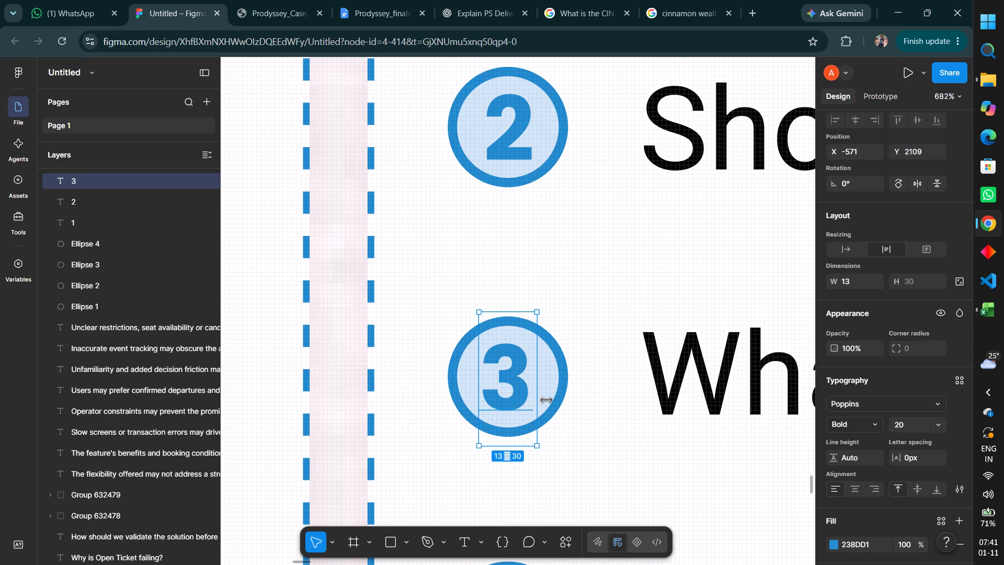
Select the number 3 circle together with its numeral and shift both slightly to the right.
left_click(561, 400, "shift")
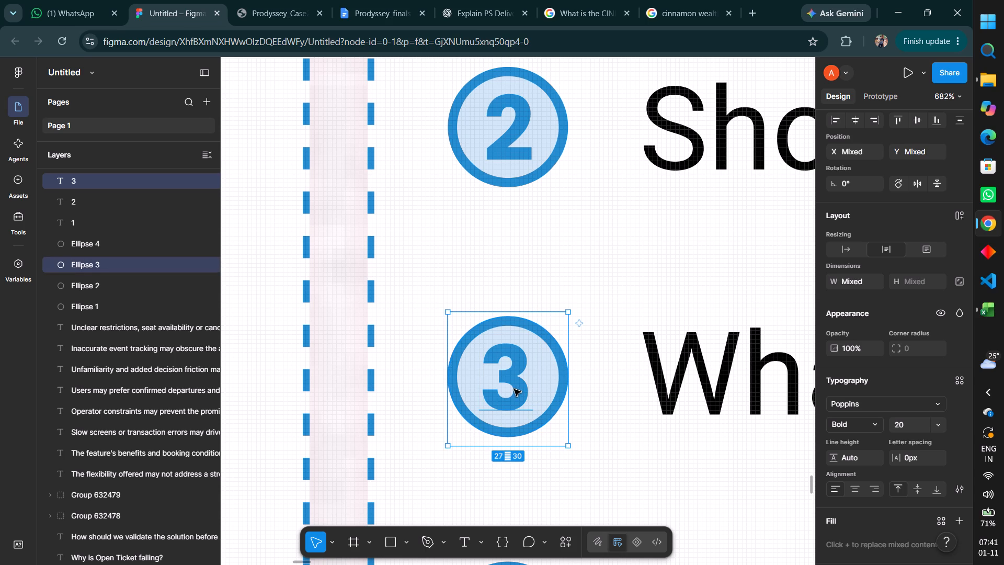
left_click(514, 389)
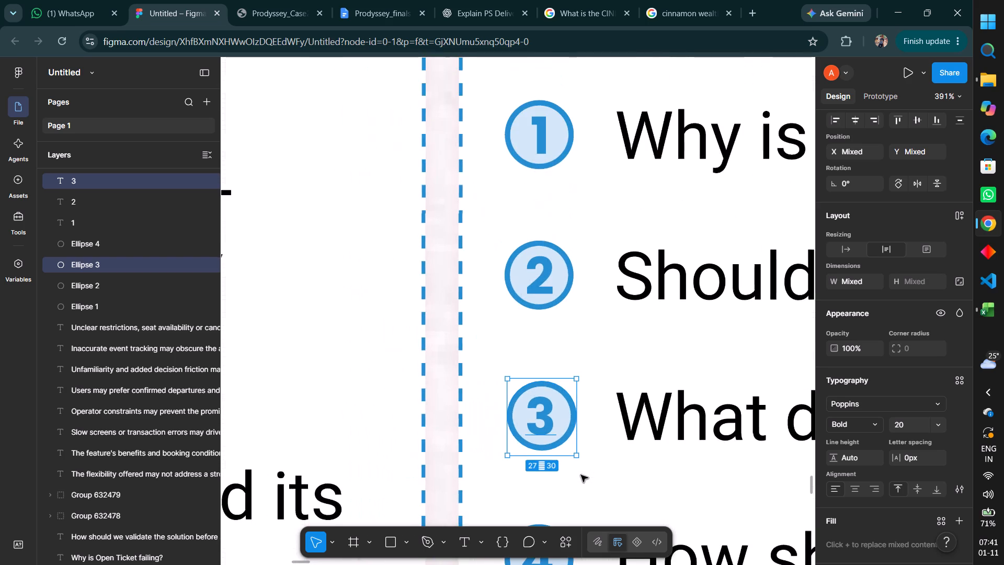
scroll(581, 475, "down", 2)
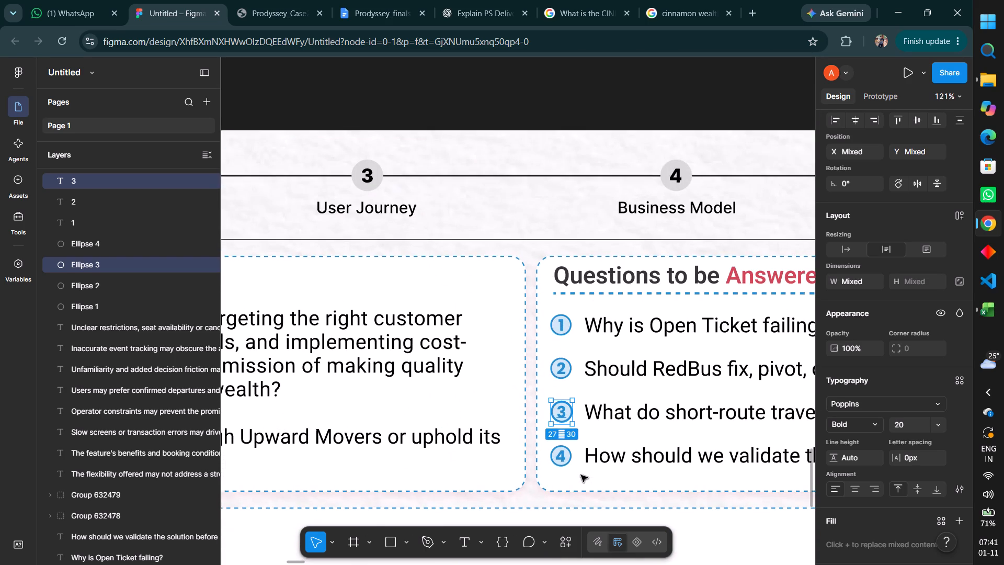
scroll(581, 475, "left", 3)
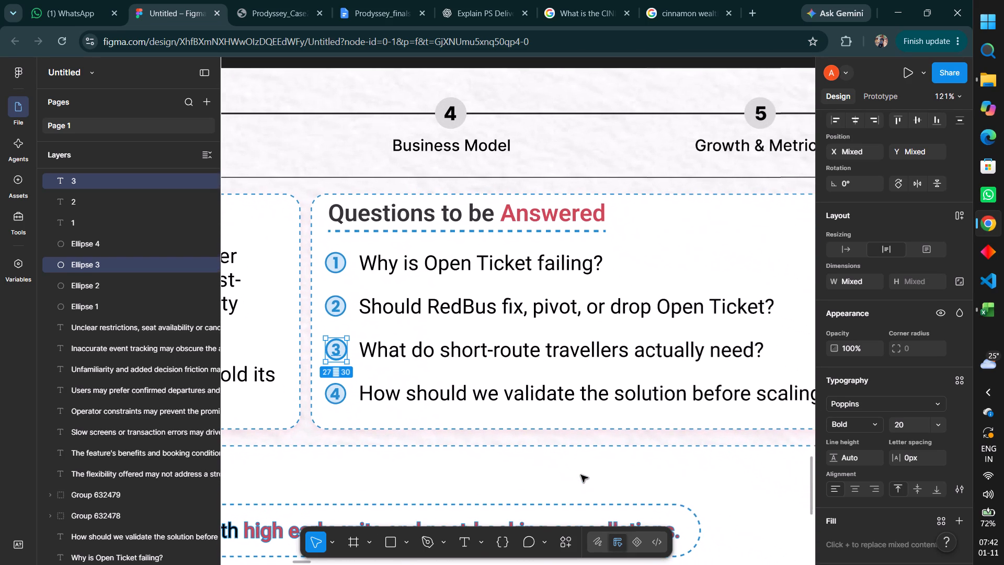
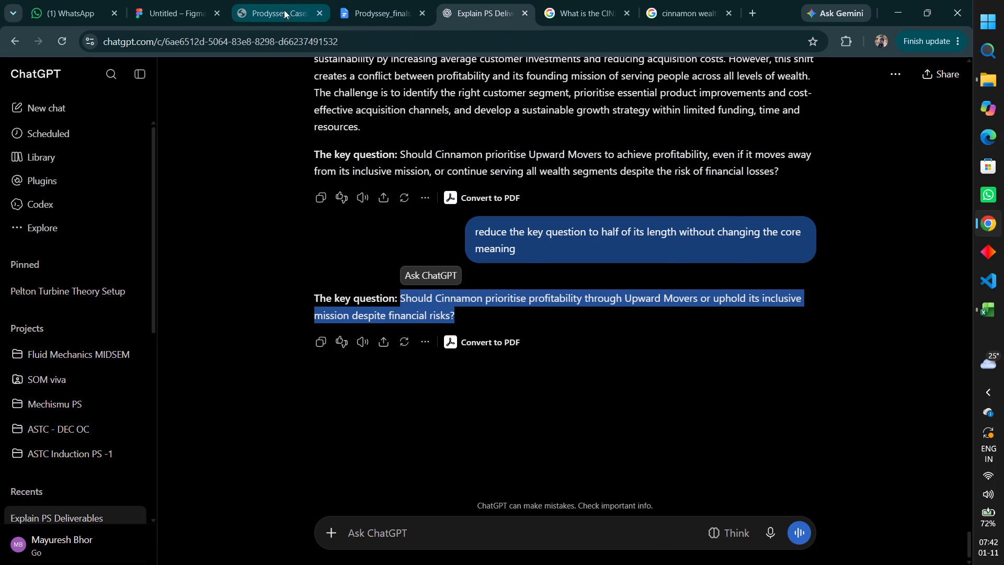
Using the wording copied from the Prodyssey case PDF, replace question 1 in Figma with "Whether Upward Movers is the right segment to pursue?".
left_click(283, 10)
scroll(374, 351, "down", 2)
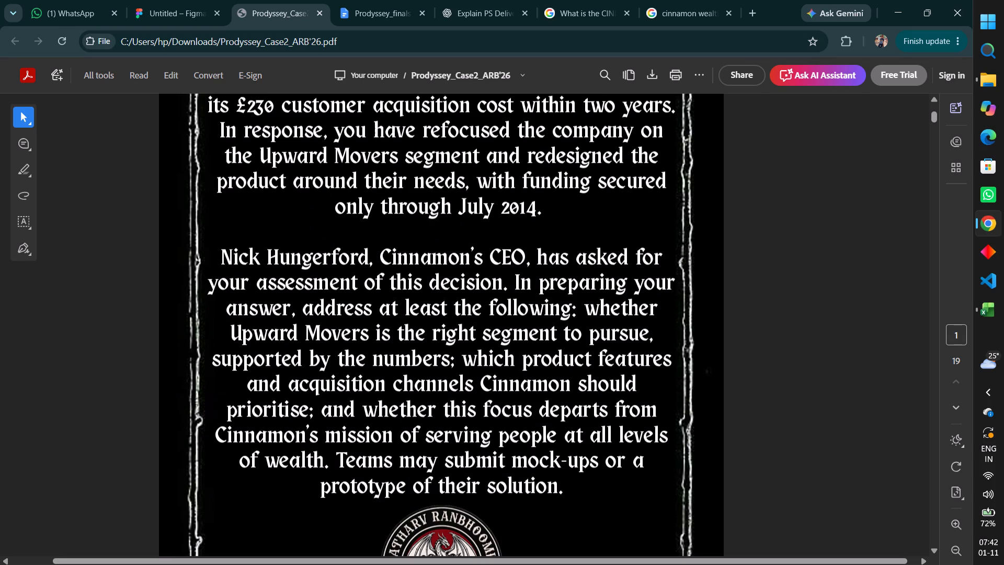
left_click_drag(587, 307, 617, 321)
left_click_drag(617, 321, 644, 340)
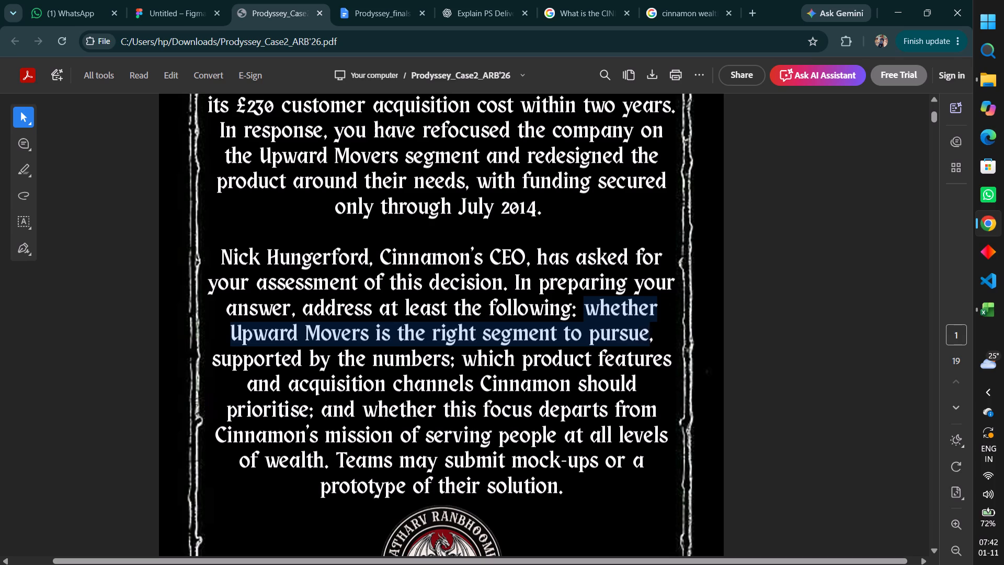
left_click_drag(644, 340, 644, 339)
key("ctrl+c")
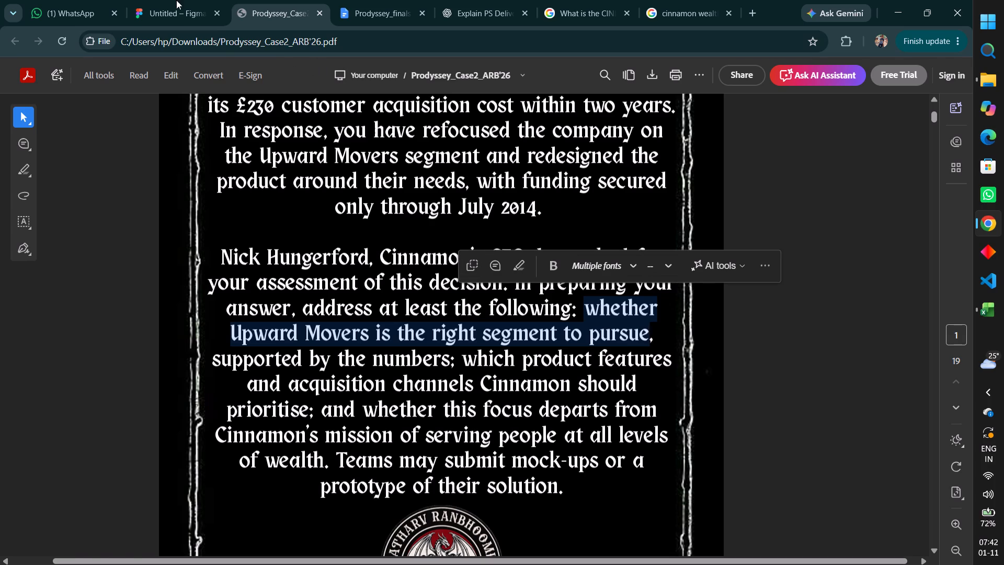
left_click(158, 0)
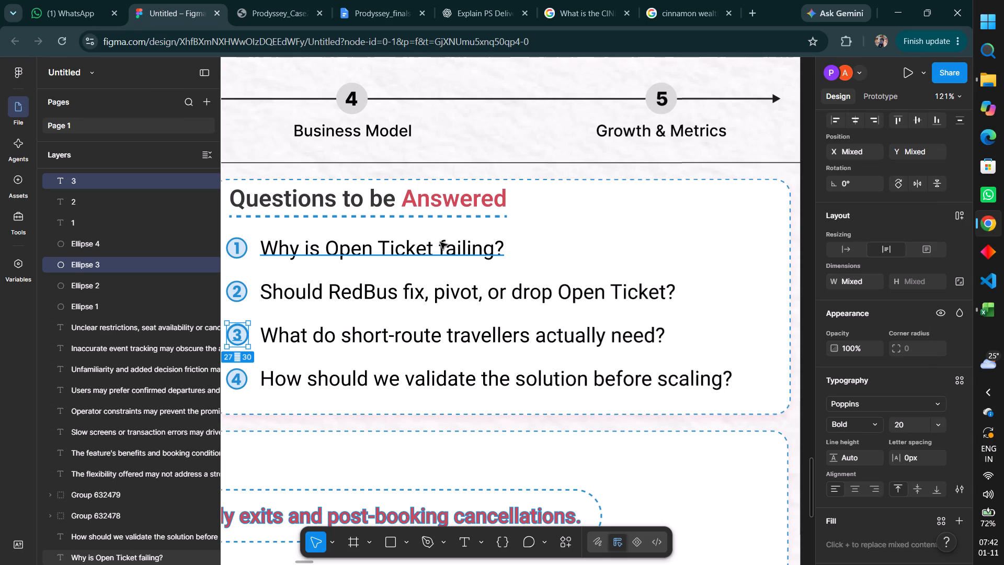
double_click(440, 242)
key("ctrl+v")
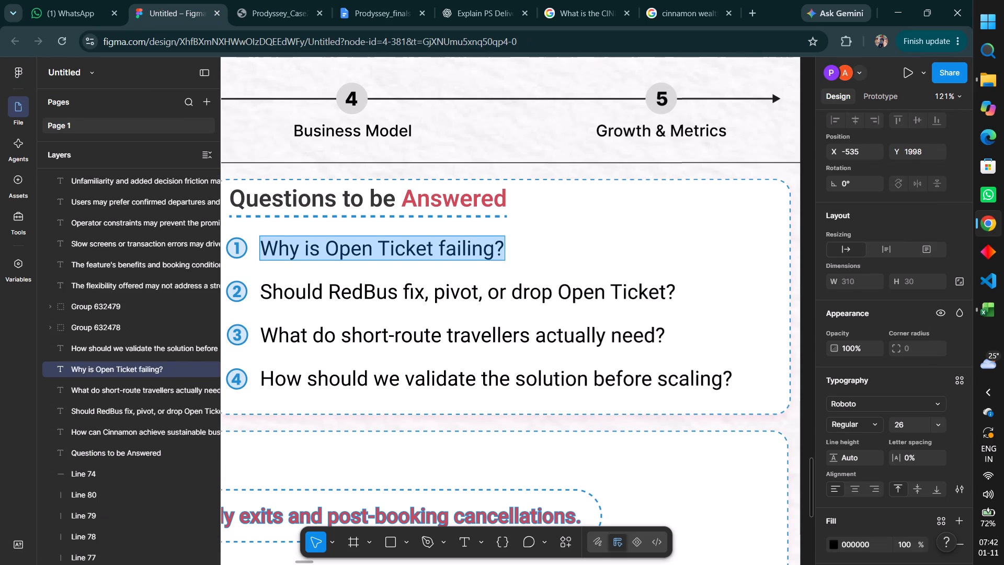
key("shift+question")
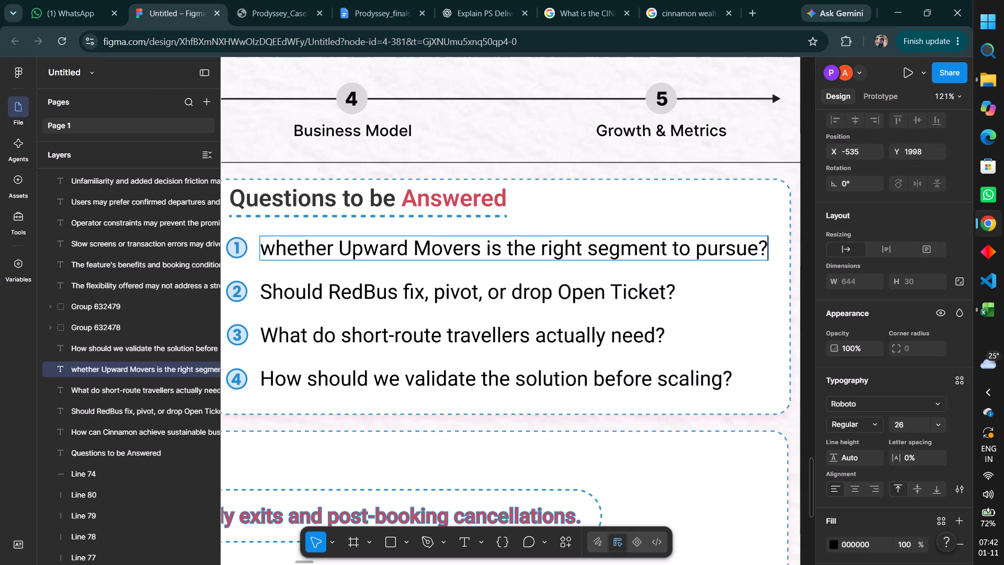
double_click(329, 285)
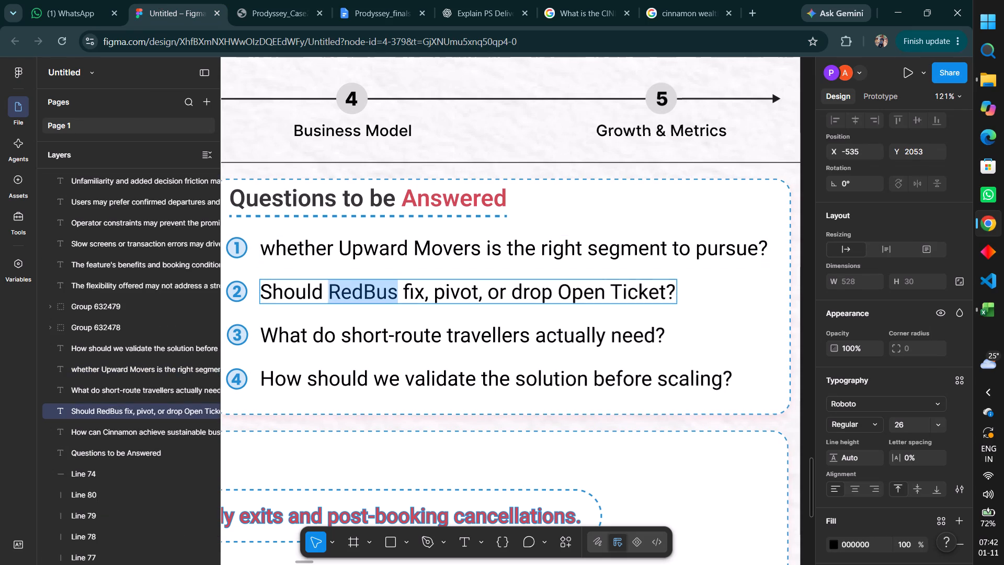
left_click(272, 244)
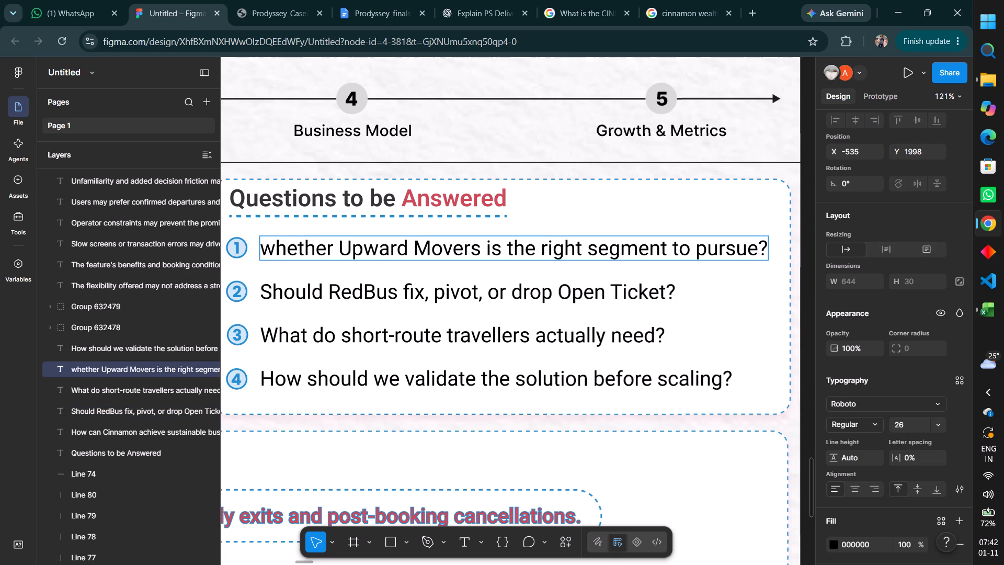
key("BackSpace")
key("shift+w")
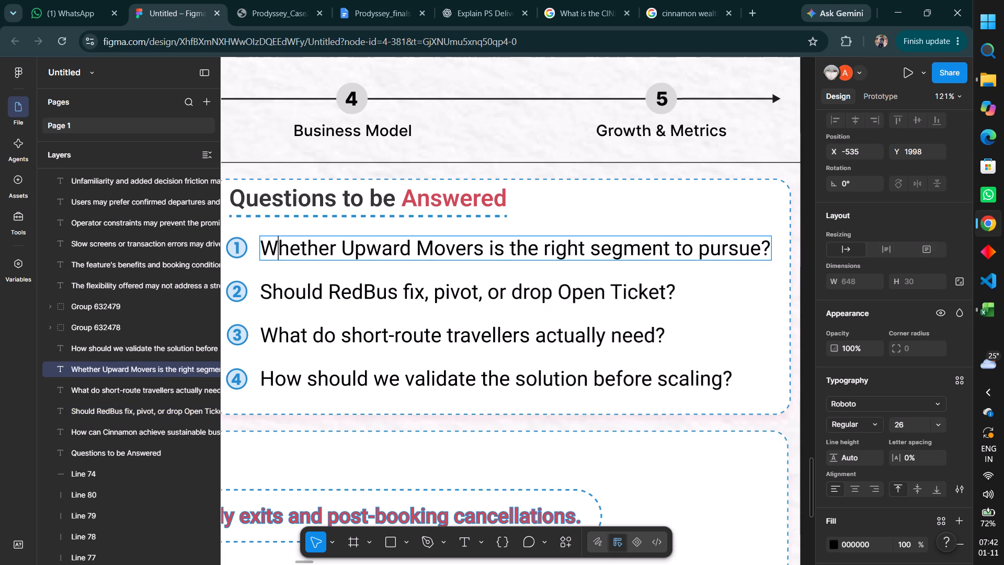
Replace question 2 with "which product features and acquisition channels Cinnamon should prioritise", copied from the Prodyssey case PDF.
triple_click(293, 301)
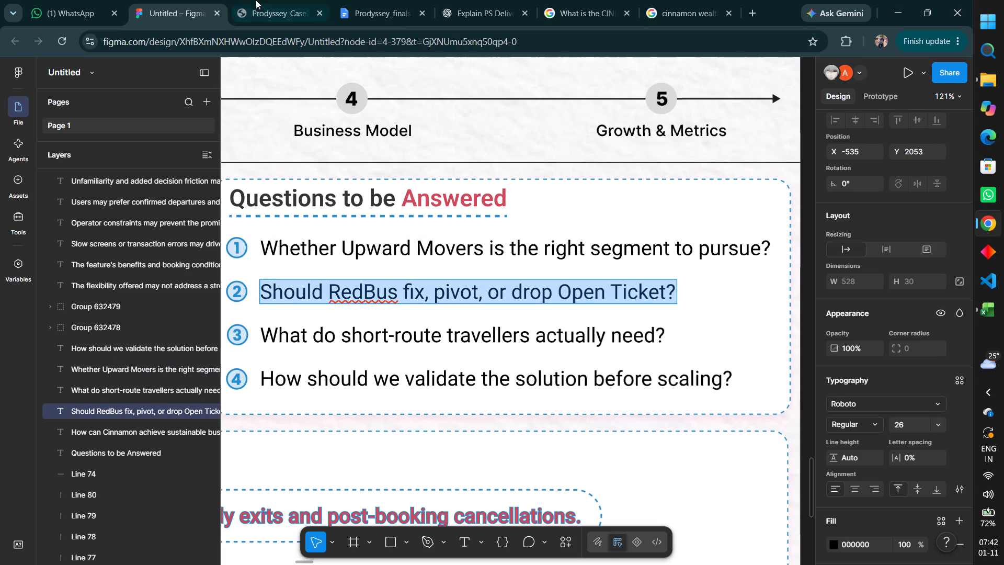
left_click(268, 5)
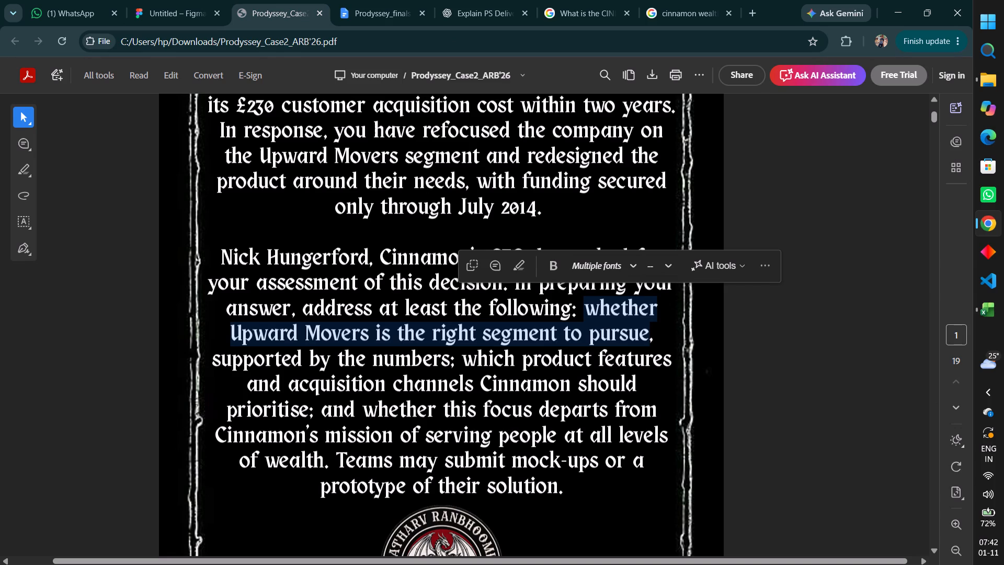
left_click_drag(465, 356, 595, 361)
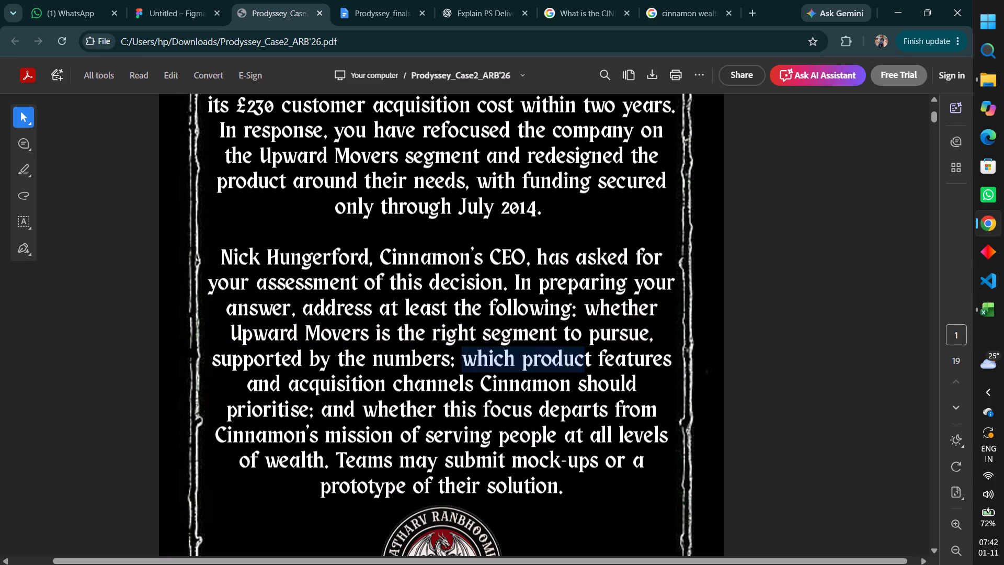
left_click_drag(595, 361, 407, 395)
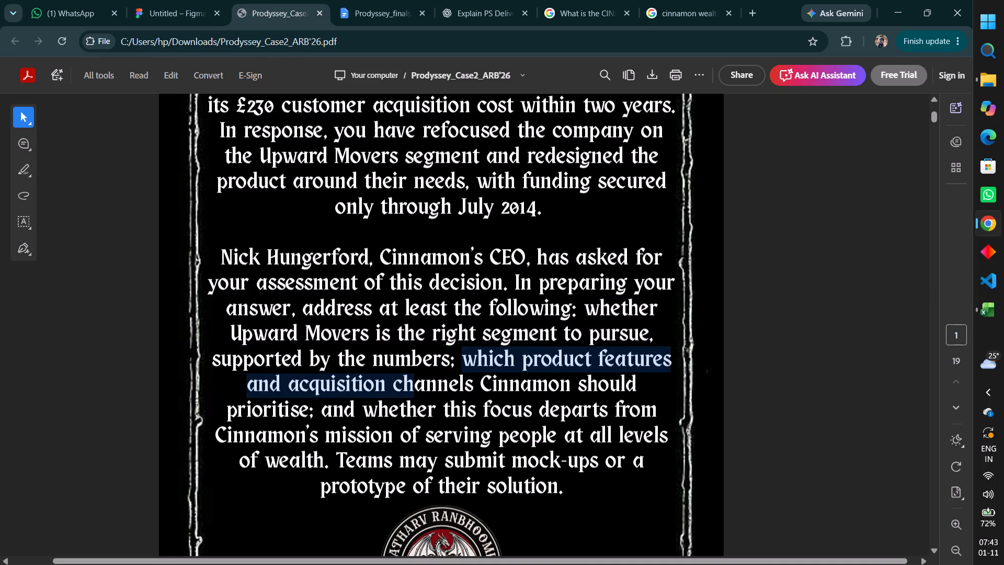
left_click_drag(407, 395, 392, 415)
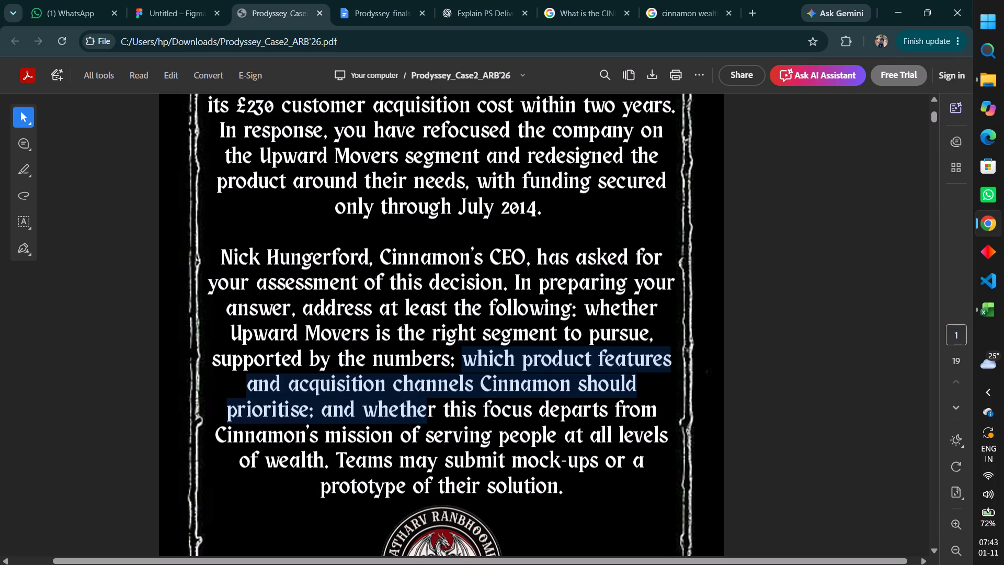
left_click_drag(392, 415, 308, 413)
key("ctrl+c")
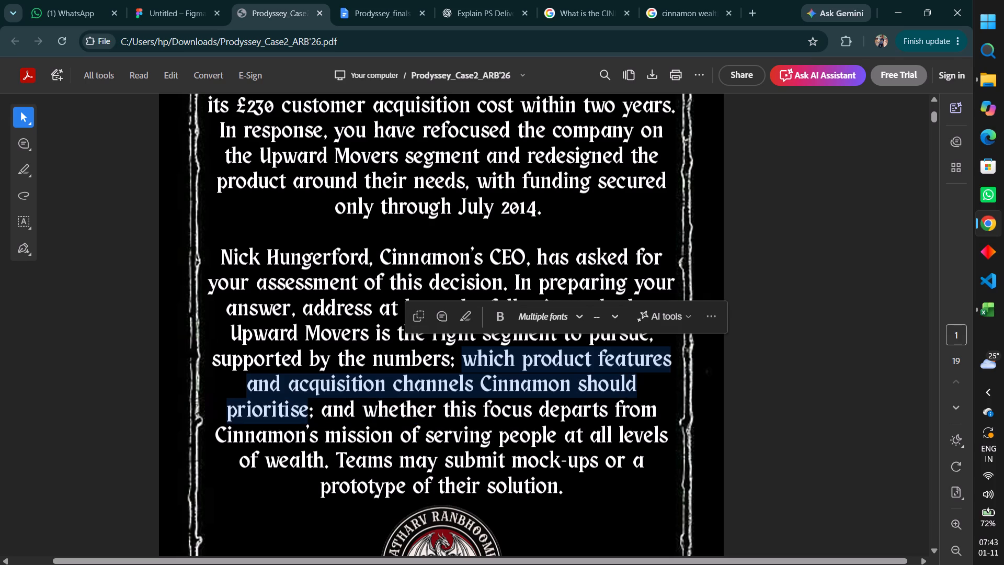
left_click(164, 16)
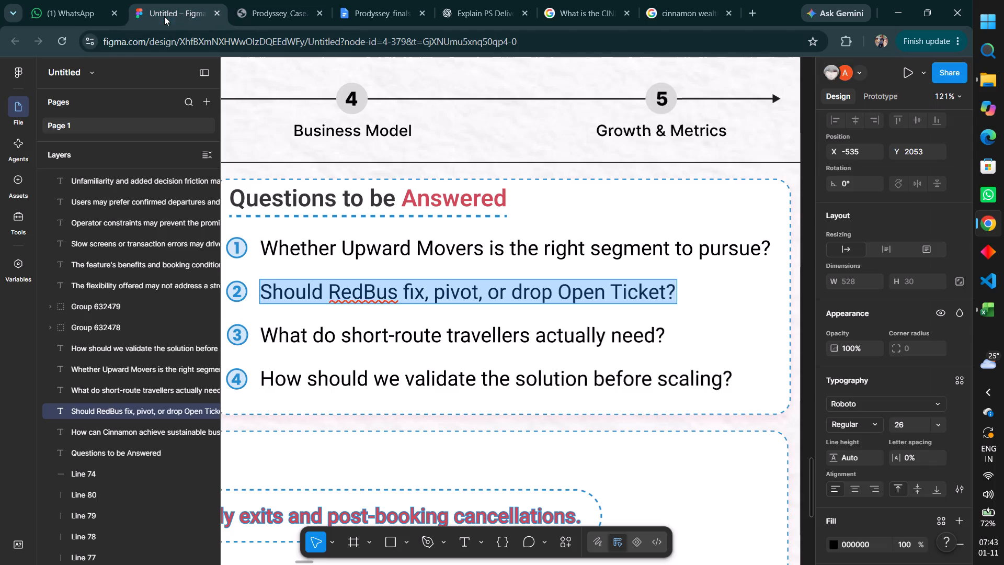
key("ctrl+v")
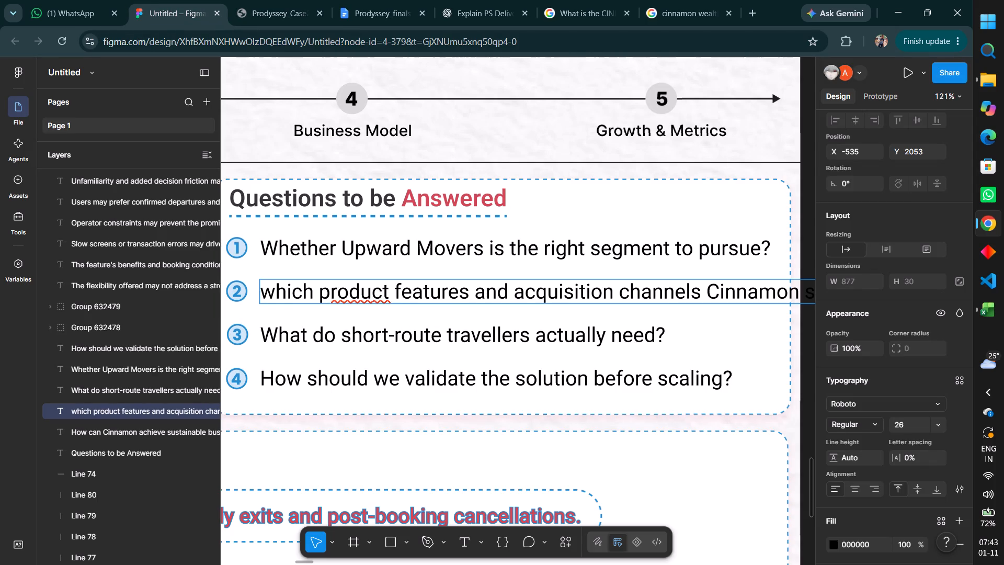
Narrow question 2's text box to about 654 wide so the text wraps onto two lines.
scroll(506, 340, "left", 3)
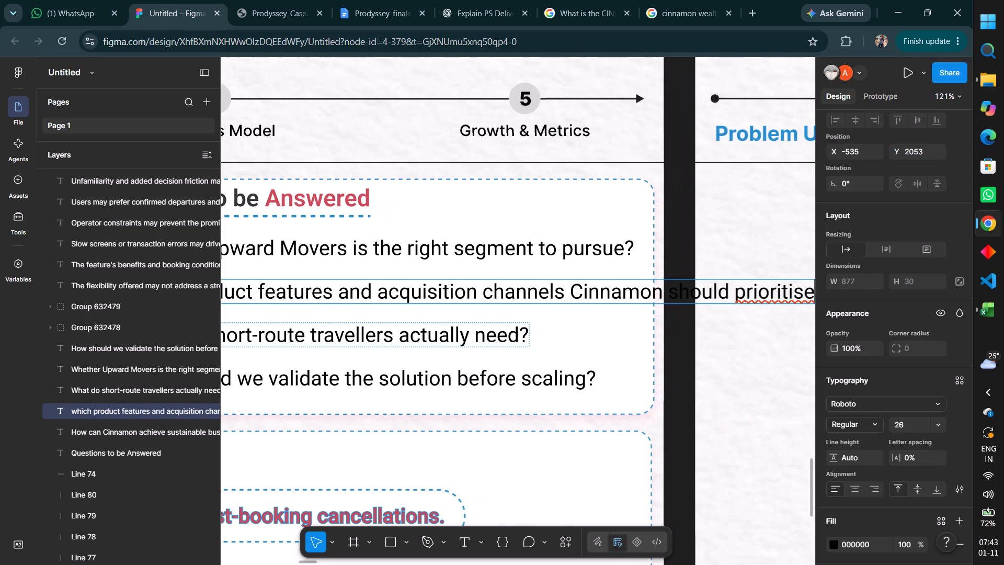
scroll(506, 340, "left", 1)
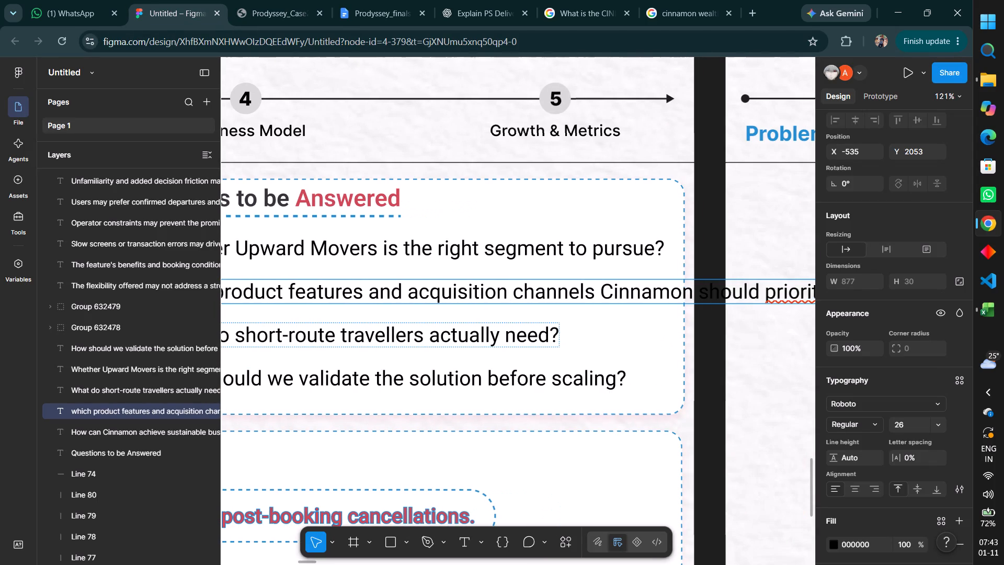
scroll(817, 261, "left", 2)
scroll(766, 273, "left", 1)
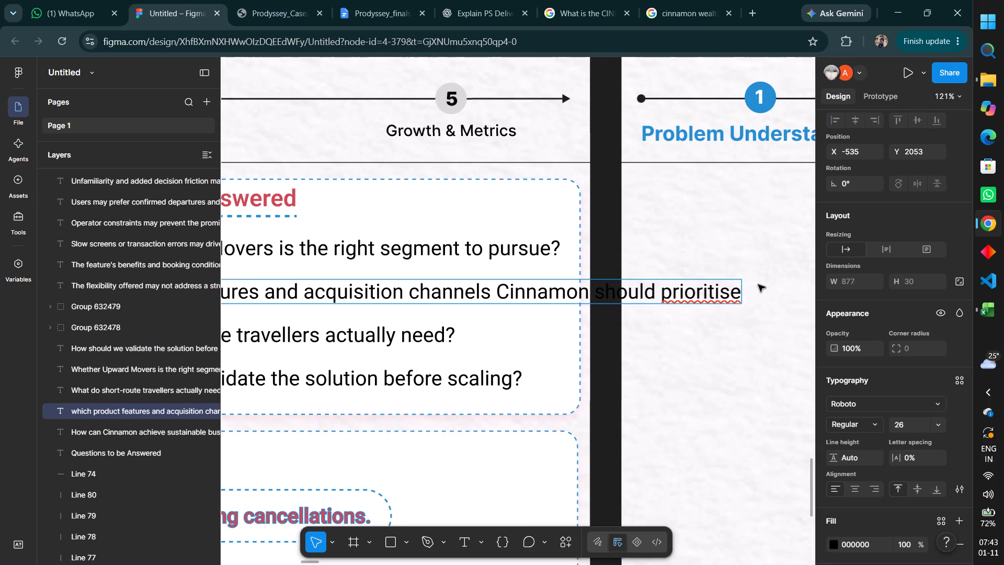
left_click(756, 289)
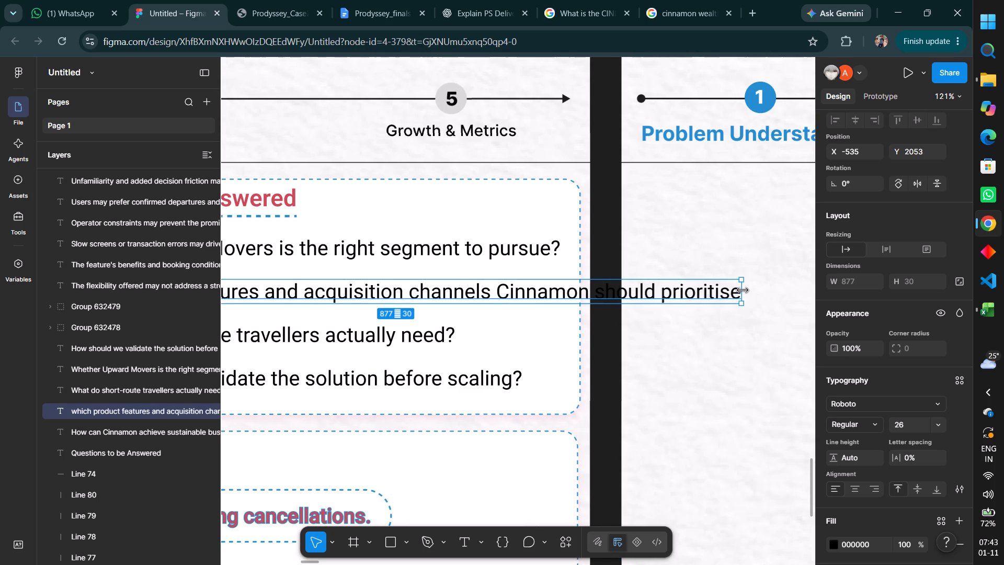
left_click_drag(743, 290, 565, 294)
scroll(565, 294, "right", 2)
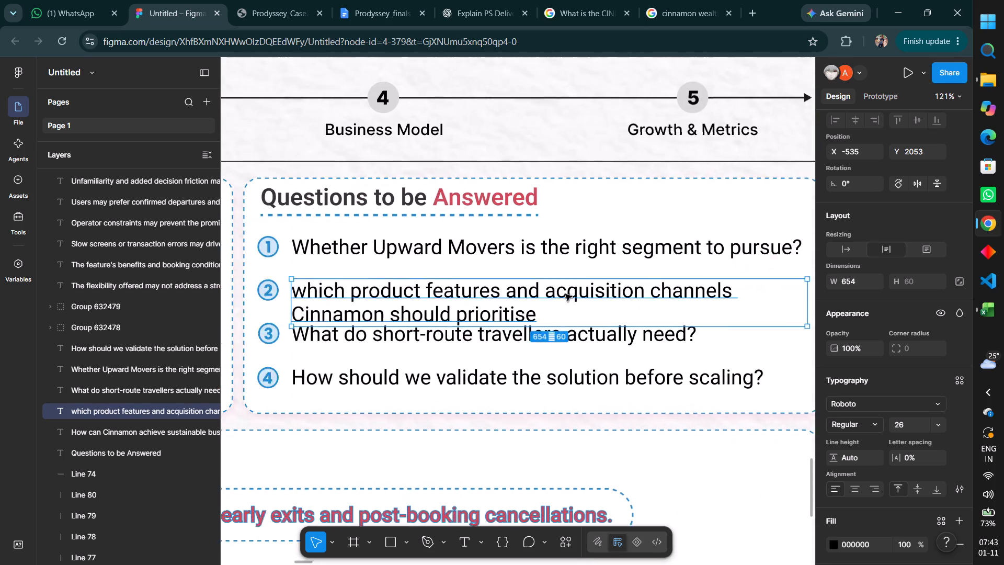
scroll(565, 294, "right", 2)
left_click(424, 331)
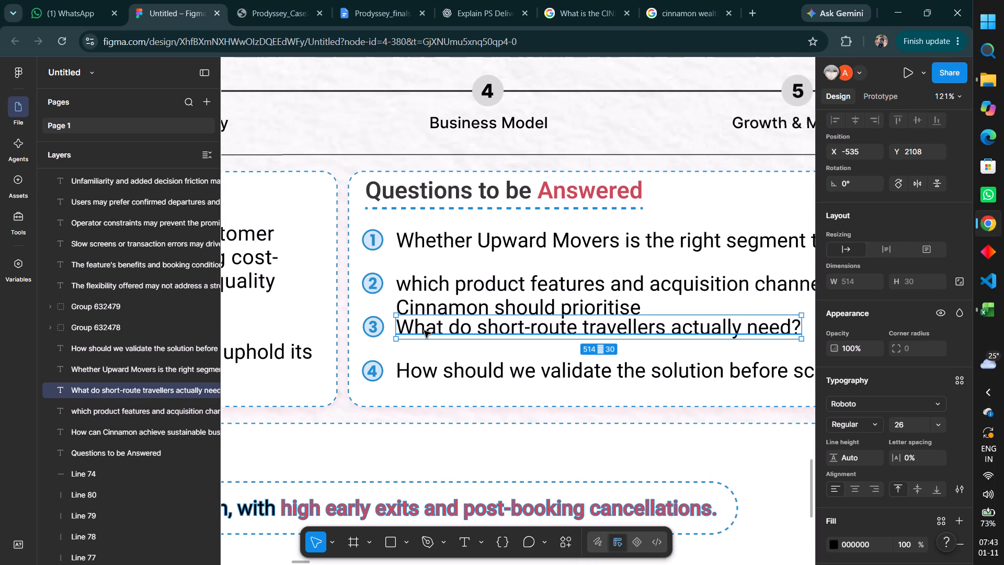
key("BackSpace")
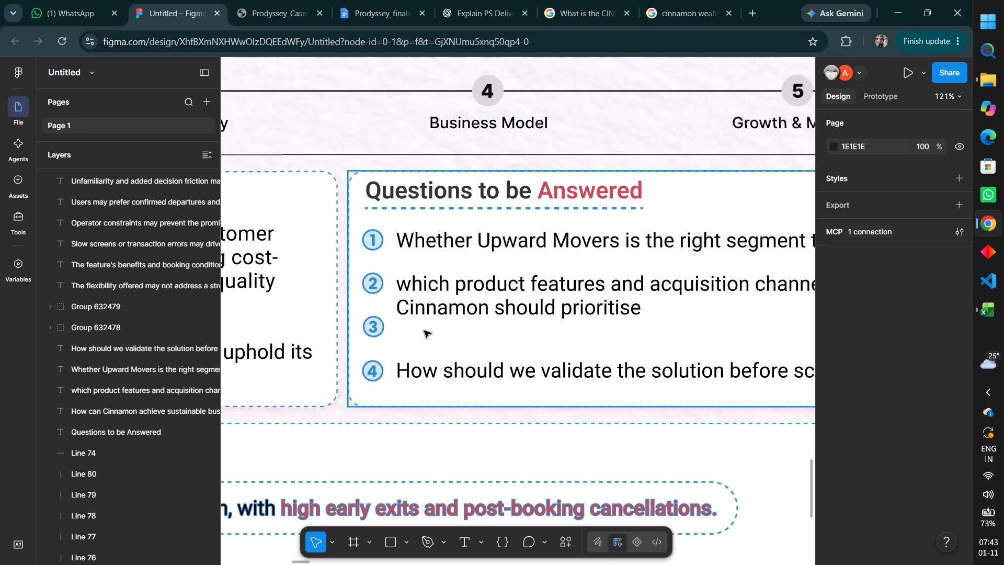
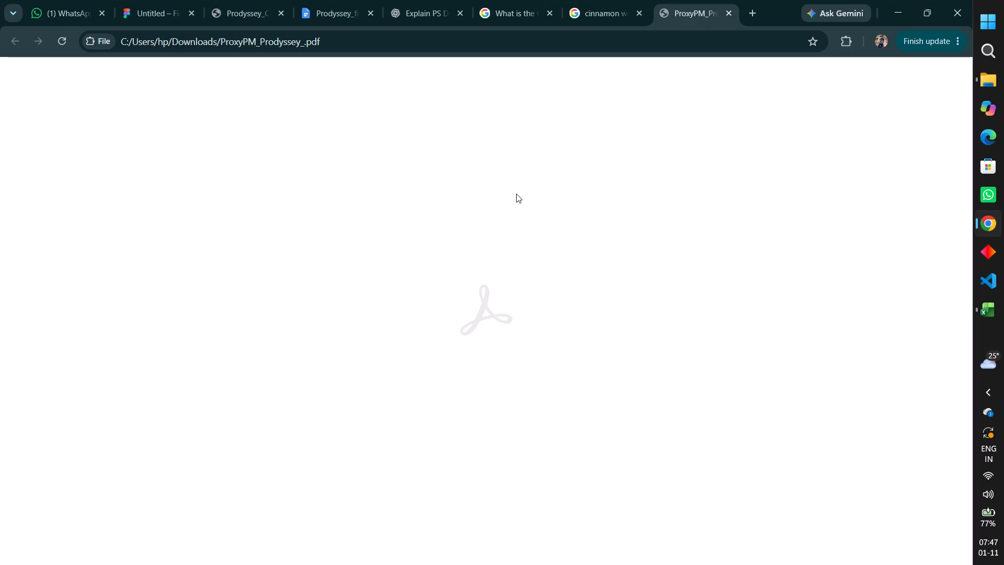
left_click(727, 14)
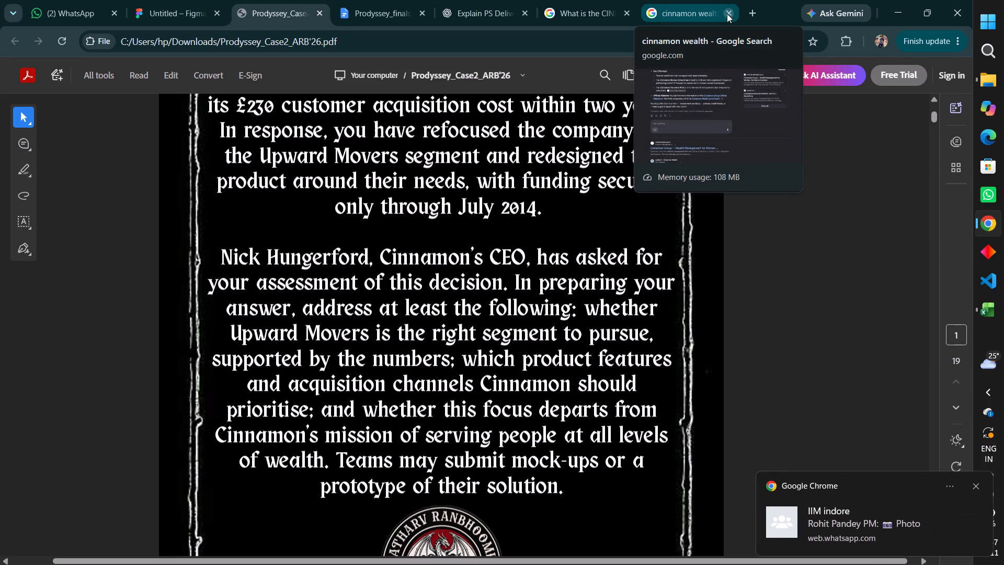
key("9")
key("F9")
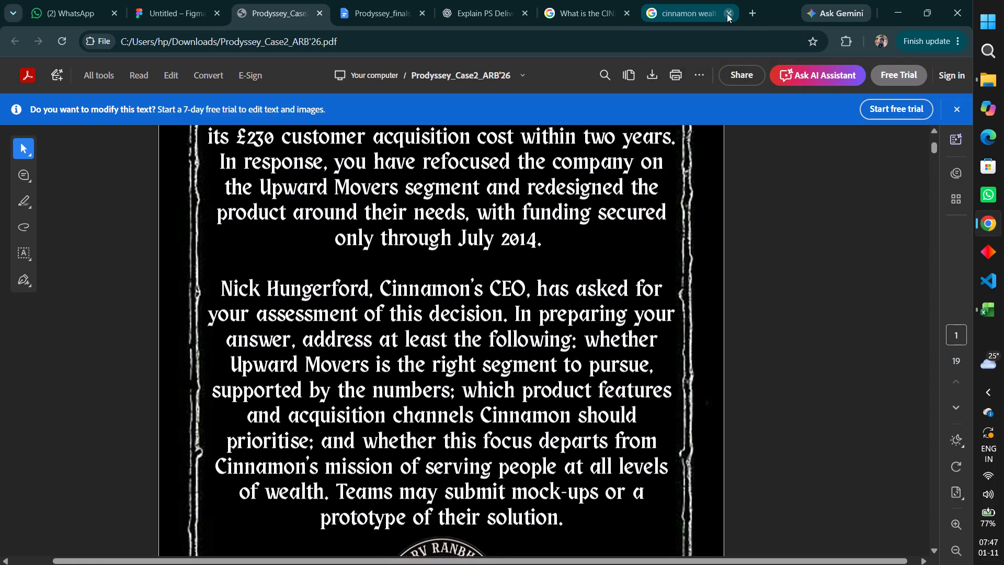
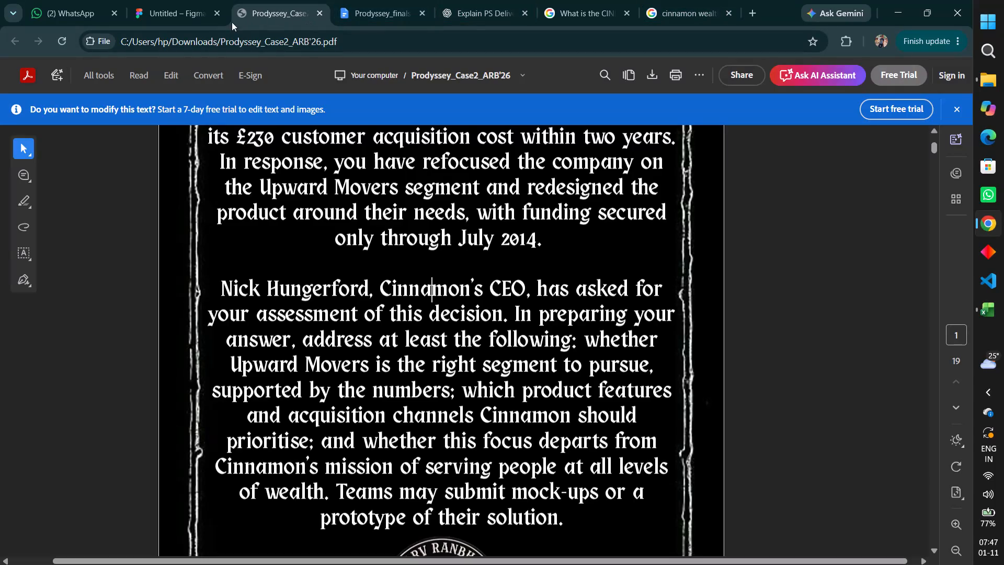
Switch to Figma and nudge the question 2 text up to Y 2044, beside its number 2 circle.
left_click(198, 13)
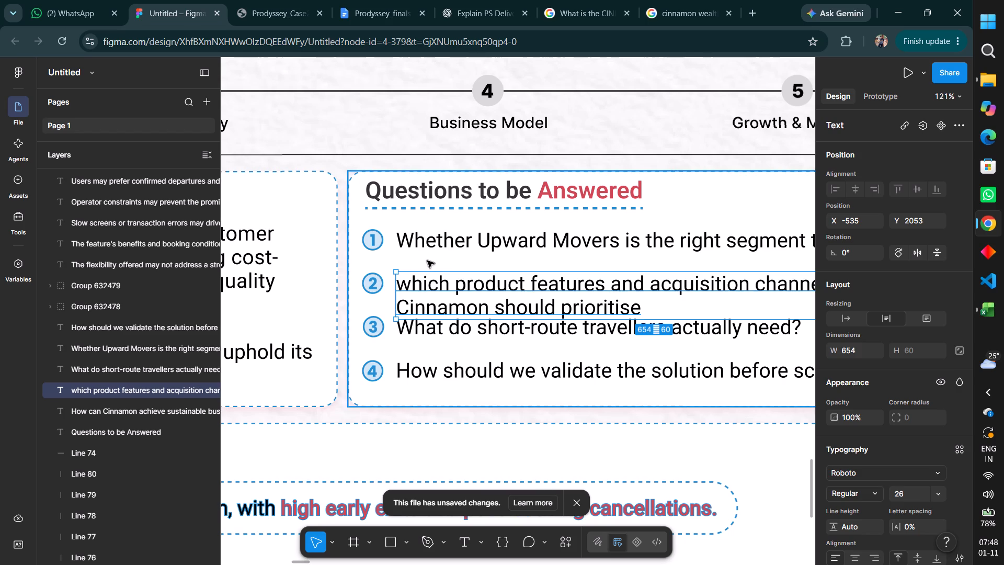
key("Up")
key("Up")
key("Up")
key("Up")
key("Up")
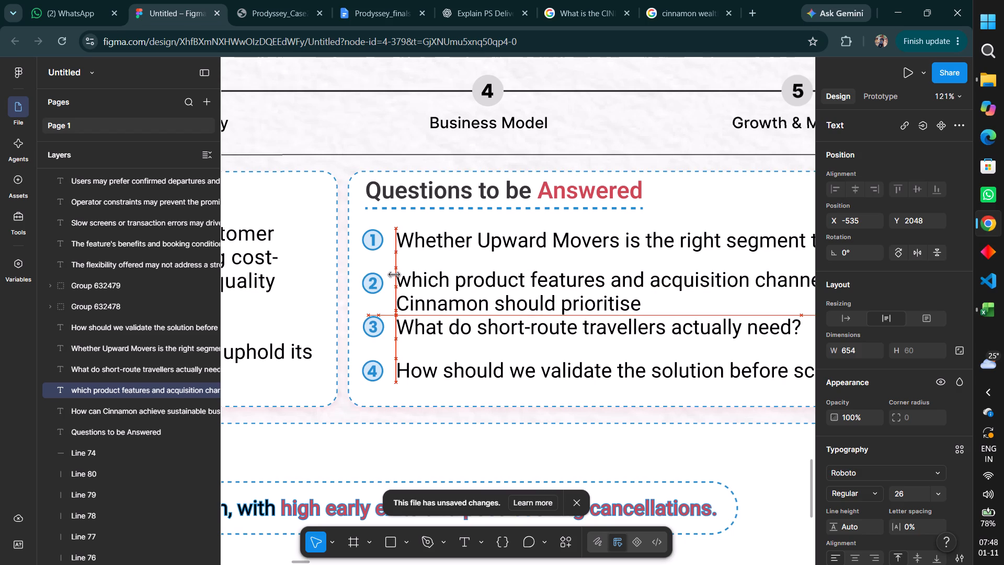
key("Up")
key("Up")
key("Up")
key("Up")
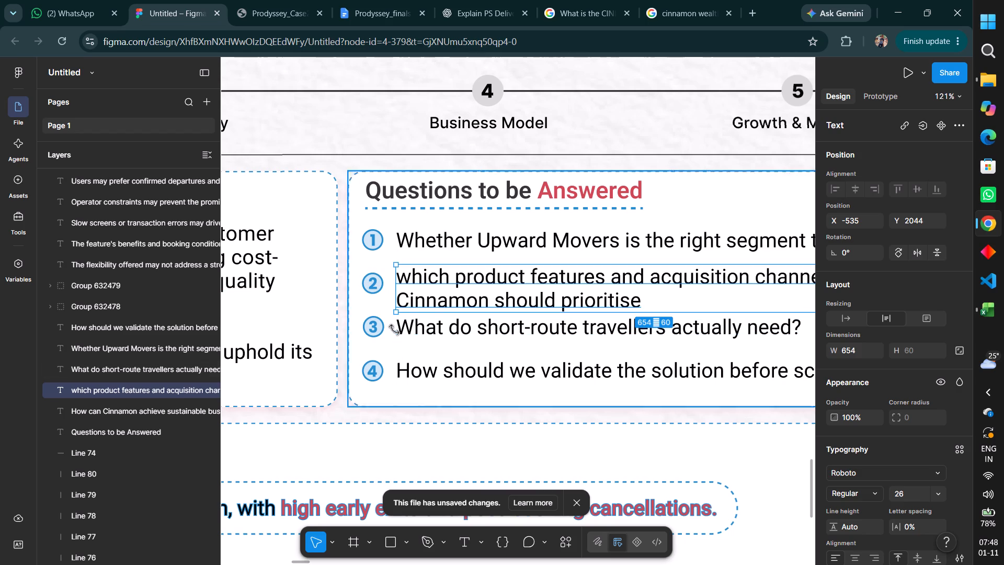
Shift the question 3 text together with its numeral and circle down by 8 px.
left_click(428, 335)
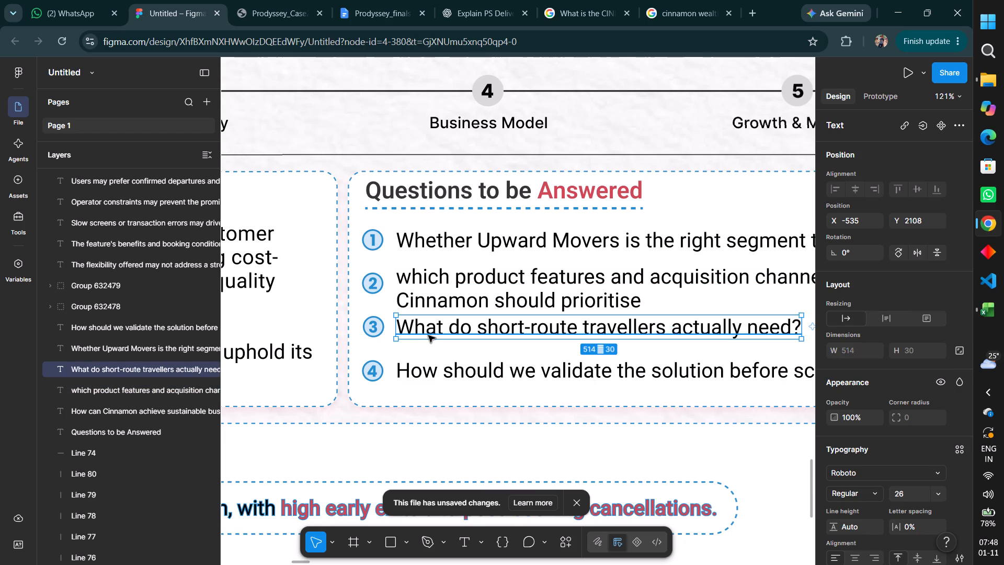
left_click(376, 335, "shift")
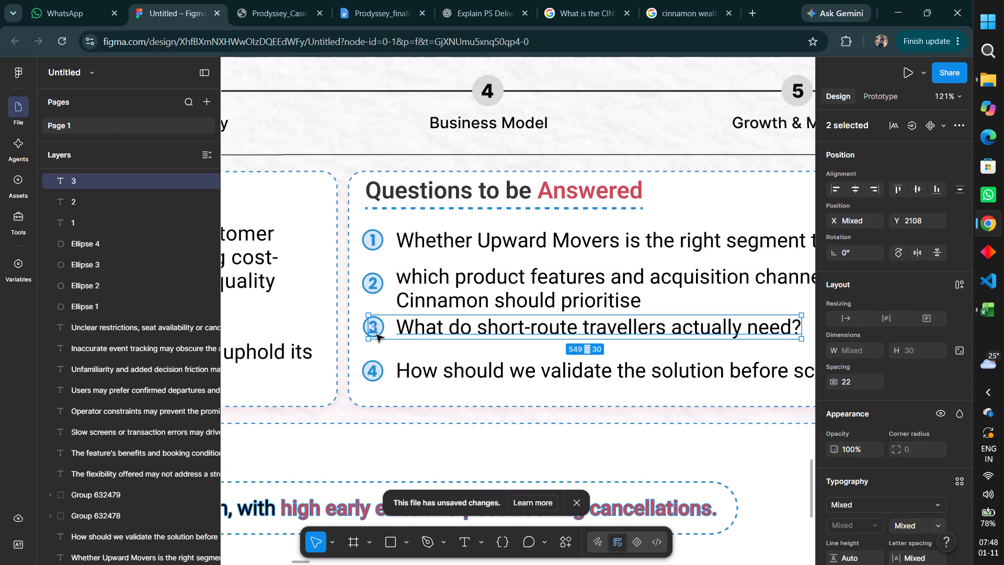
left_click(384, 332, "shift")
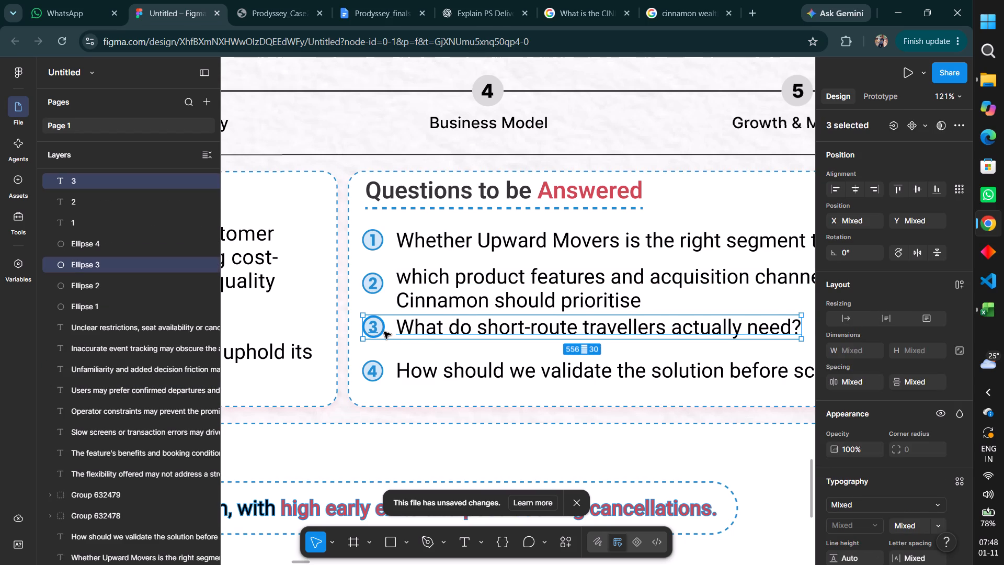
key("Down")
key("Down")
key("Down")
key("Down")
key("Down")
key("Down")
key("Down")
key("Down")
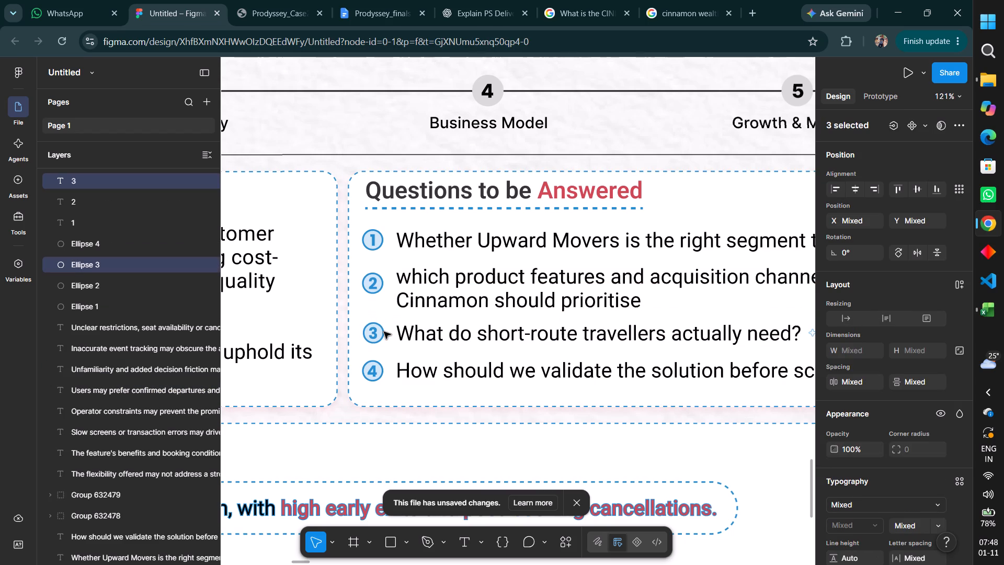
Replace the question 3 text with "Is Cinnamon moving from their mission?".
triple_click(432, 345)
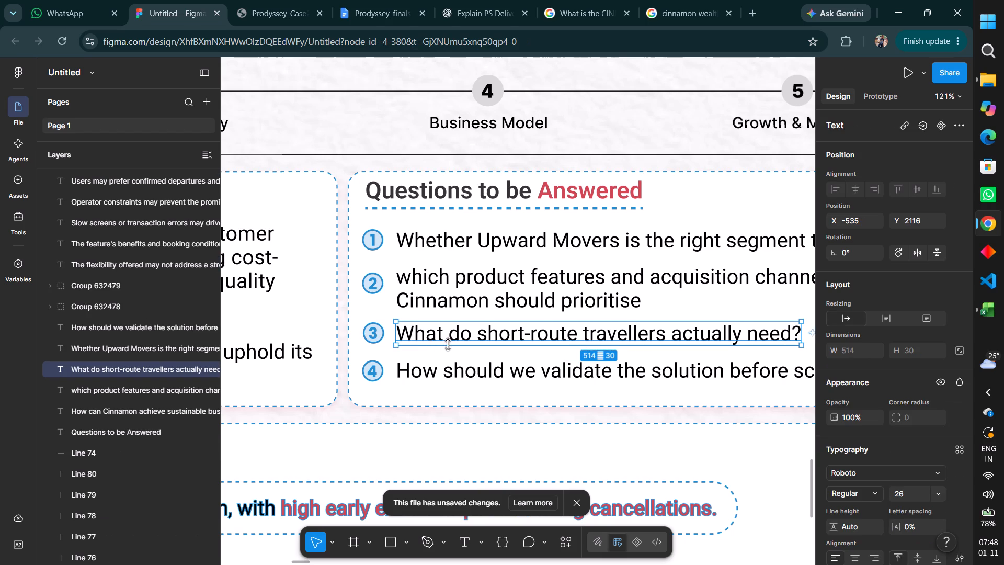
double_click(448, 344)
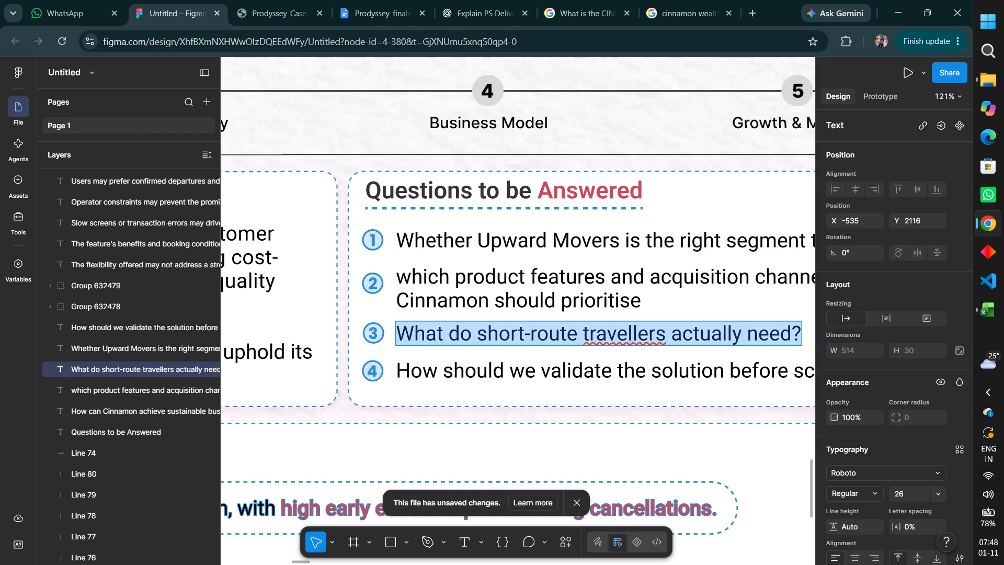
type("Is")
key("space")
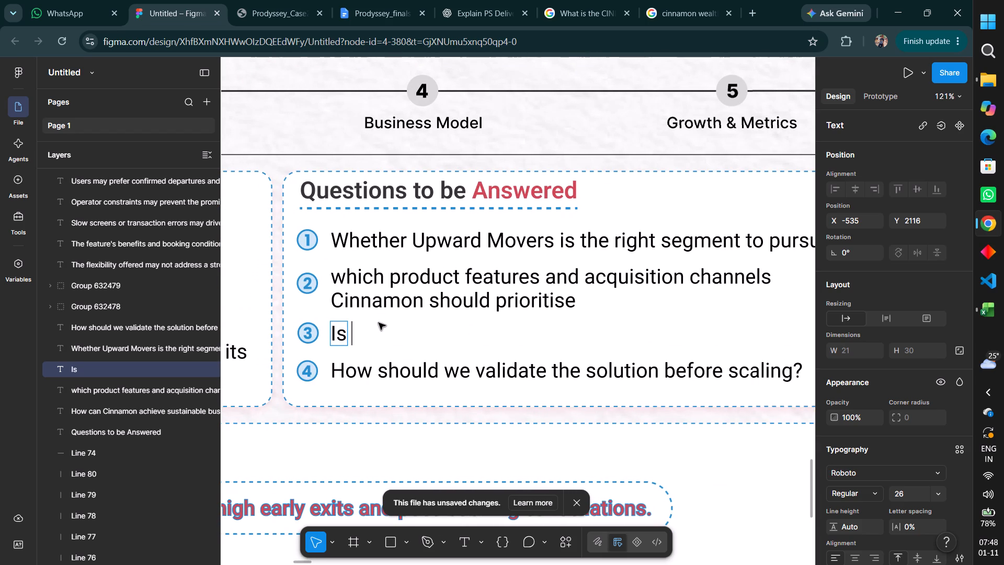
type("Cinnam")
type("on moving")
key("space")
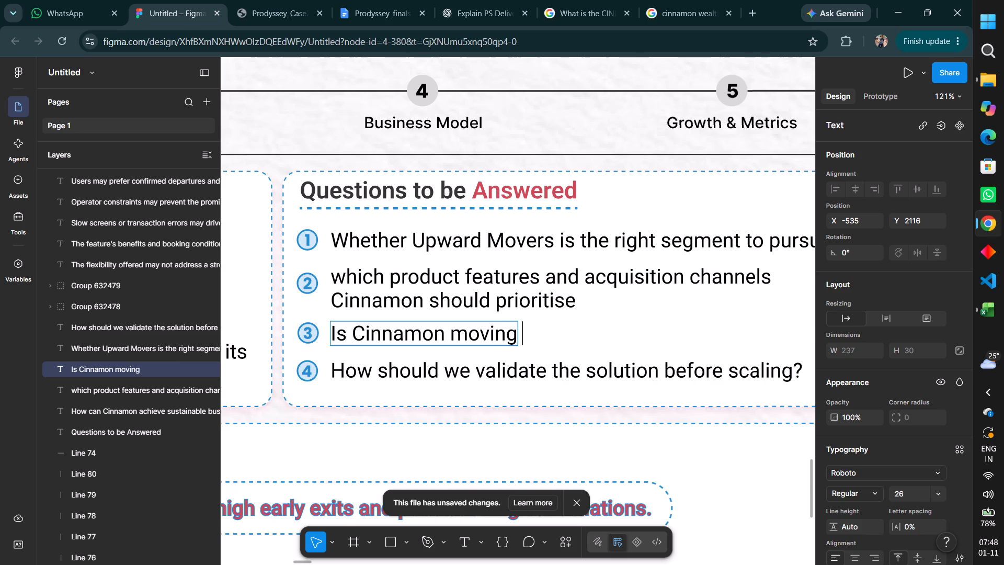
type("from their mission")
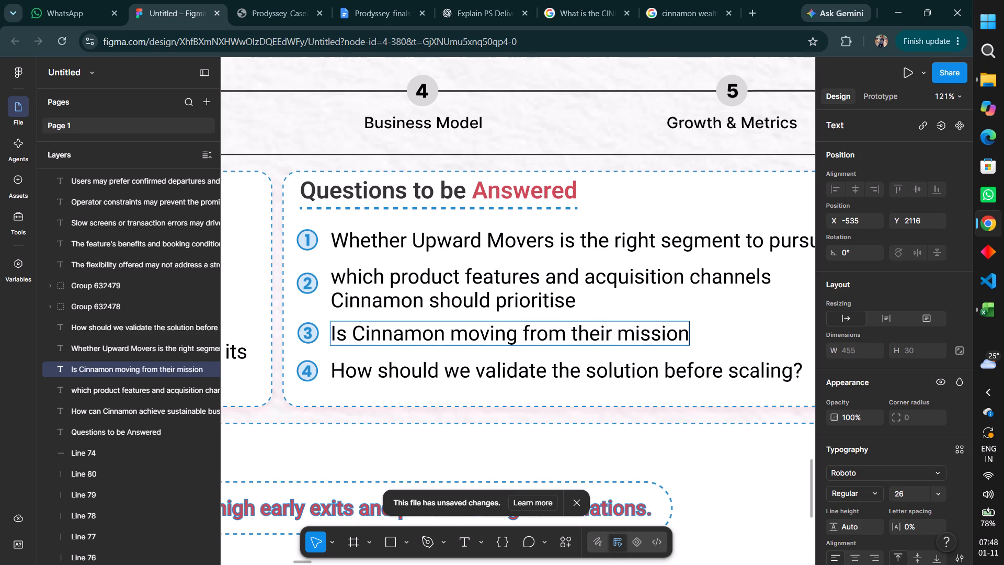
key("shift+question")
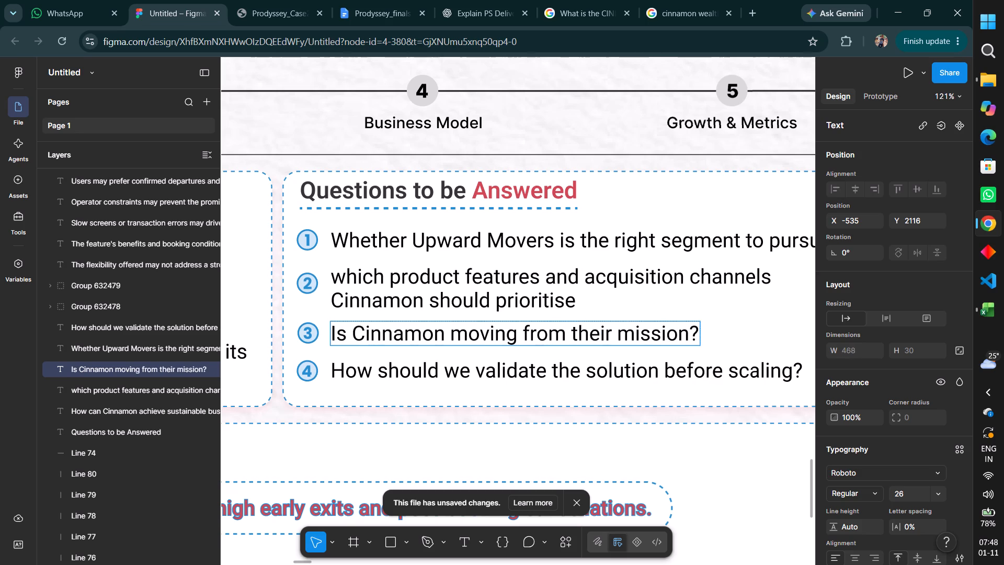
Open the question 4 text about validating the solution before scaling for editing.
double_click(383, 370)
left_click(383, 370)
triple_click(383, 370)
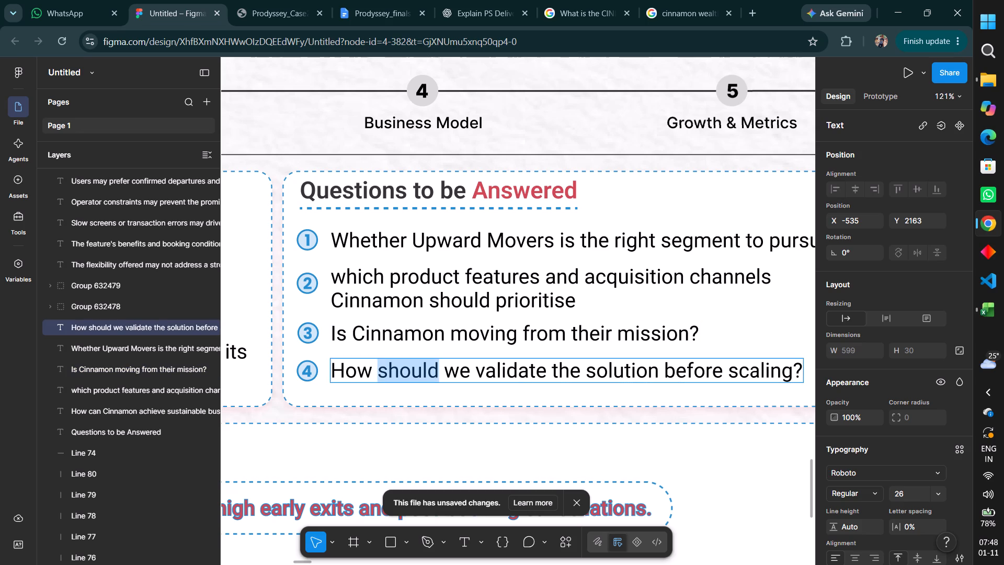
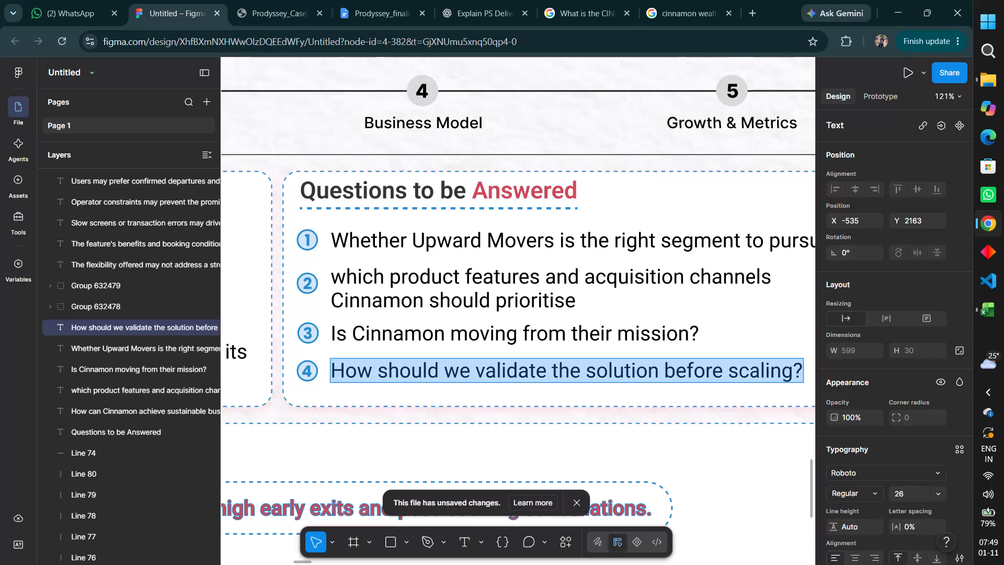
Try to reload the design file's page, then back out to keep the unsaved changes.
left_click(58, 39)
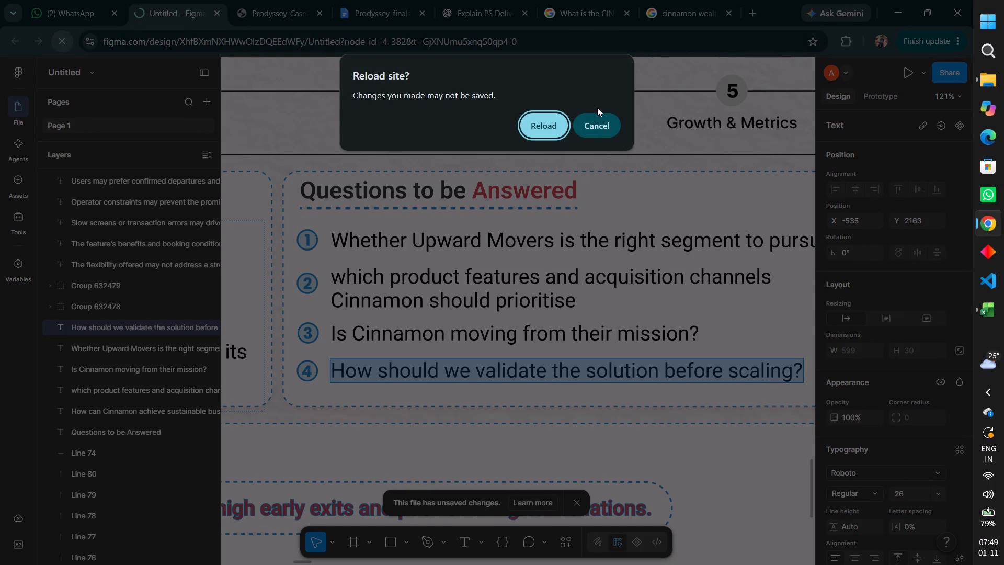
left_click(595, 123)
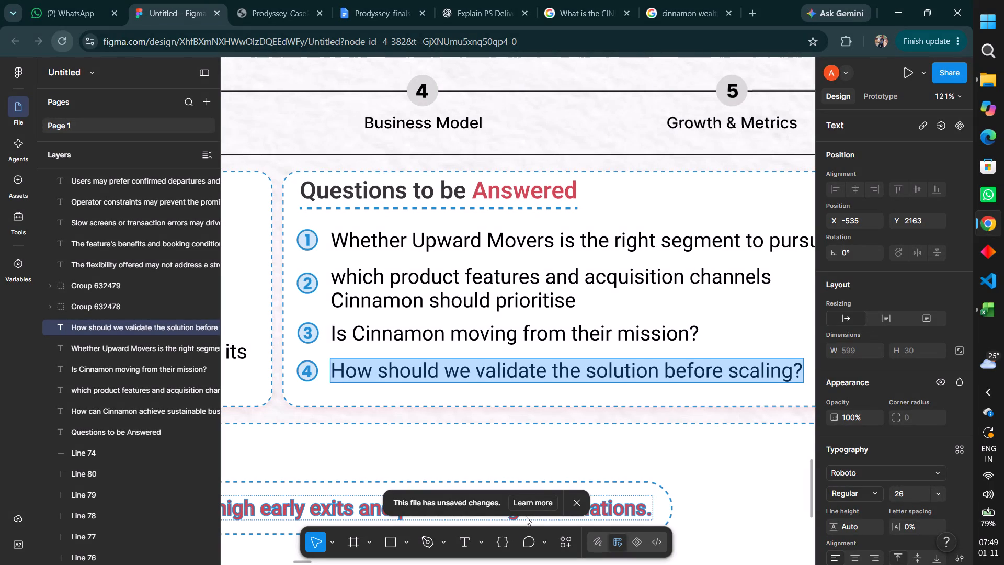
Read the explanation of how the file's unsaved changes are handled and dismiss it.
left_click(534, 498)
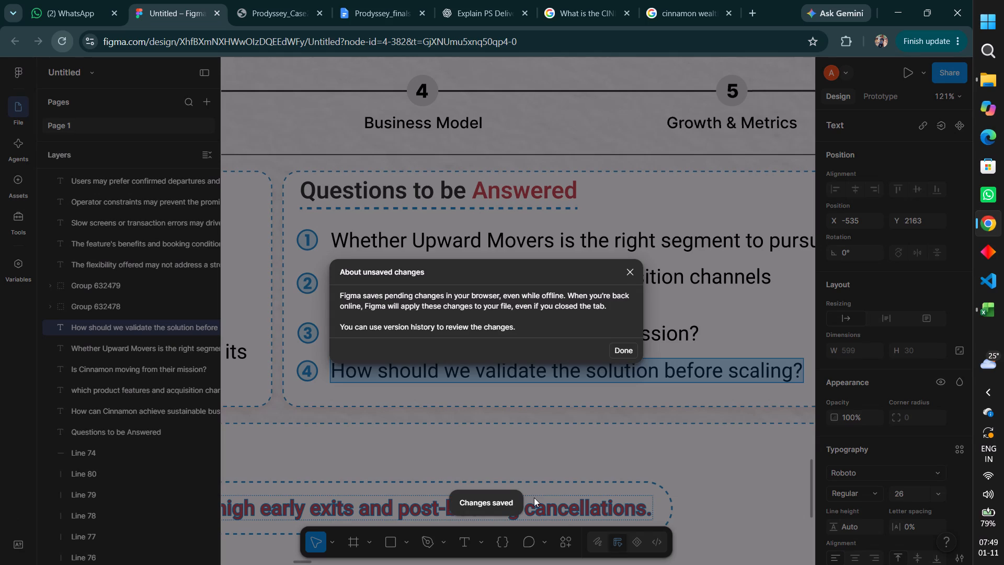
left_click(622, 354)
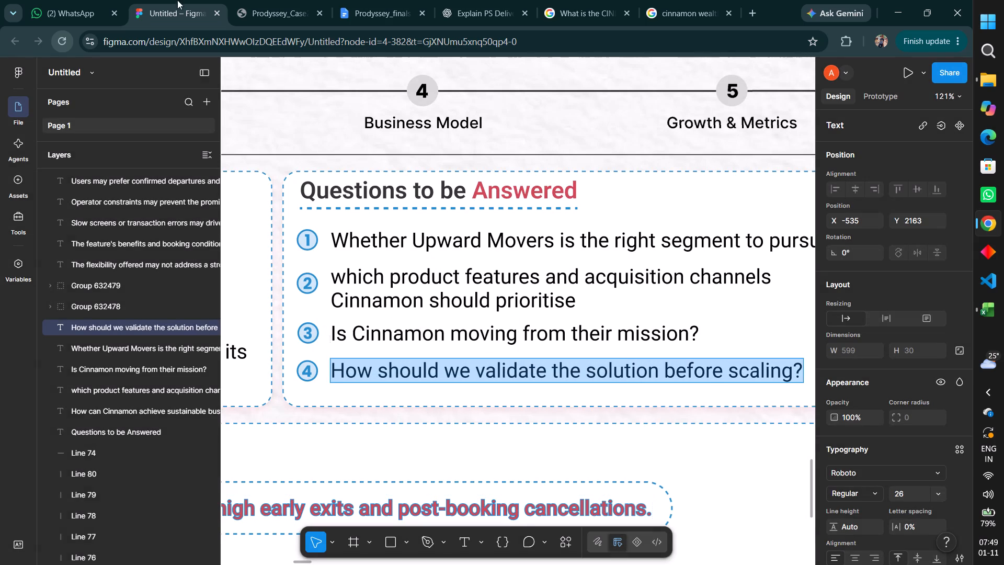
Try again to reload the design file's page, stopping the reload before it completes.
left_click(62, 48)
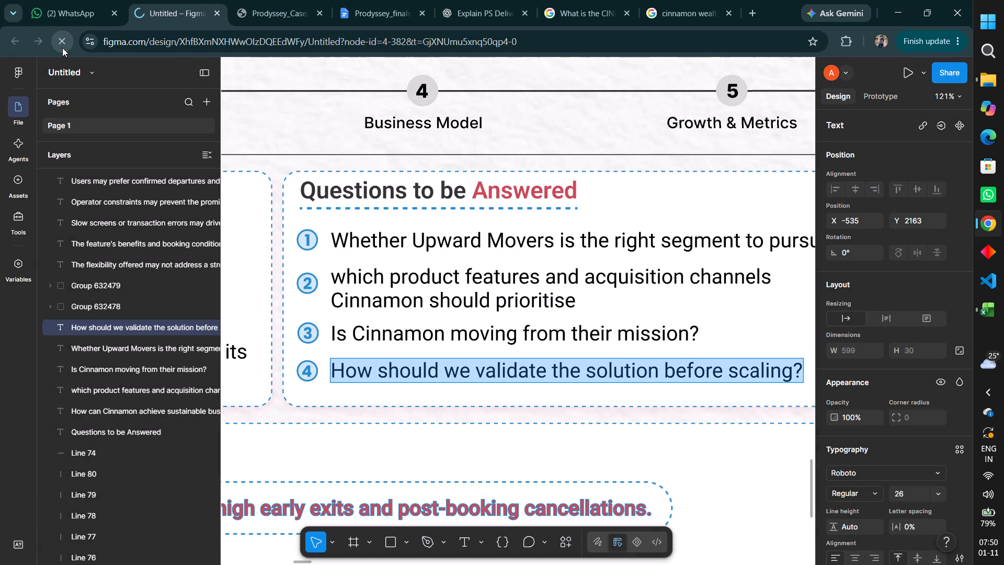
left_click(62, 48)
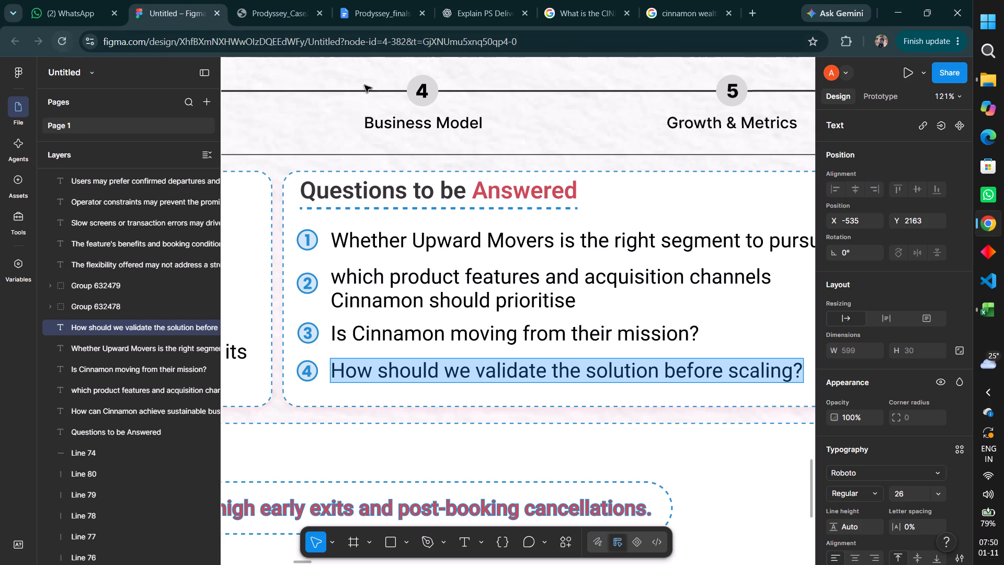
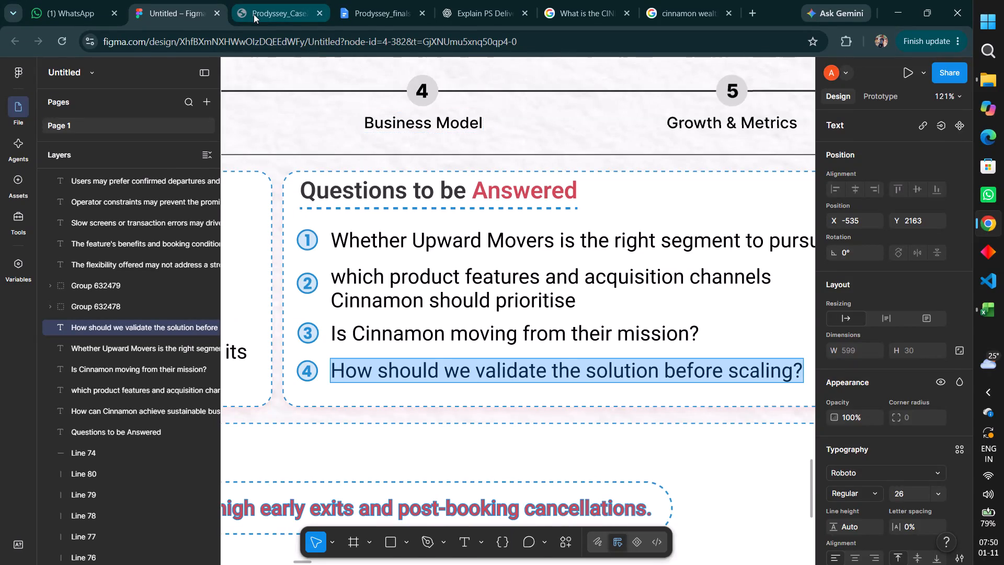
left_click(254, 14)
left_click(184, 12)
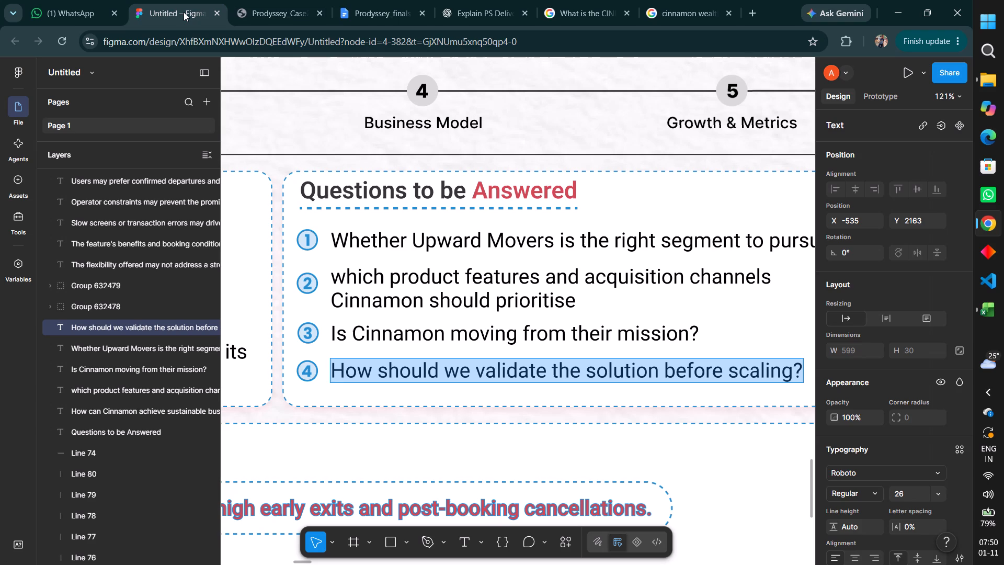
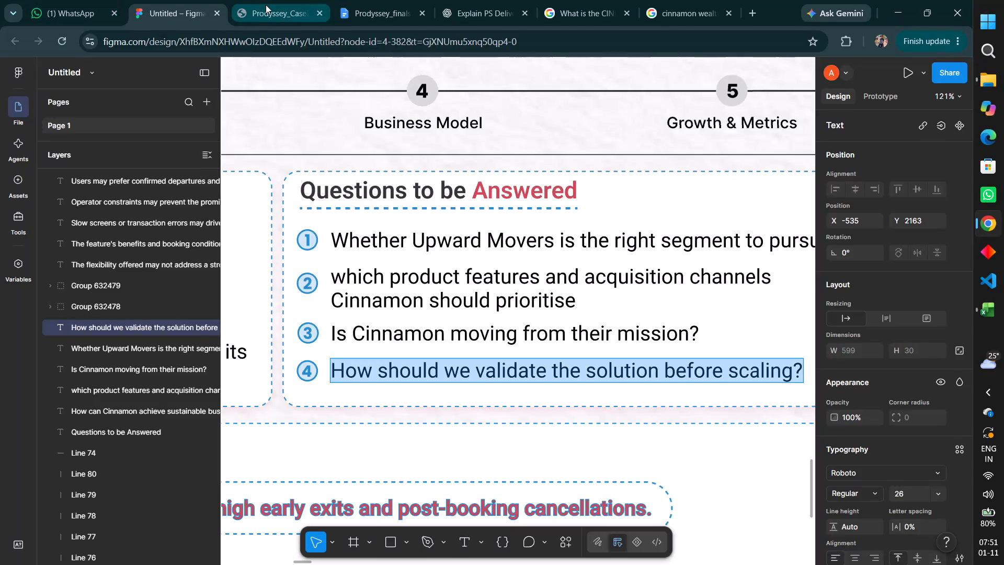
Switch to the Prodyssey_Case2_ARB'26 PDF and review the questions set by Cinnamon's CEO and the opening page of the Stanford case.
left_click(266, 5)
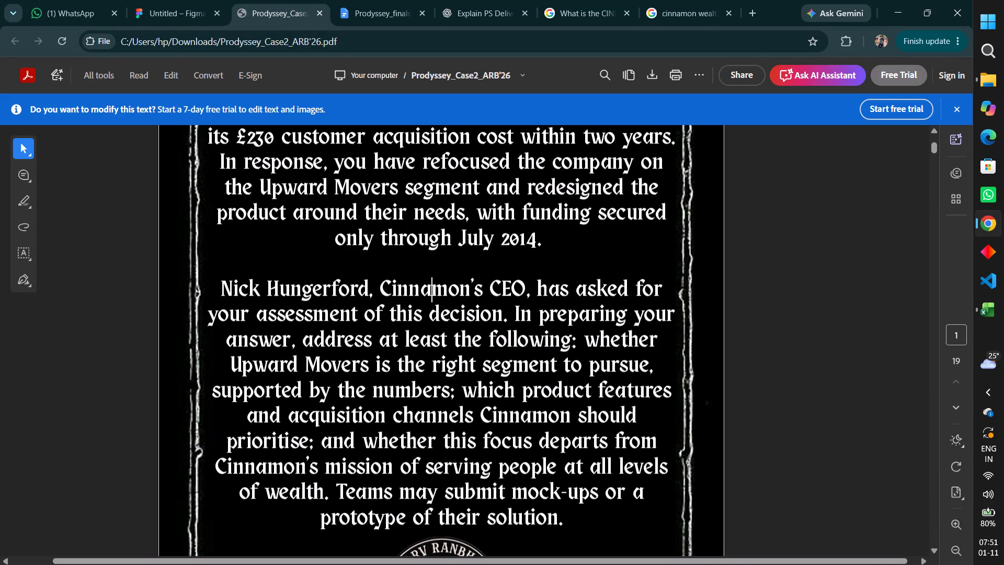
left_click(755, 419)
triple_click(755, 419)
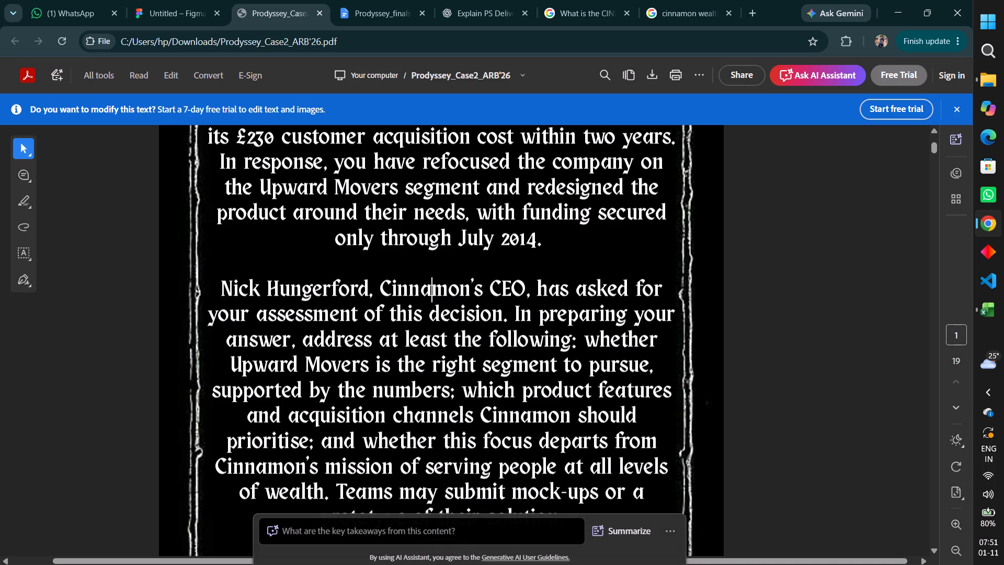
triple_click(755, 416)
left_click(755, 416)
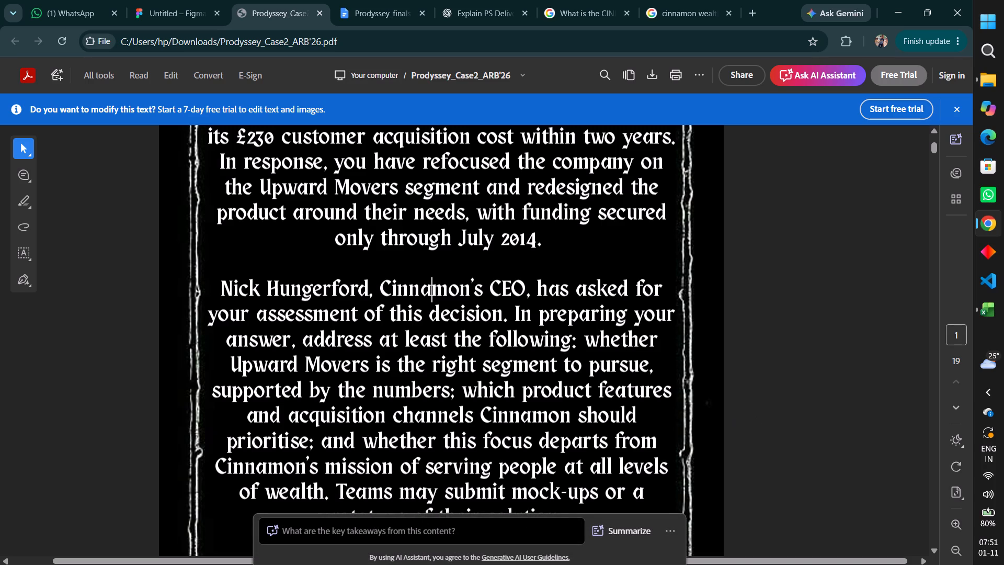
scroll(239, 406, "down", 2)
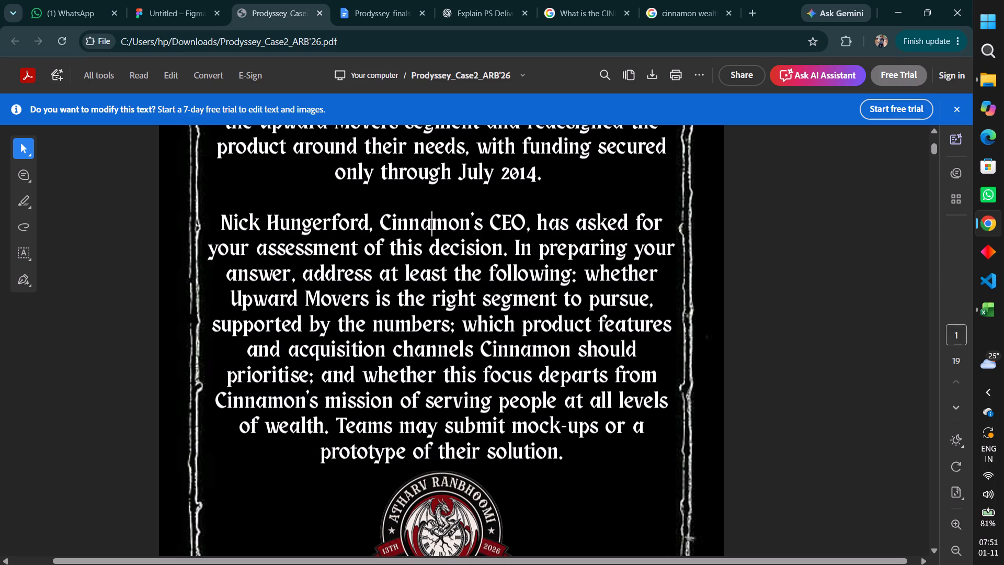
scroll(516, 425, "down", 4)
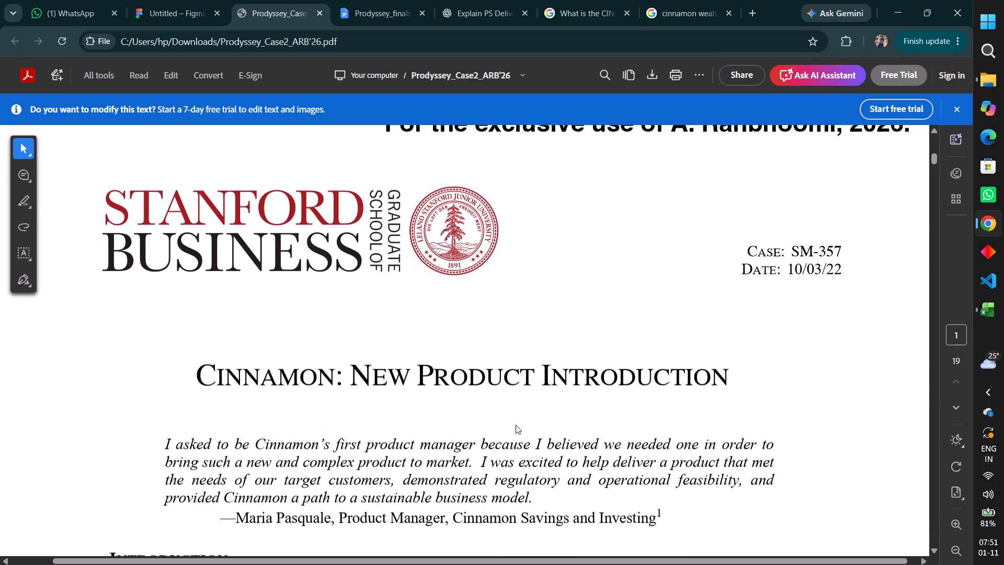
scroll(516, 425, "down", 5)
scroll(516, 425, "up", 3)
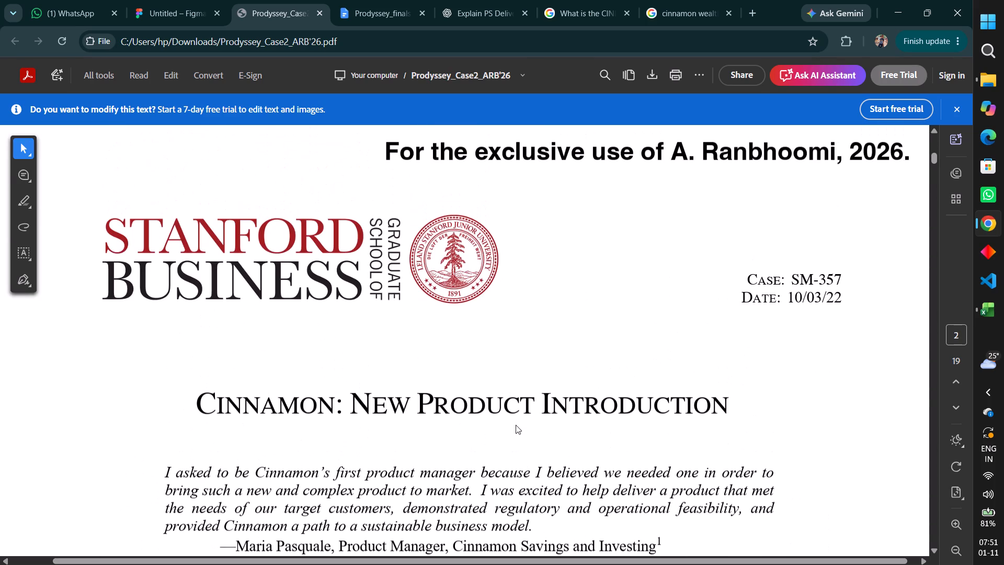
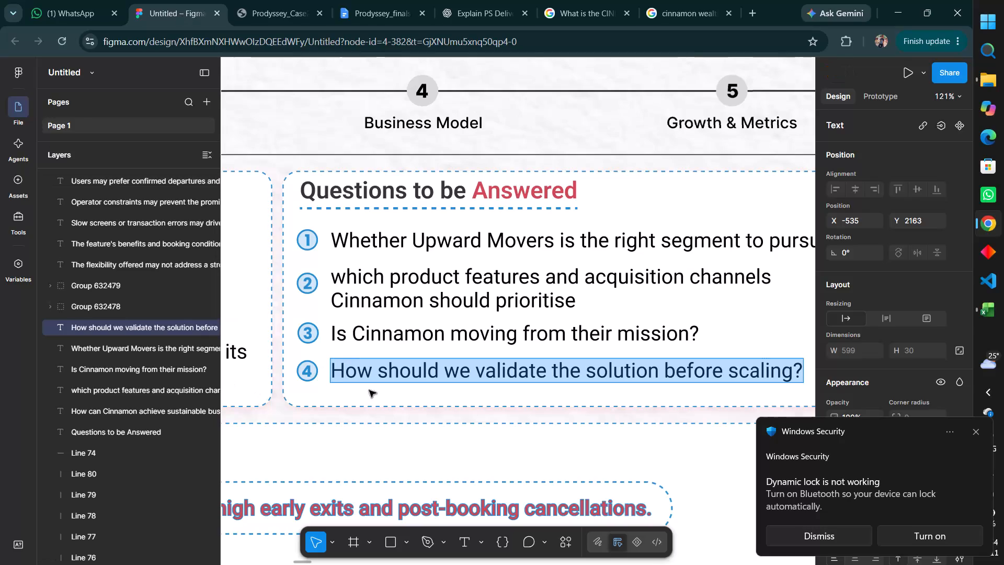
Remove the blue 238DD1 stroke from the High Importance exclamation icon beside the Core Problem text.
left_click(436, 430)
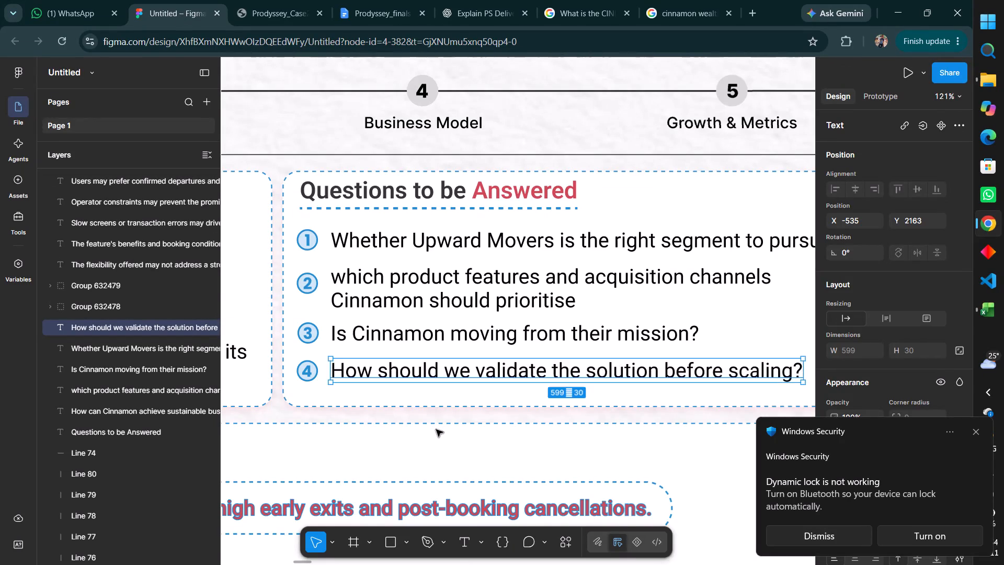
scroll(436, 430, "down", 3)
scroll(436, 430, "right", 1)
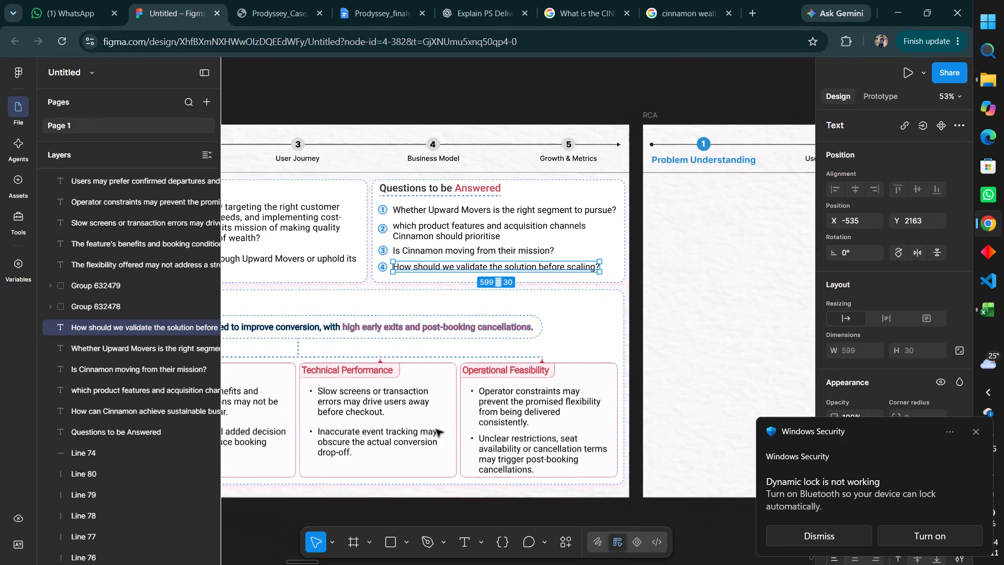
scroll(436, 430, "right", 3)
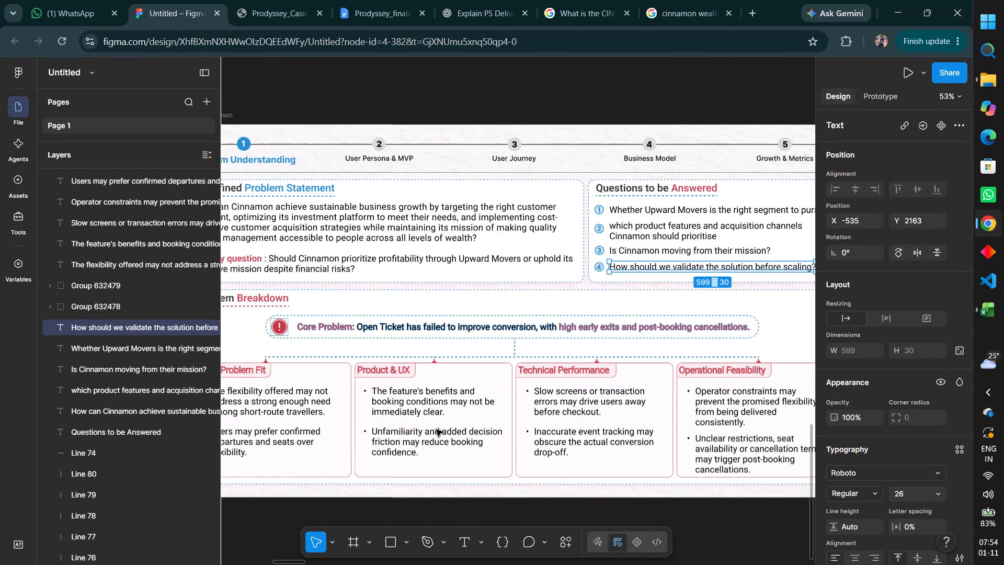
left_click(284, 330)
double_click(284, 330)
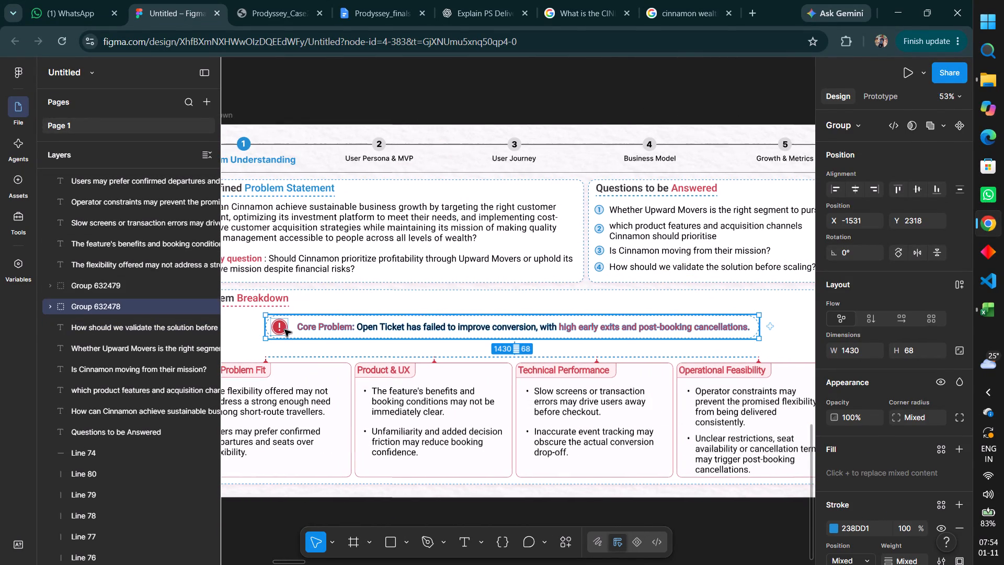
left_click(284, 330)
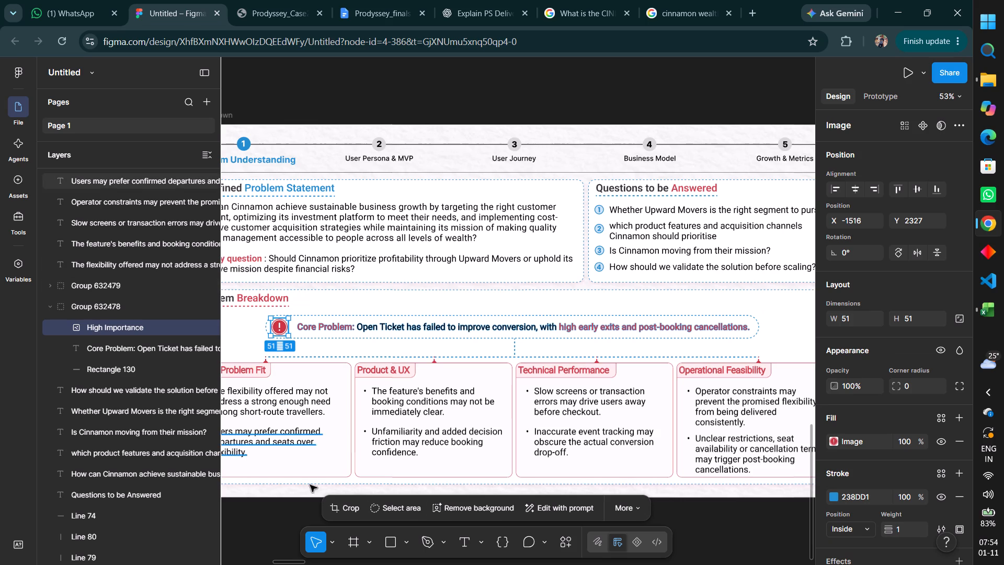
left_click(959, 494)
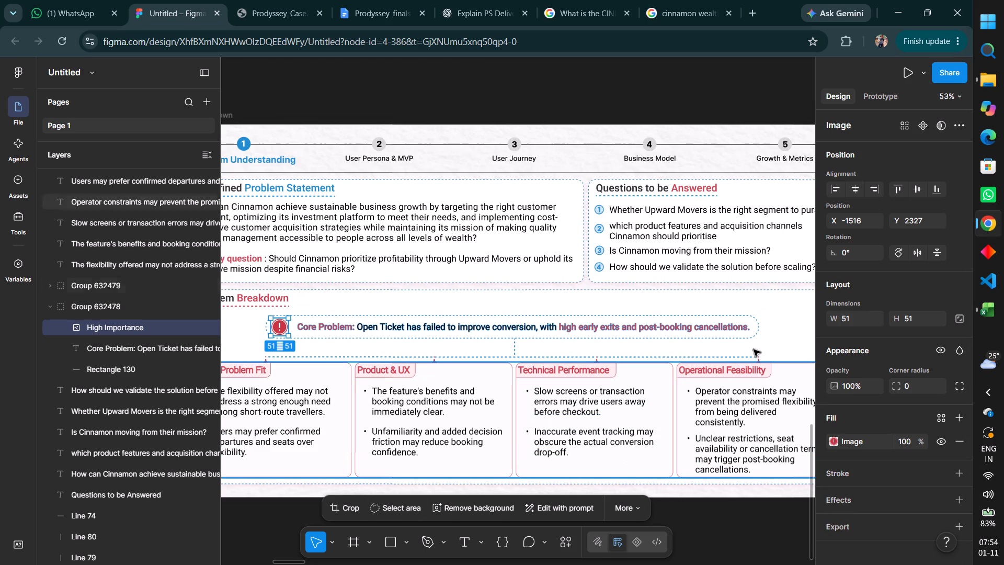
left_click(781, 337)
scroll(781, 337, "down", 1)
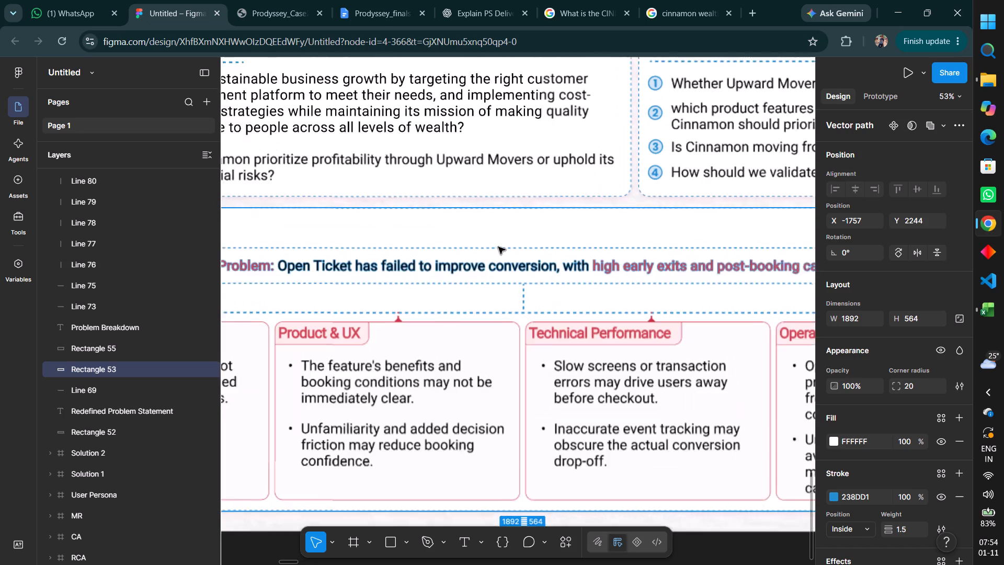
scroll(498, 247, "right", 4)
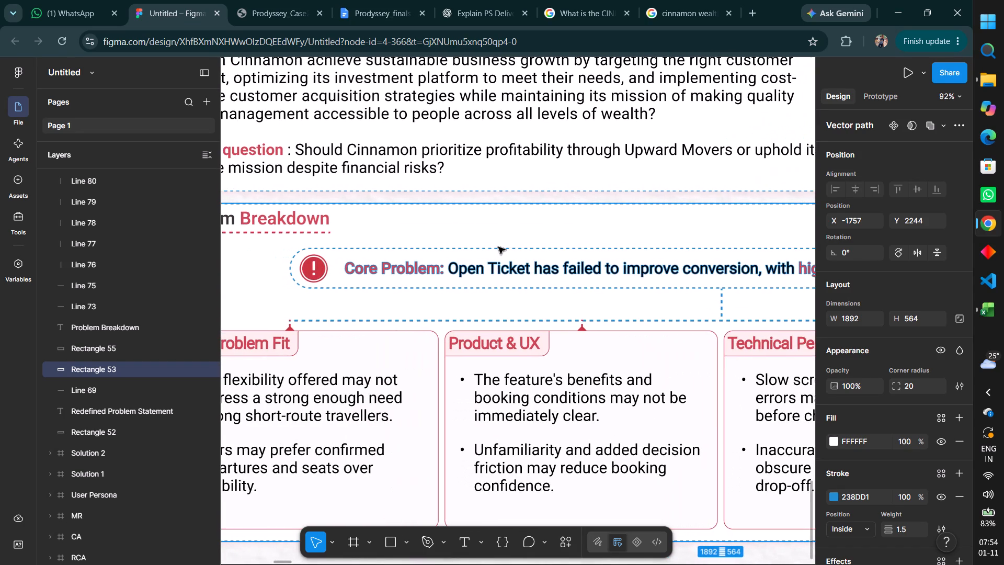
scroll(498, 247, "down", 1)
scroll(498, 247, "left", 1)
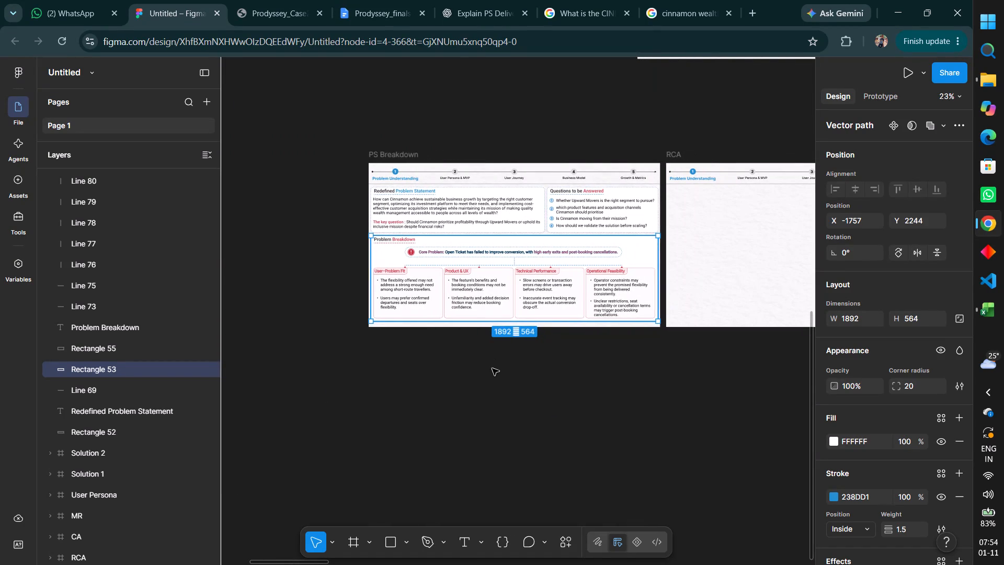
left_click(492, 368)
key("Print")
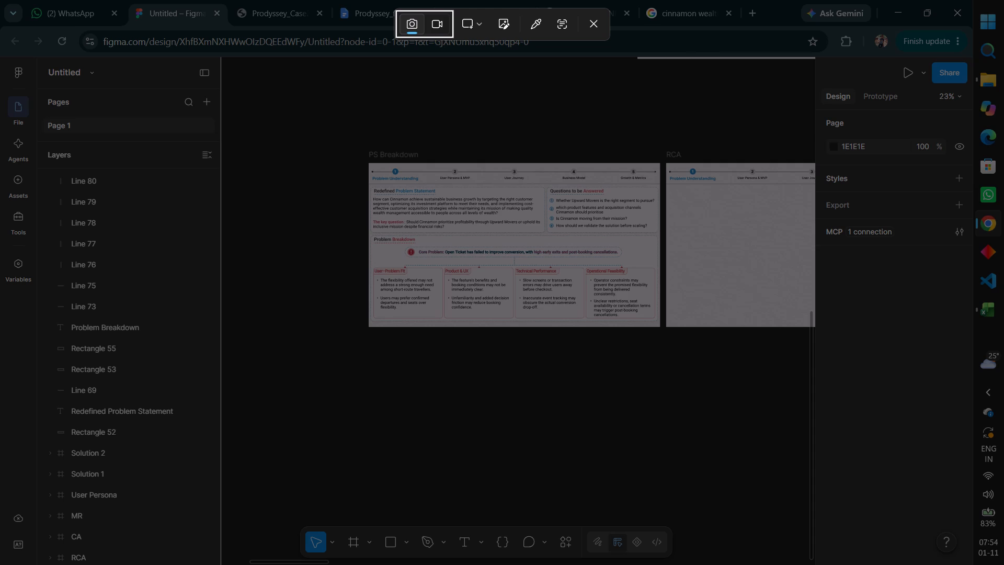
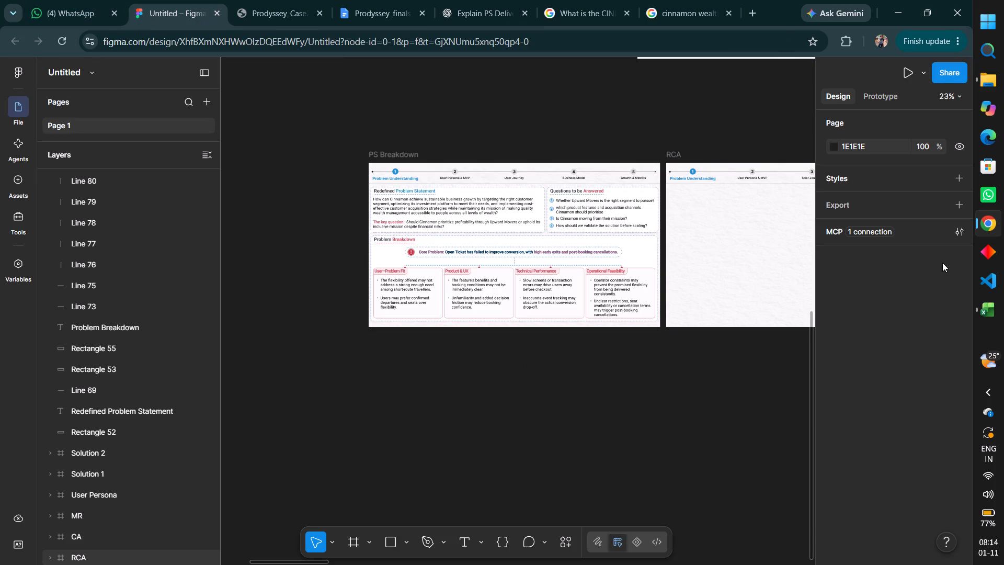
scroll(942, 263, "left", 1)
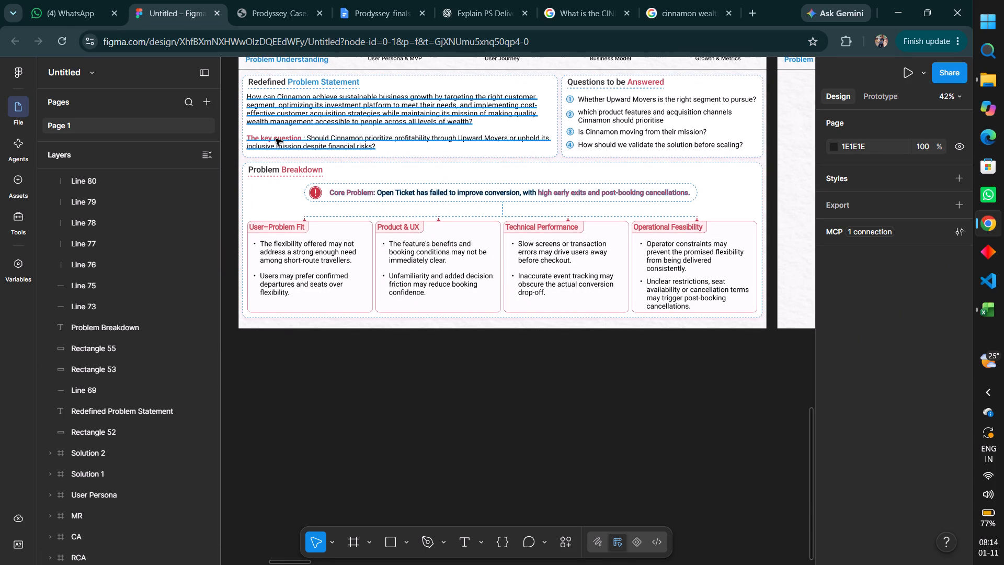
triple_click(276, 139)
left_click(276, 139)
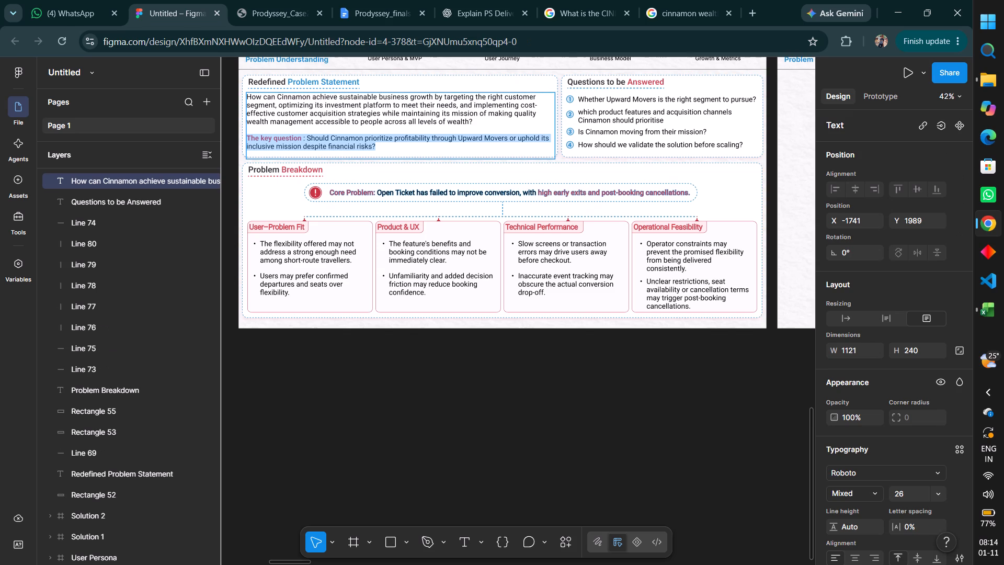
left_click(305, 135)
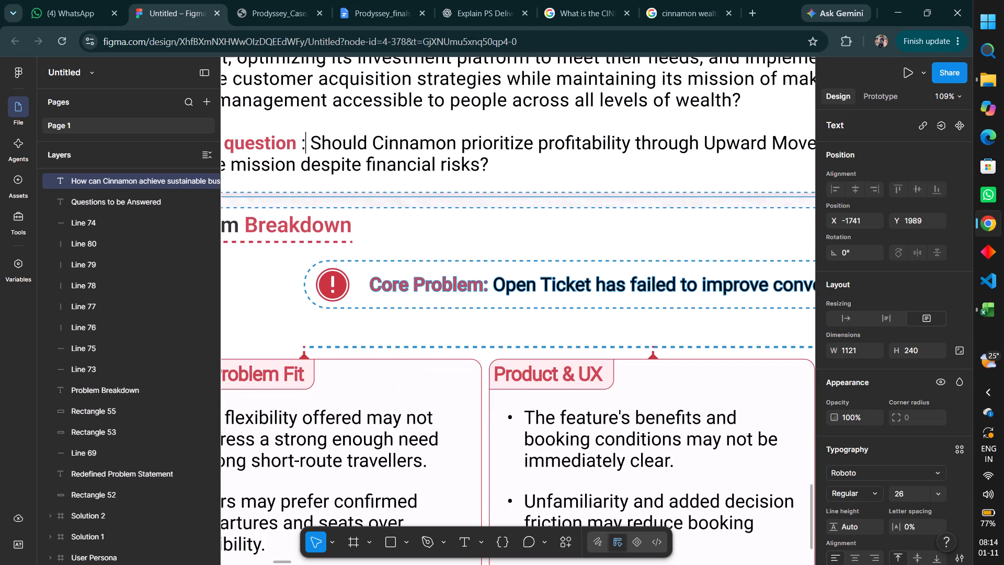
key("Left")
key("Left")
key("shift+Up")
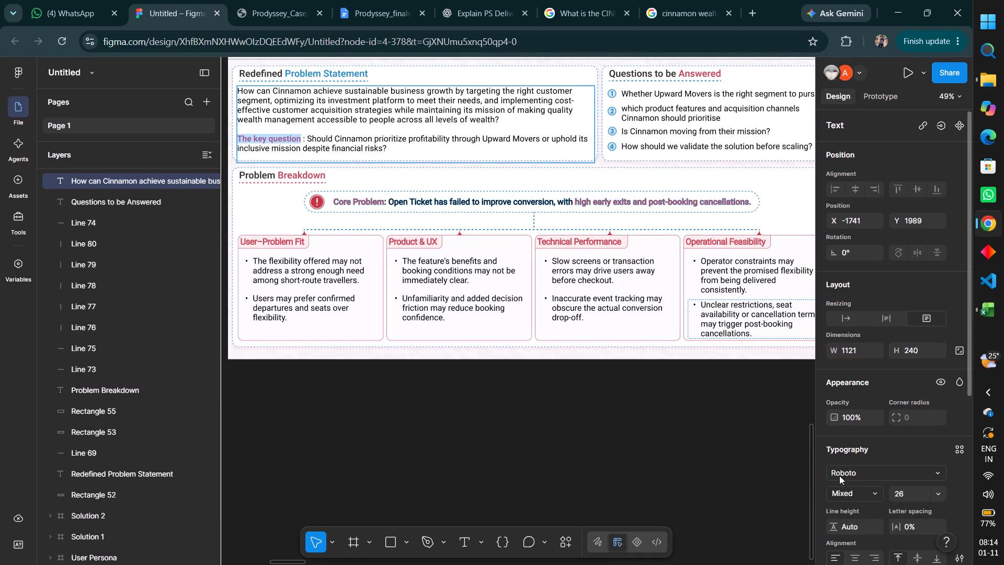
scroll(841, 481, "down", 2)
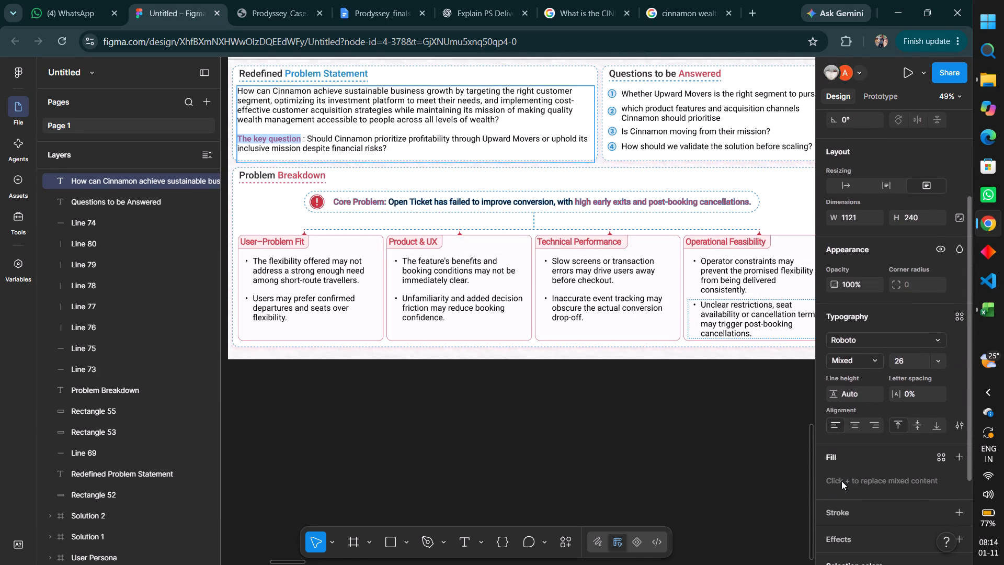
left_click(955, 450)
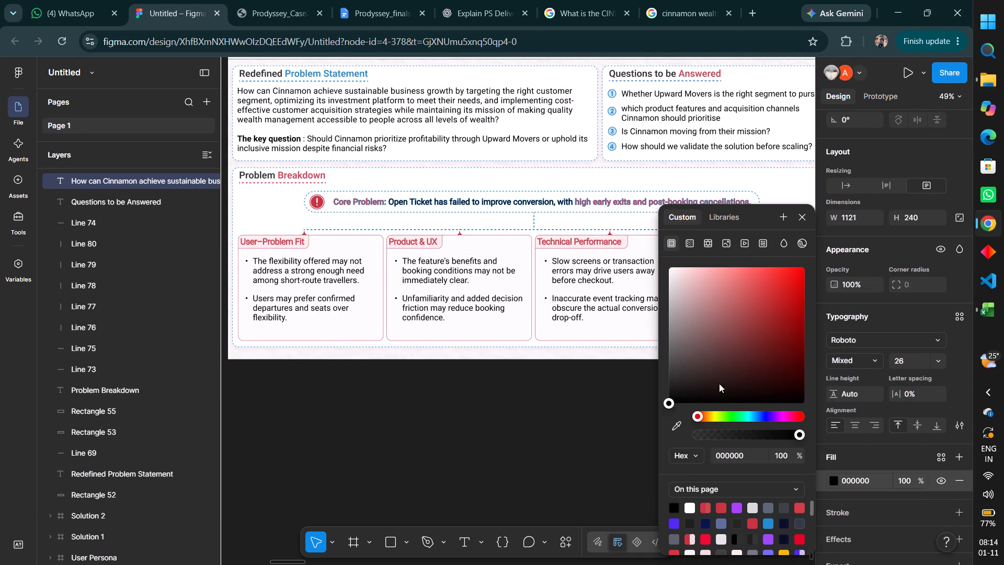
left_click(678, 422)
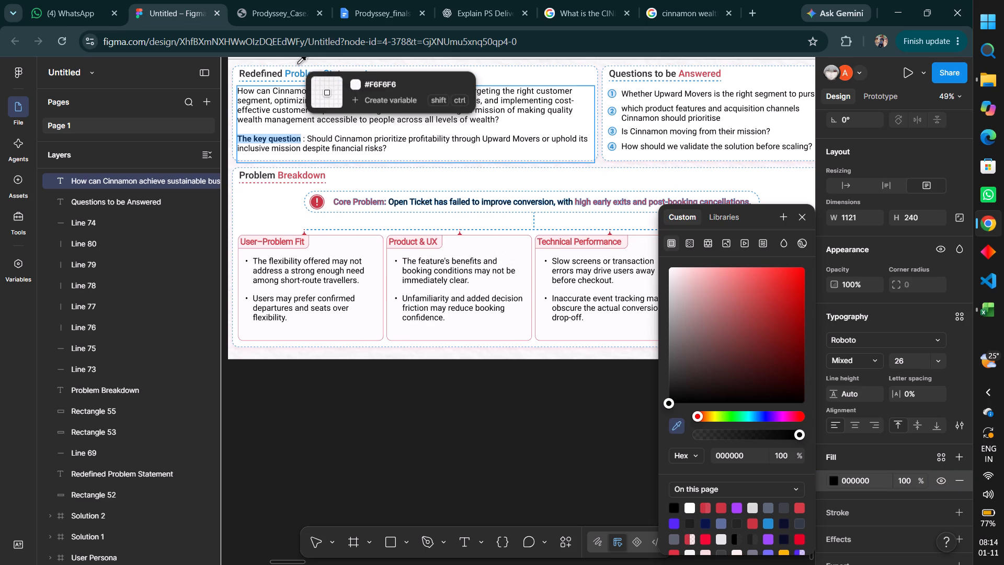
scroll(298, 63, "up", 1)
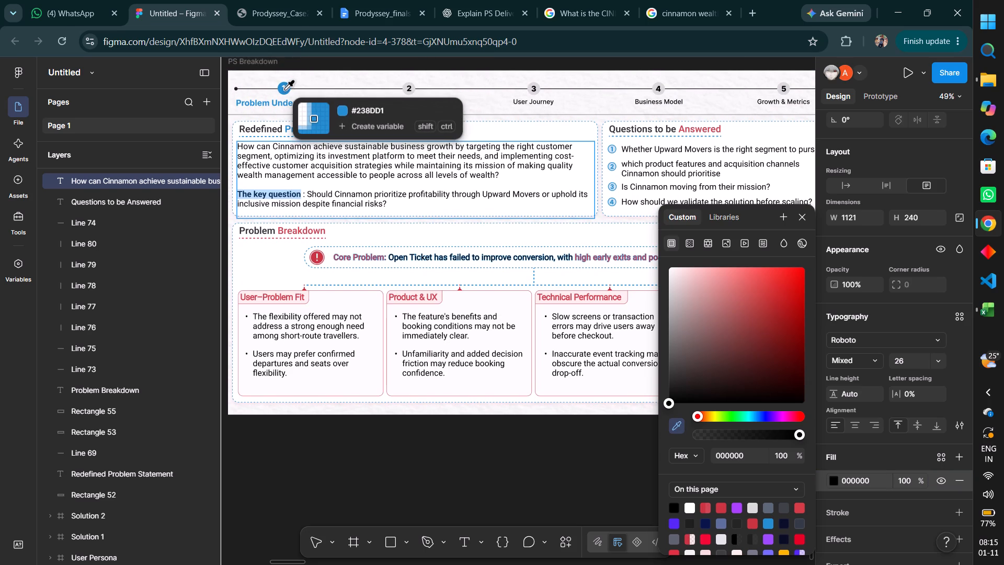
left_click(288, 89)
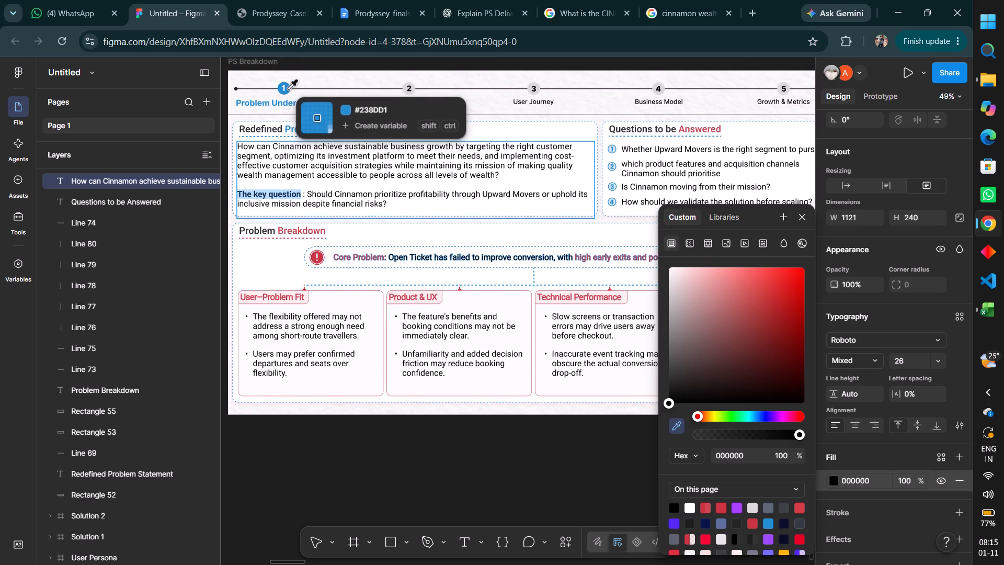
Recolour the word "Breakdown" in the Problem Breakdown heading to the step marker's blue, 238DD1.
double_click(319, 234, "shift")
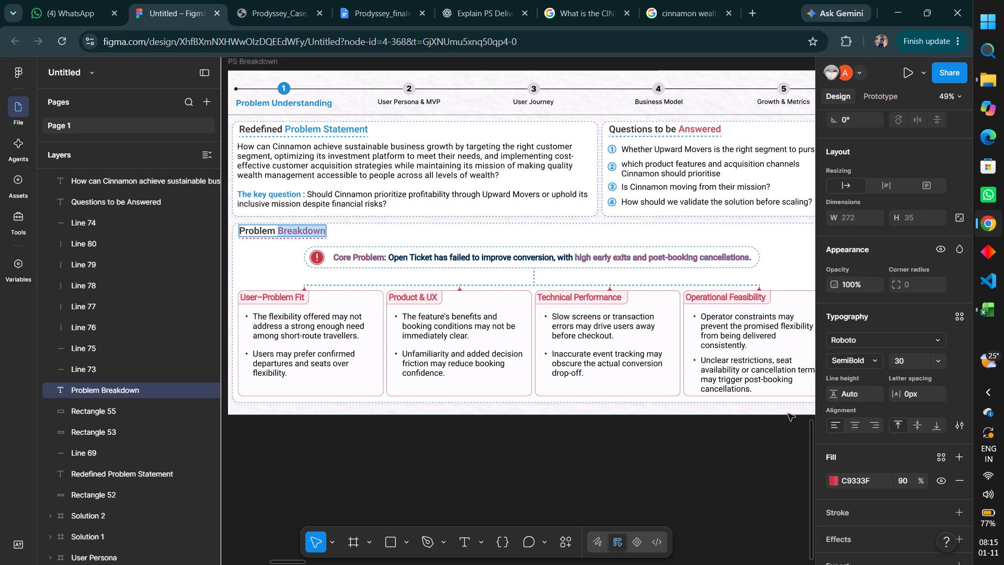
left_click(830, 479)
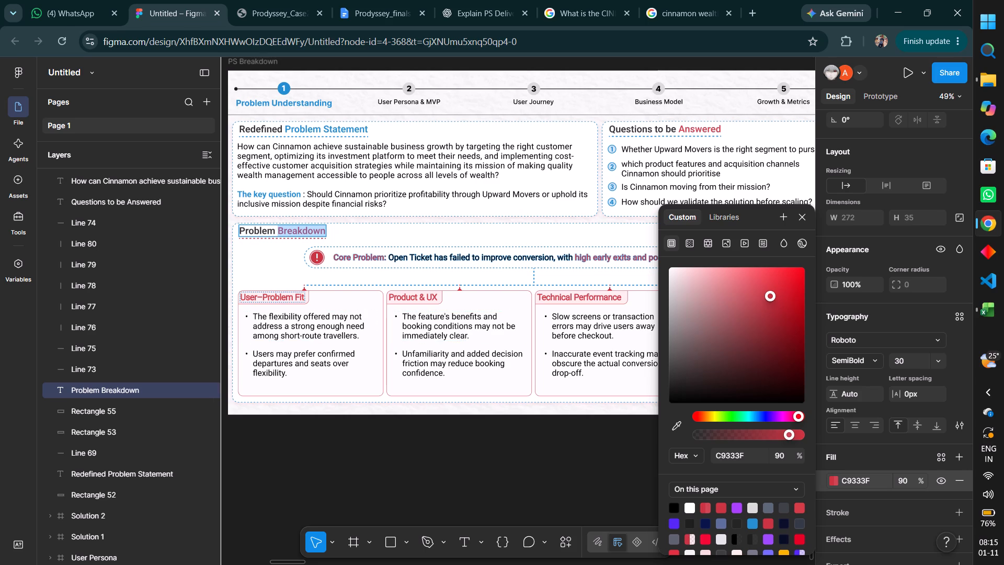
left_click(275, 297, "shift")
left_click(352, 456)
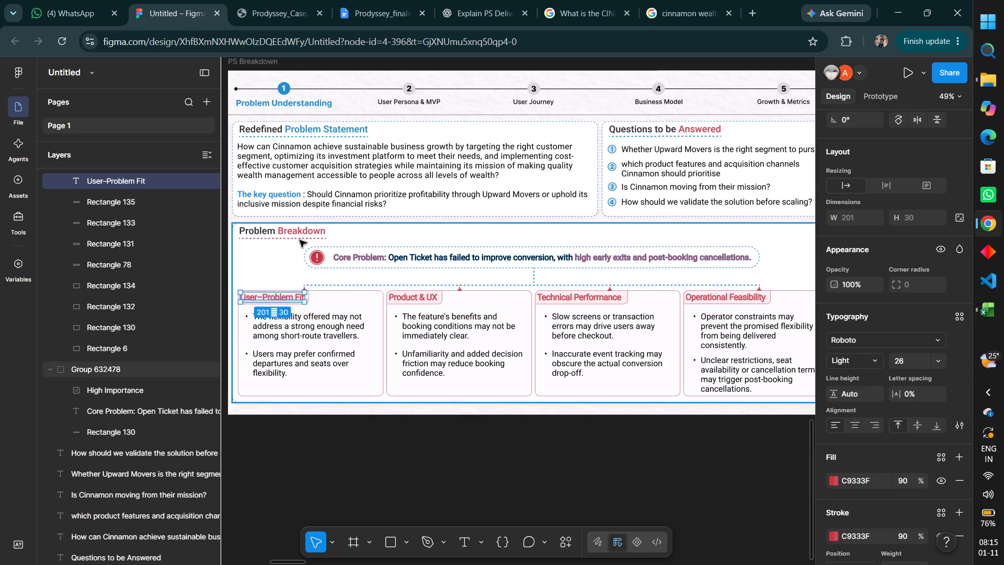
triple_click(305, 232, "shift")
double_click(305, 232)
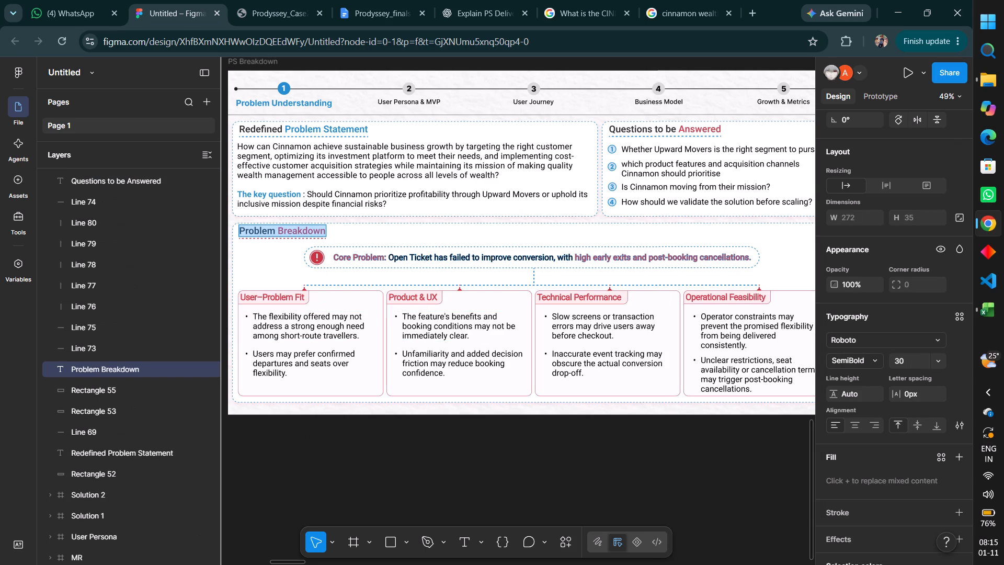
double_click(305, 232)
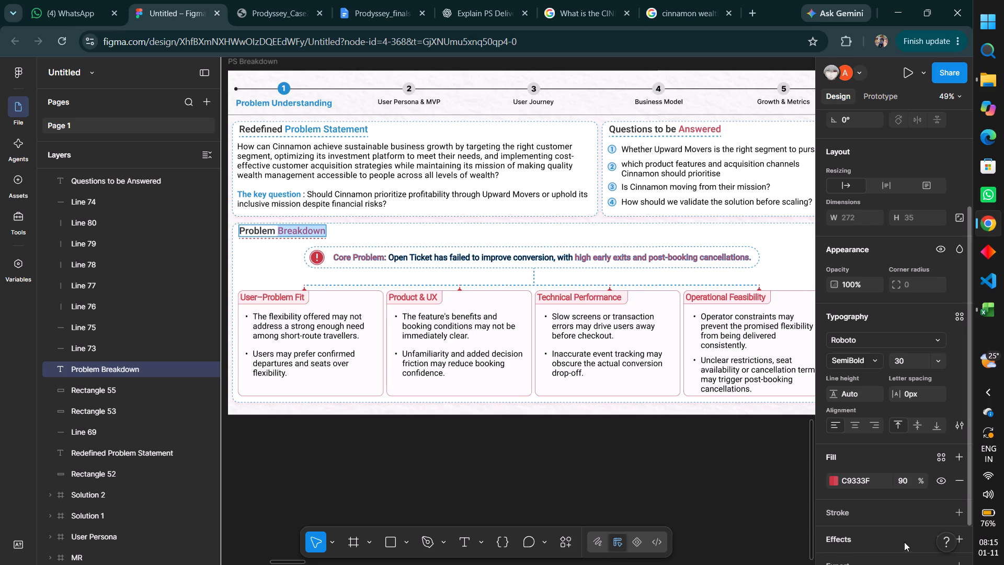
left_click(834, 485)
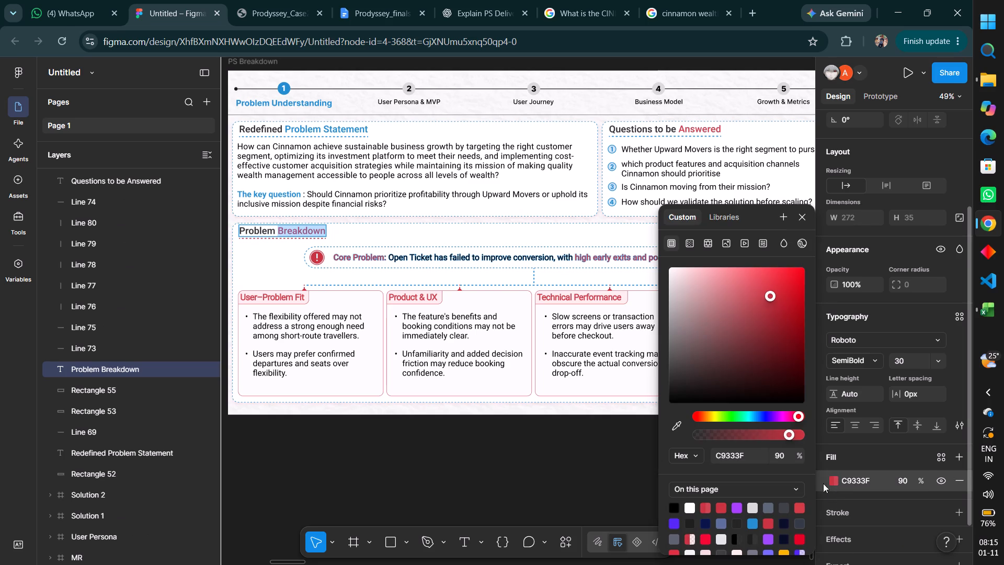
left_click(676, 422)
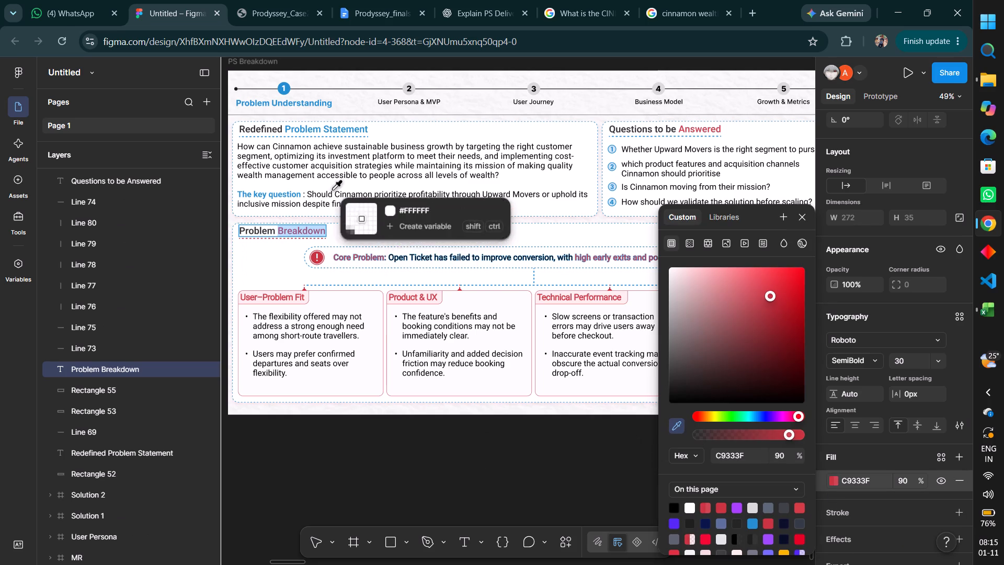
left_click(287, 88)
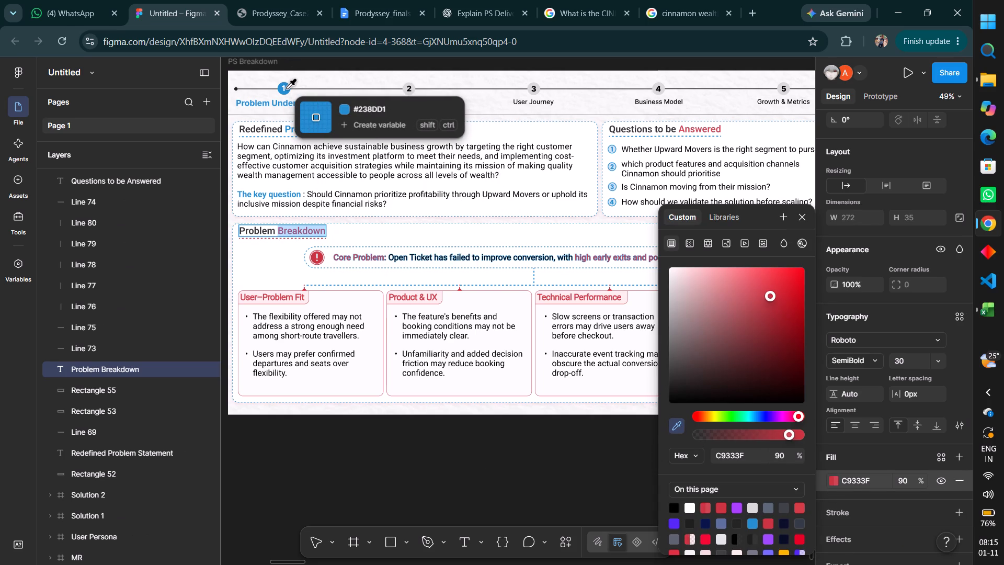
Set the text fill of all four Problem Breakdown card titles to the step marker's blue, 238DD1.
left_click(315, 301)
double_click(296, 298)
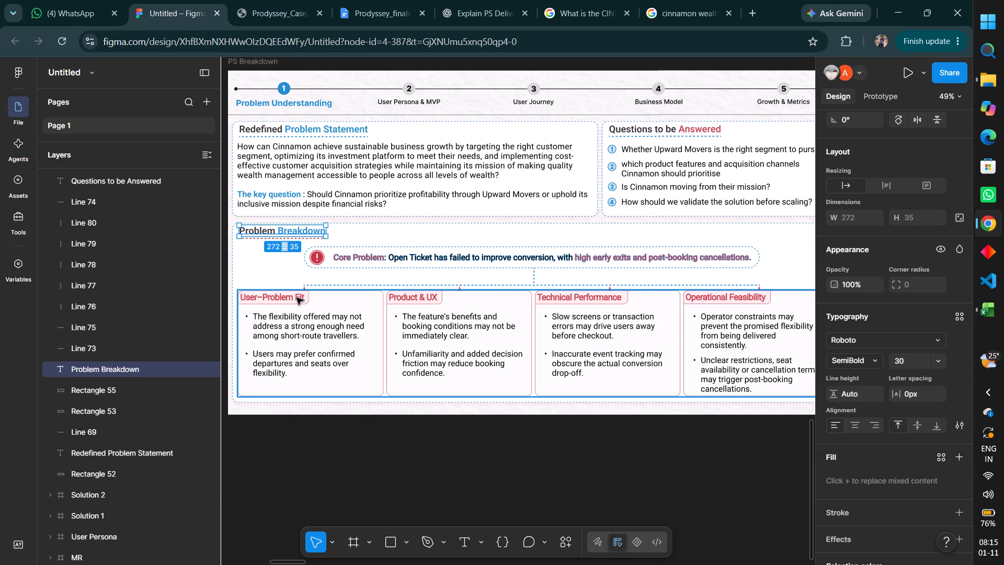
double_click(296, 298)
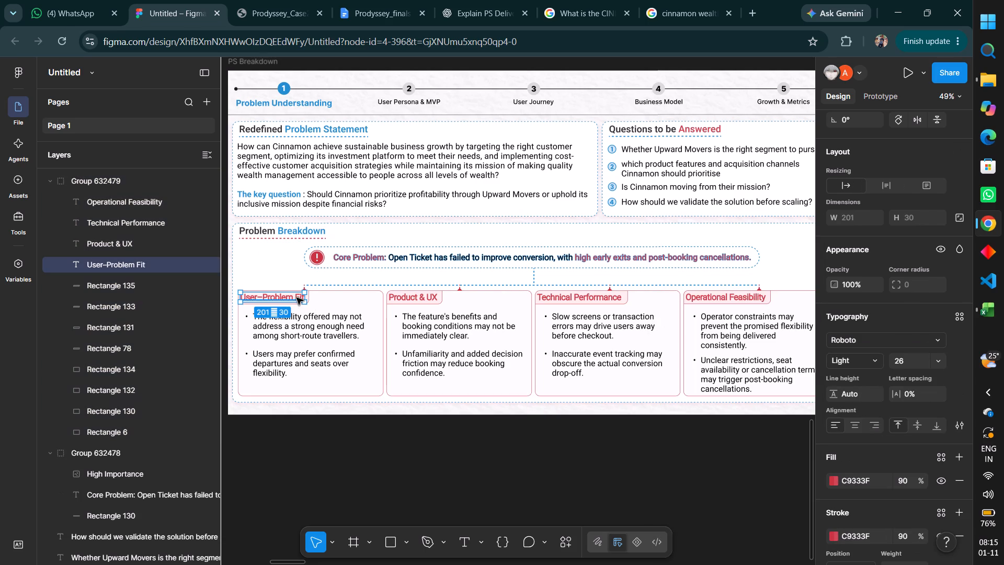
left_click(429, 298, "shift")
left_click(563, 297, "shift")
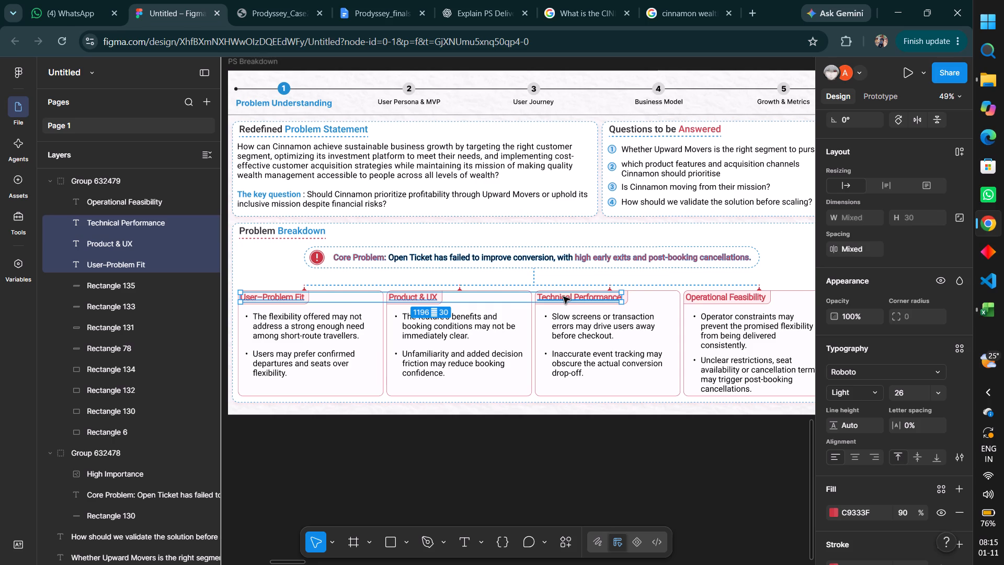
left_click(711, 297, "shift")
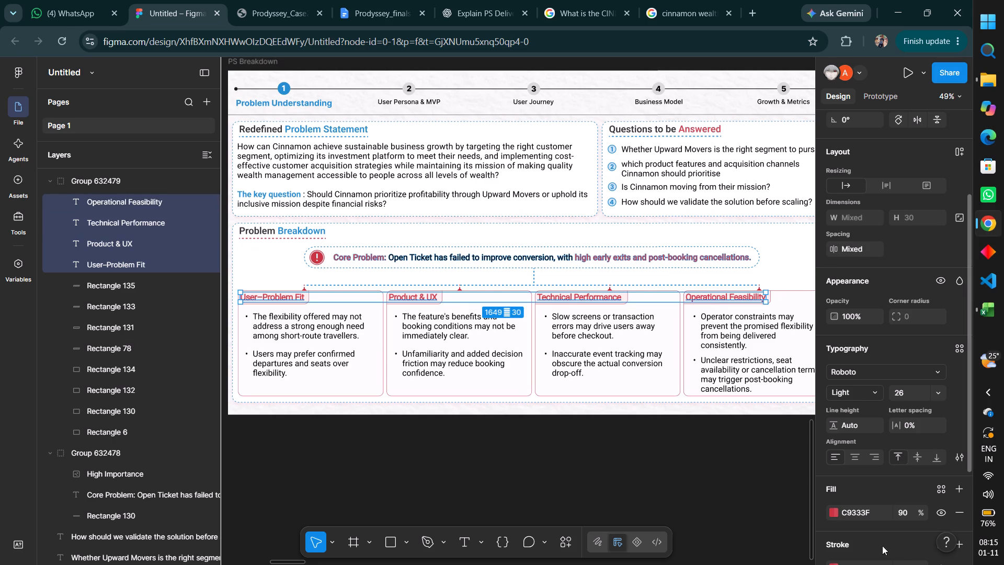
left_click(834, 508)
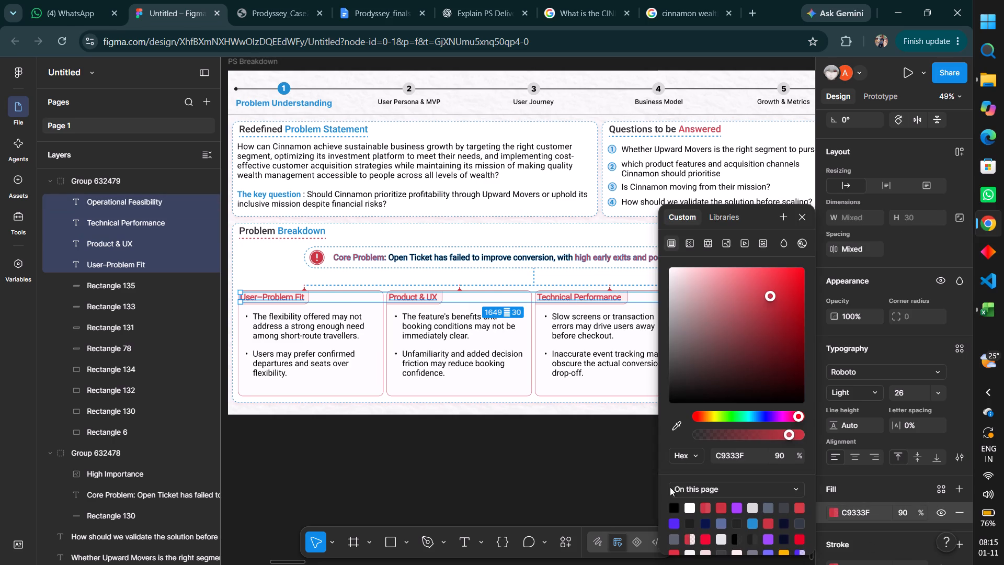
left_click(675, 424)
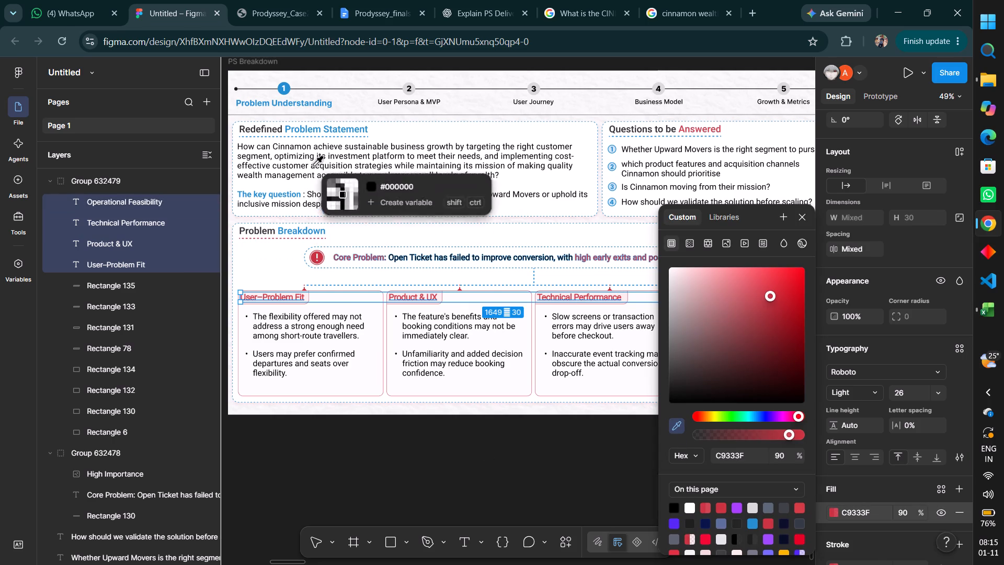
left_click(286, 88)
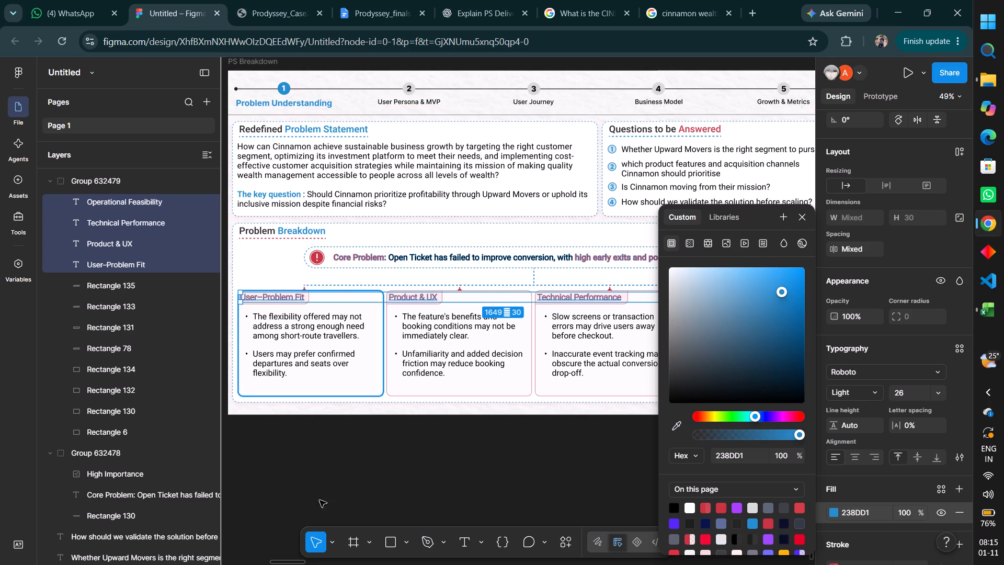
left_click(406, 539)
double_click(328, 493)
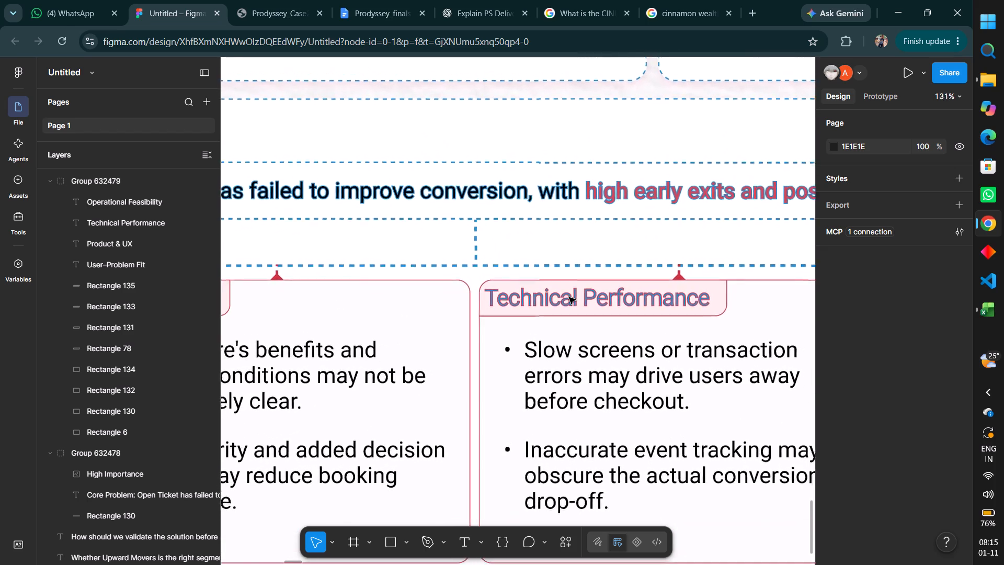
Set the text stroke of all four Problem Breakdown card titles to the step marker's blue, 238DD1.
key("ctrl+z")
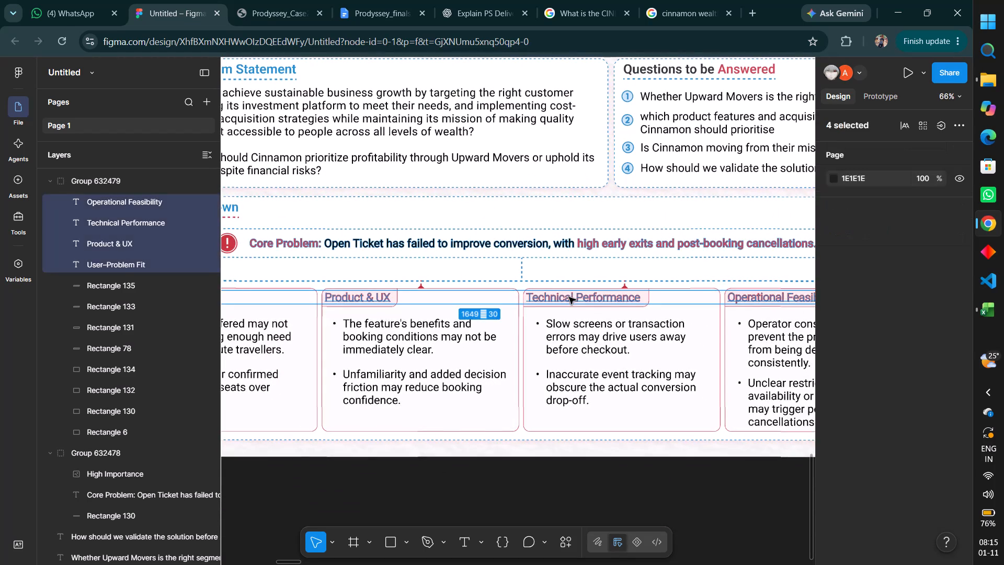
scroll(850, 375, "down", 3)
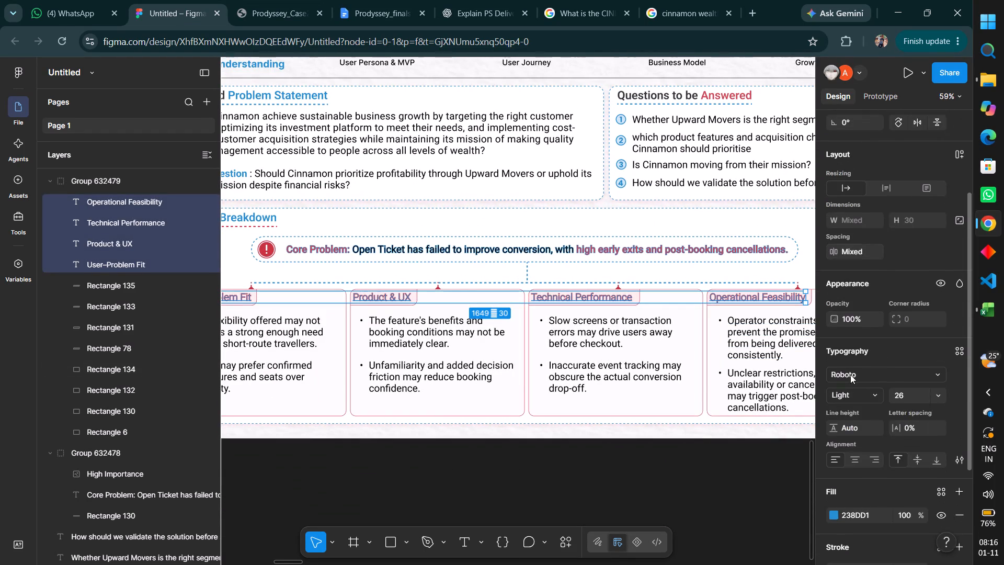
scroll(850, 375, "down", 2)
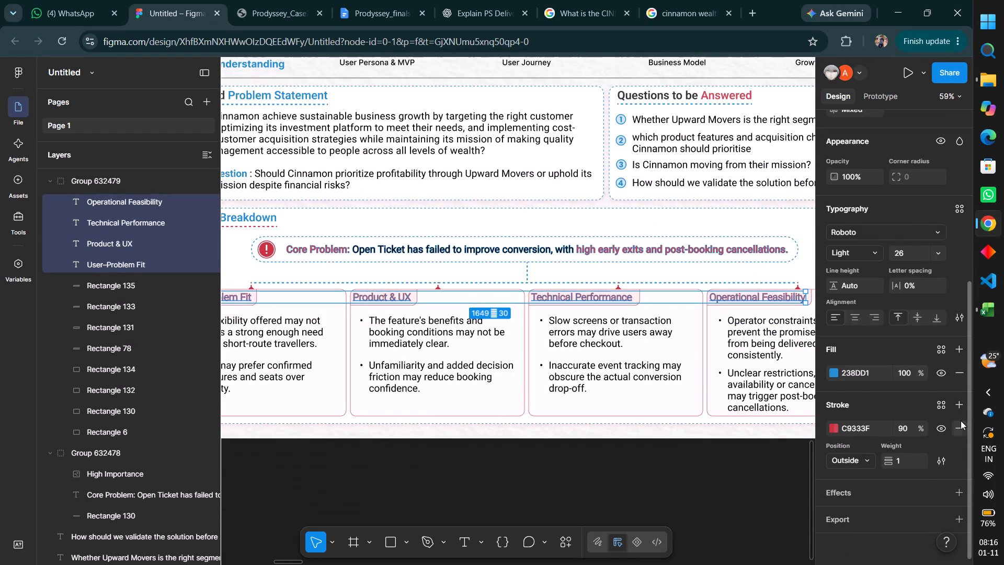
left_click(961, 421)
key("ctrl+z")
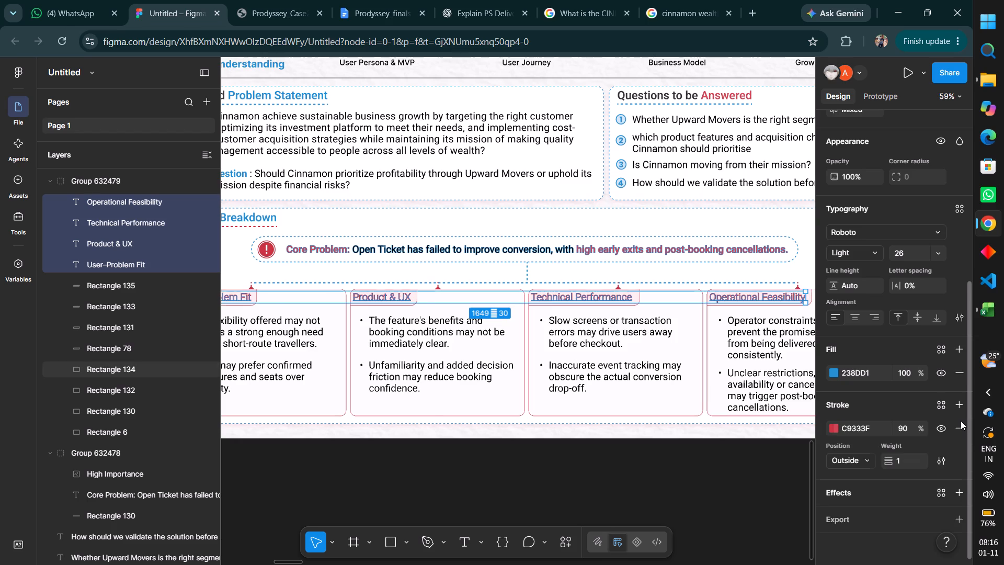
left_click(836, 424)
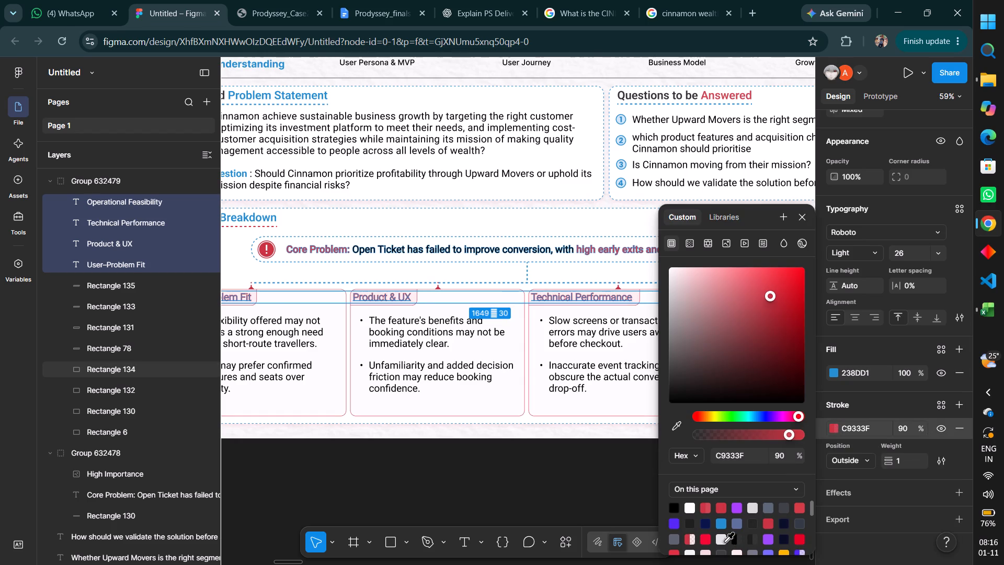
left_click(737, 506)
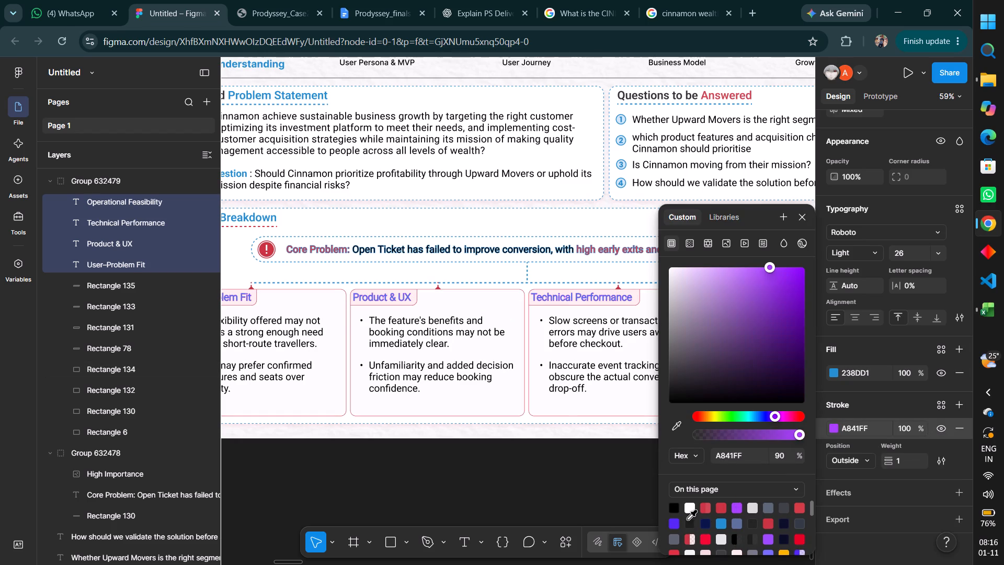
left_click(771, 535)
scroll(771, 535, "down", 2)
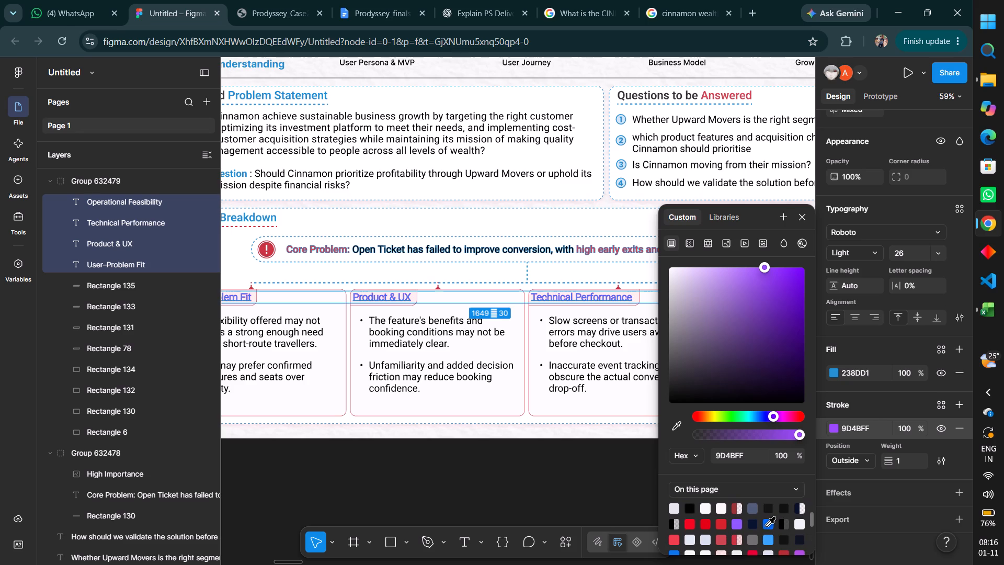
left_click(767, 525)
scroll(767, 525, "down", 1)
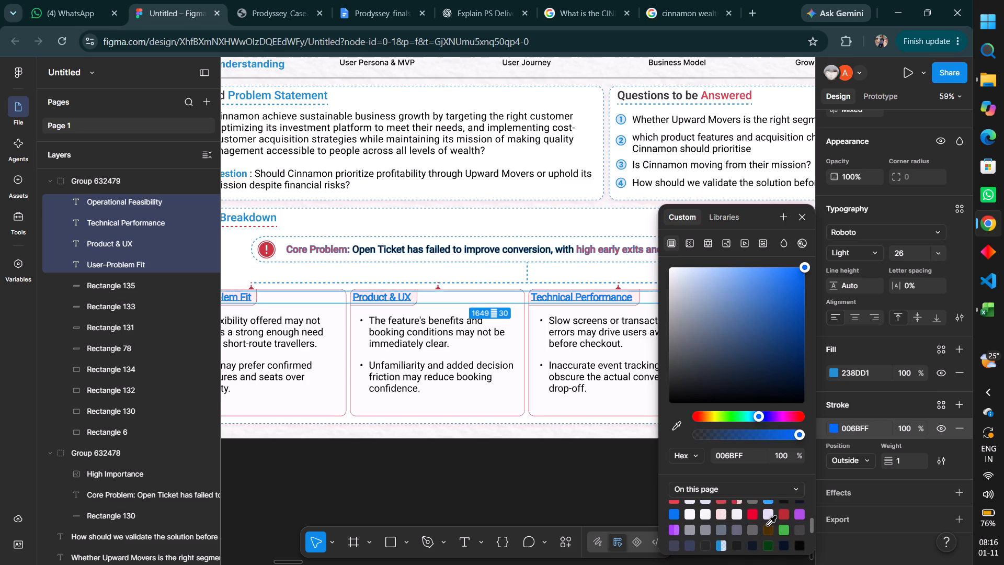
scroll(767, 525, "down", 1)
left_click(676, 514)
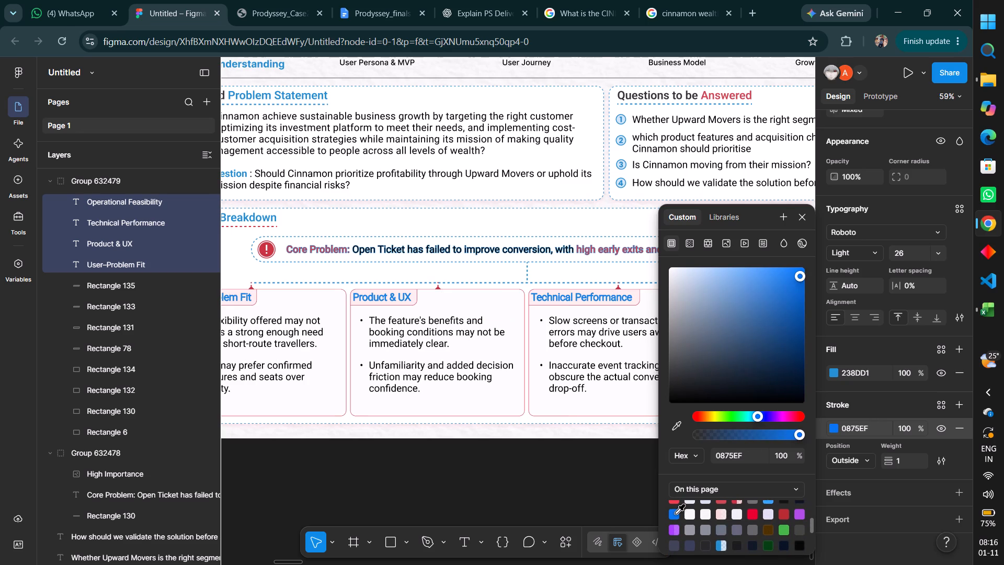
double_click(807, 513)
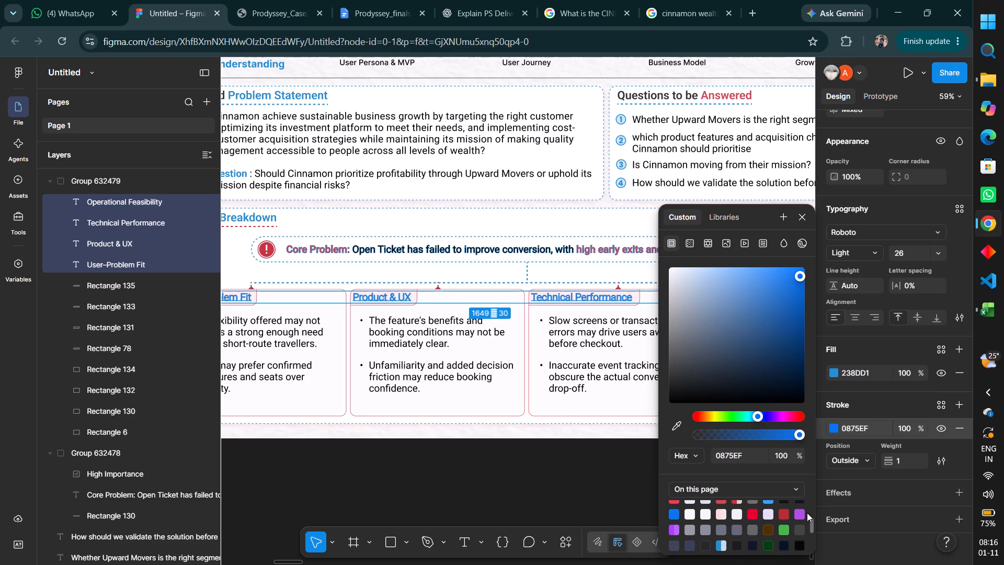
left_click(803, 512)
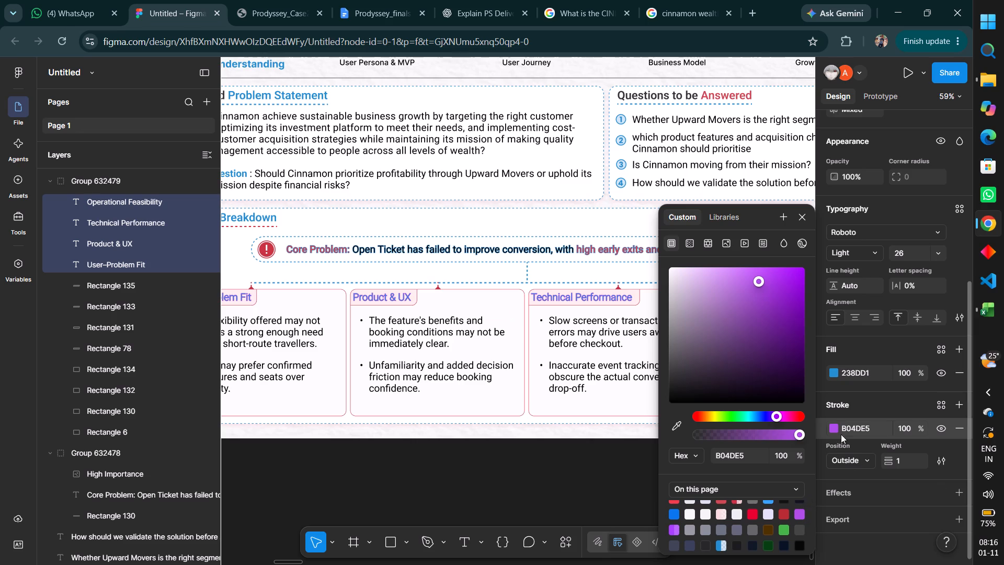
left_click(674, 421)
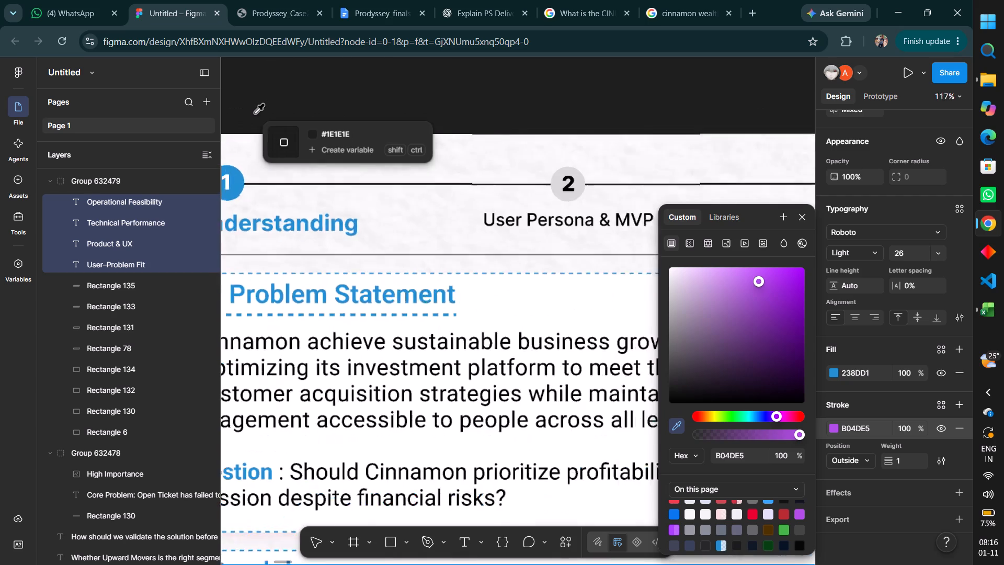
left_click(232, 191)
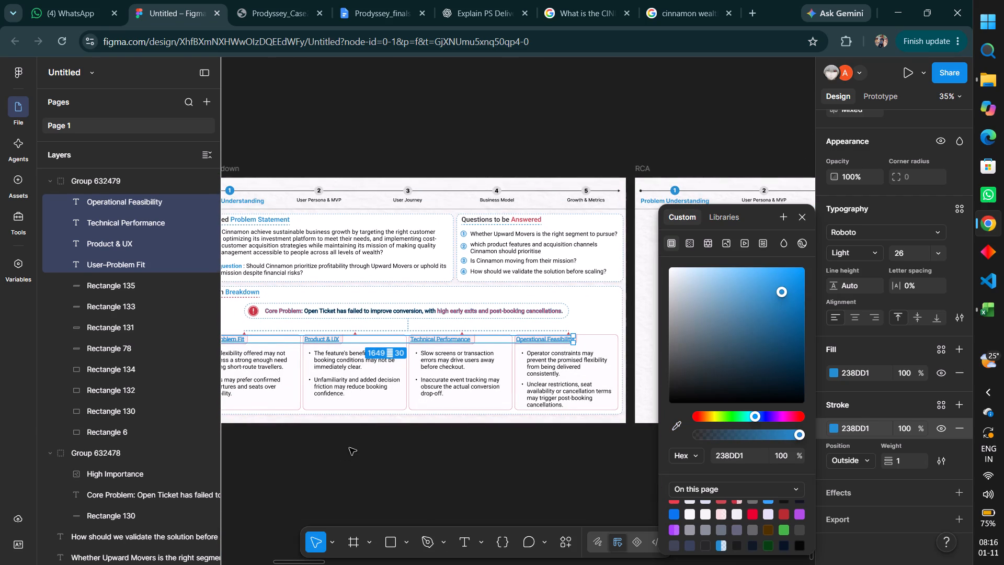
left_click(349, 448)
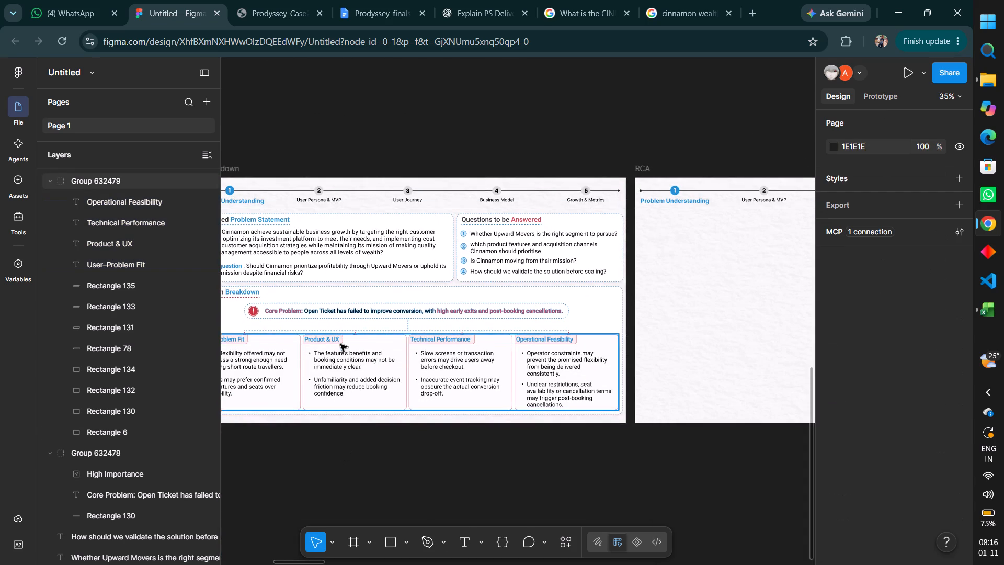
Check the fill and stroke colours of the User–Problem Fit card title.
scroll(340, 344, "right", 4)
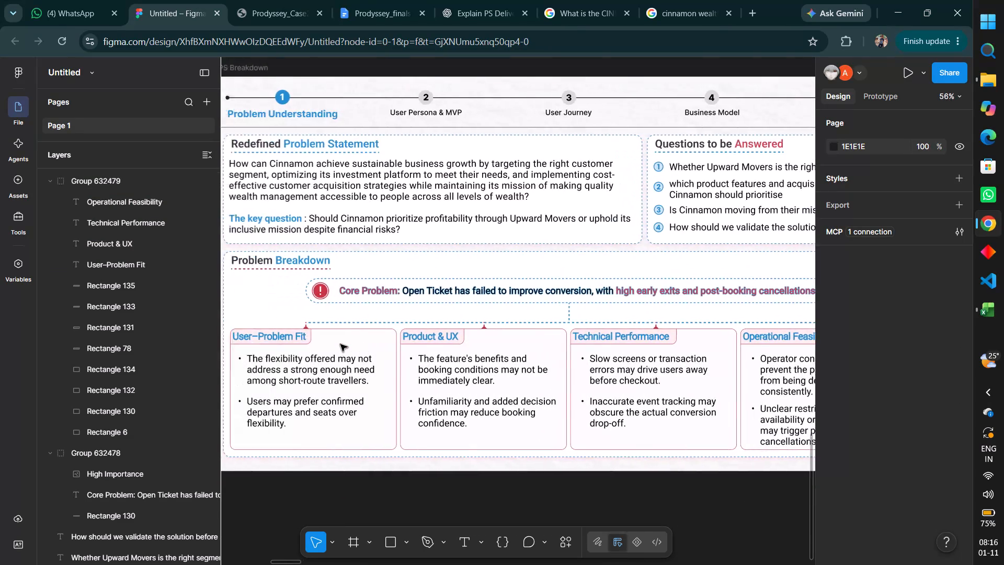
scroll(340, 344, "right", 1)
triple_click(381, 335)
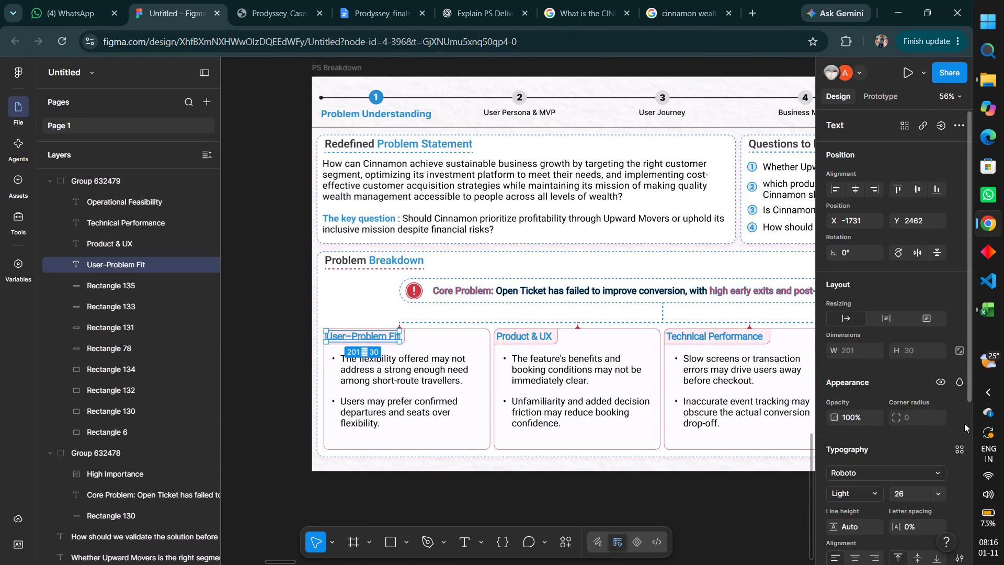
scroll(962, 425, "down", 3)
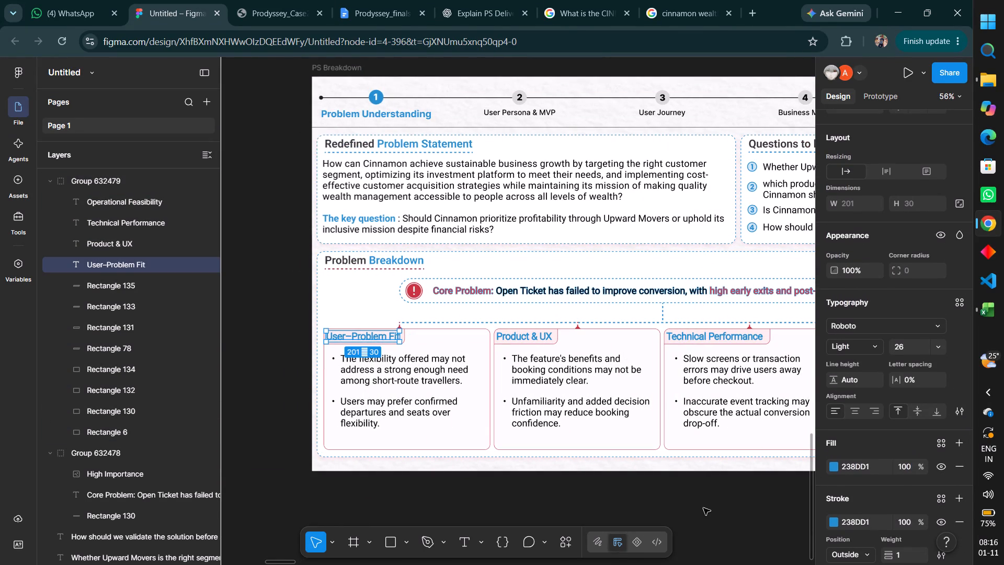
left_click(703, 508)
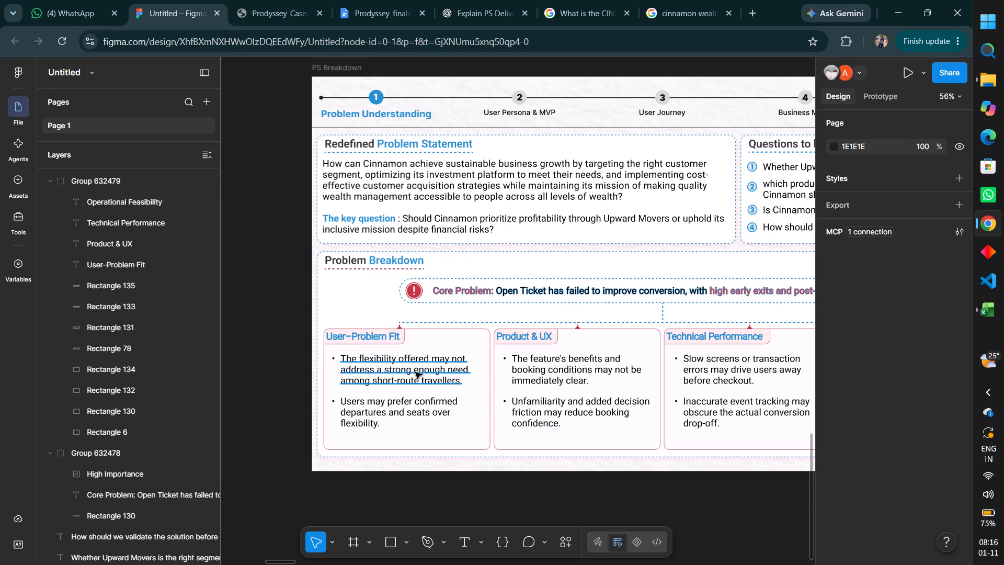
Recolour the exclamation icon beside the Core Problem text using an AI image edit with the prompt "Change colour to 238DD1".
scroll(579, 325, "left", 1)
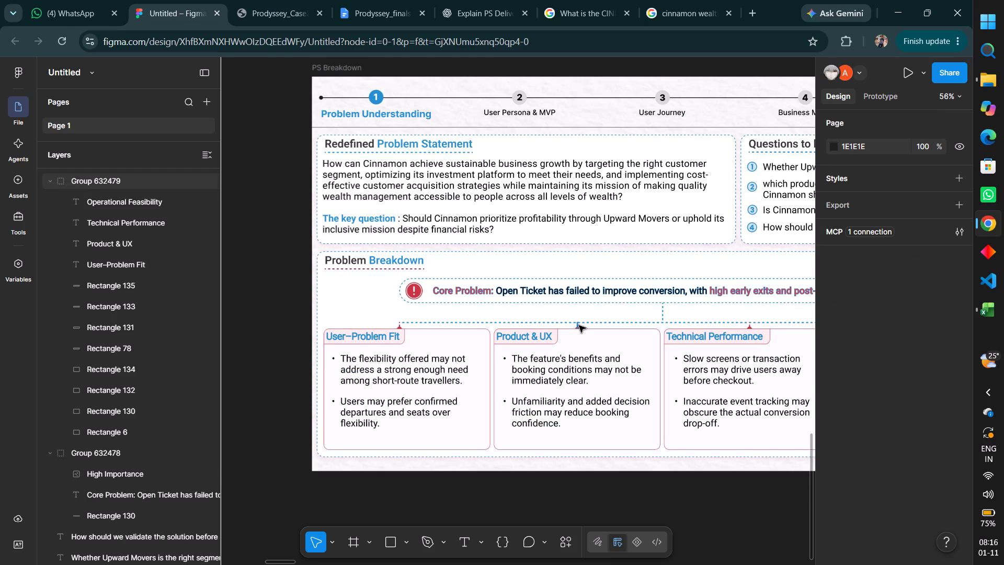
scroll(579, 325, "left", 1)
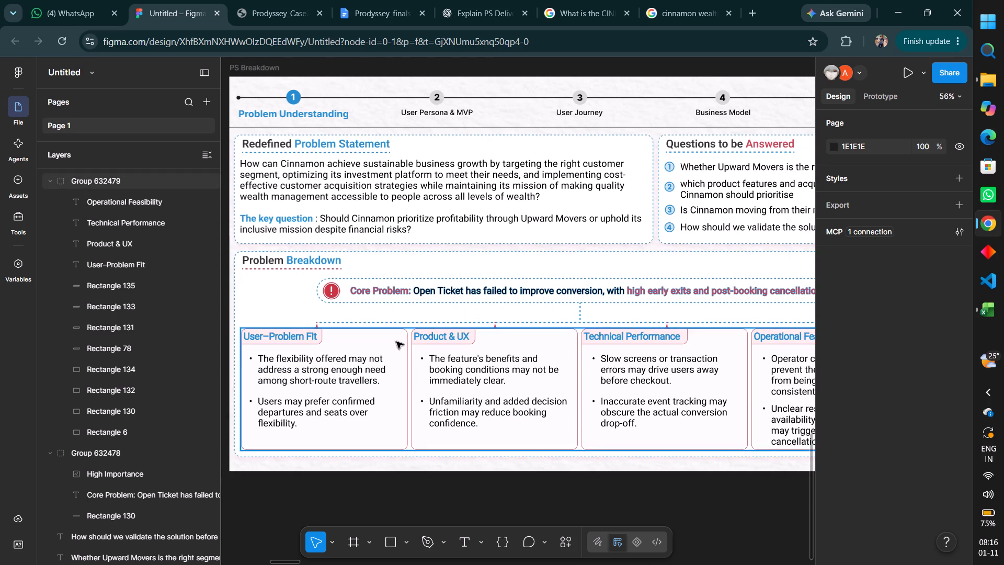
left_click(336, 293, "ctrl")
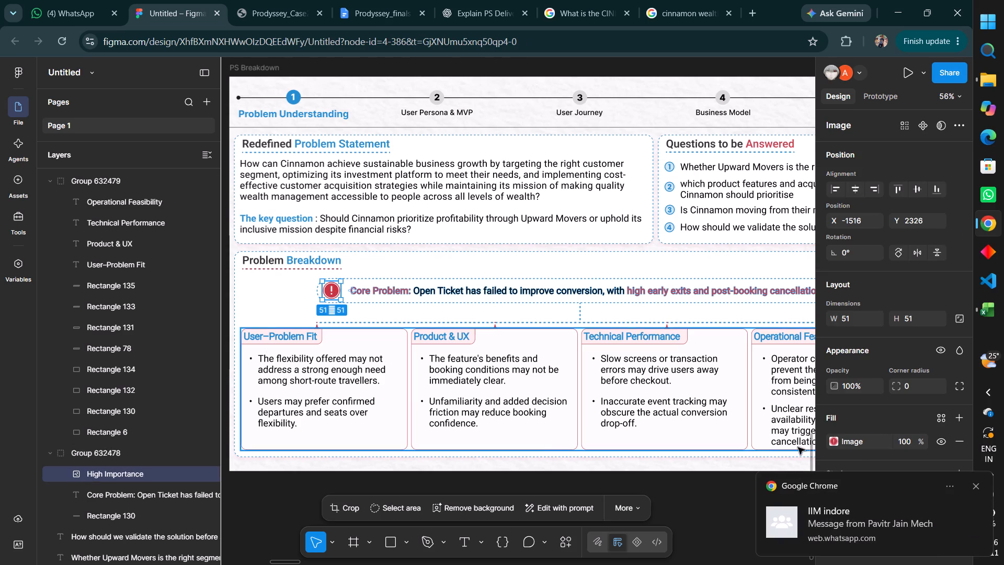
left_click(837, 438)
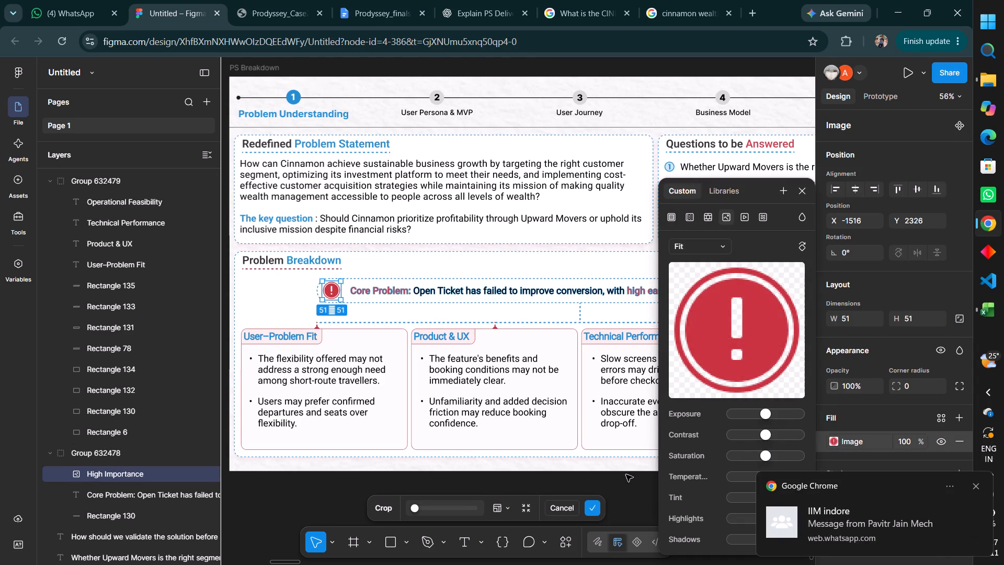
left_click(586, 507)
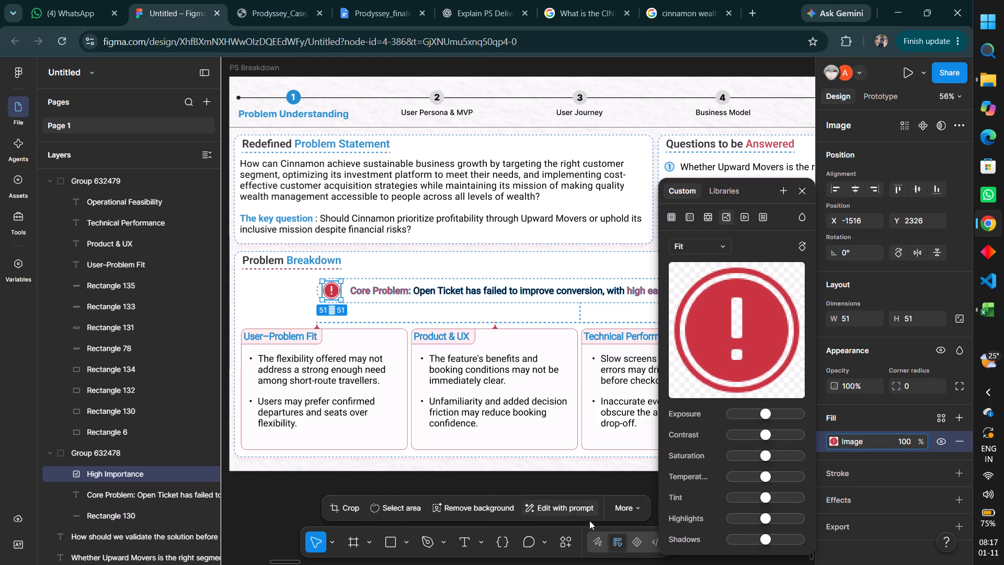
left_click(564, 509)
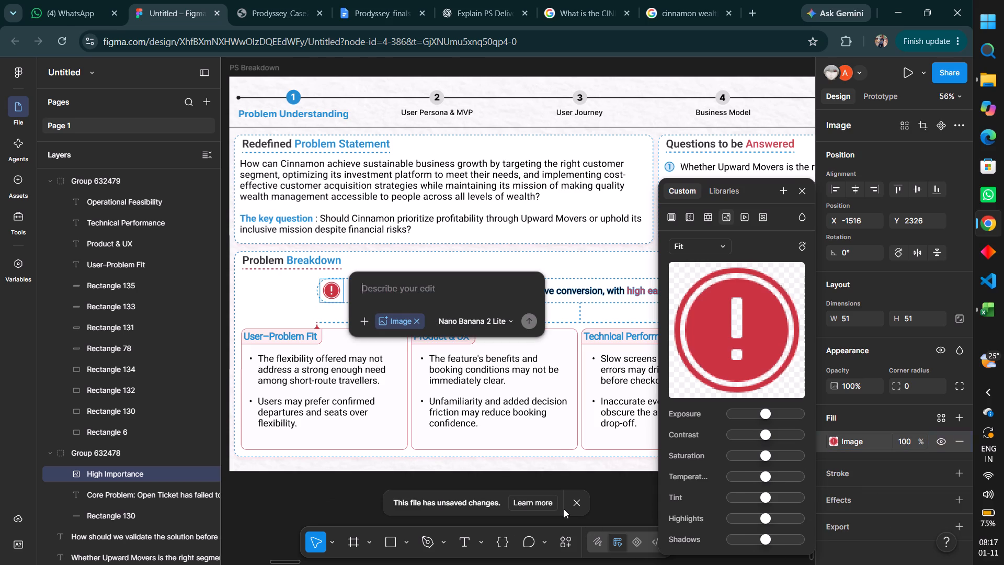
type("Change")
key("space")
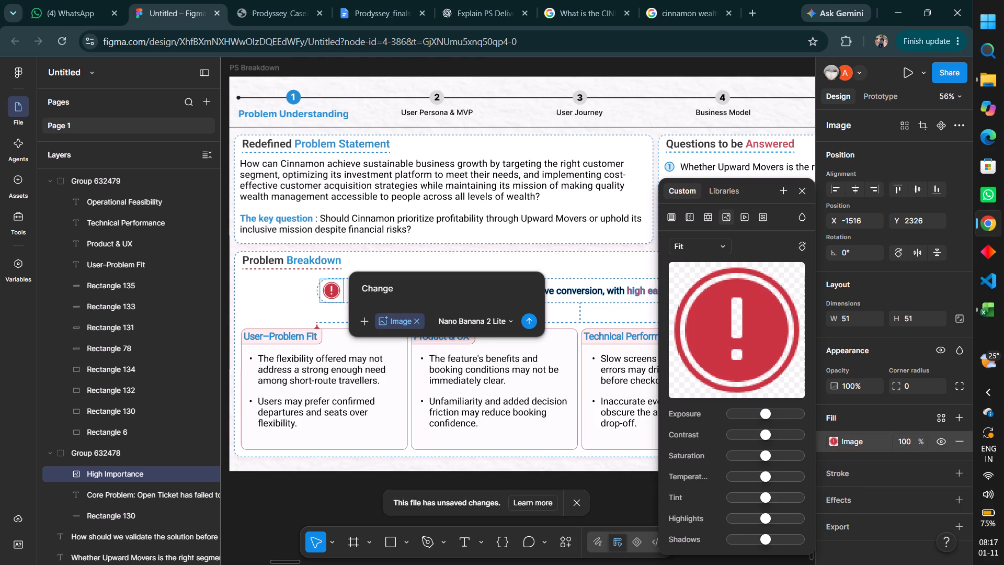
type("coloue")
key("BackSpace")
key("r")
key("space")
type("to 23")
key("8")
type("DD")
key("1")
key("Return")
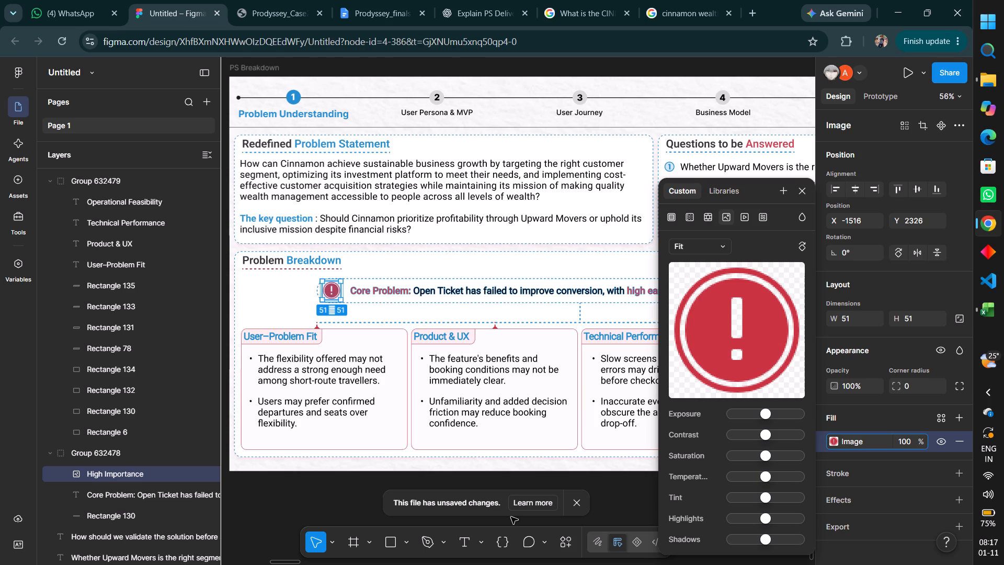
left_click(533, 498)
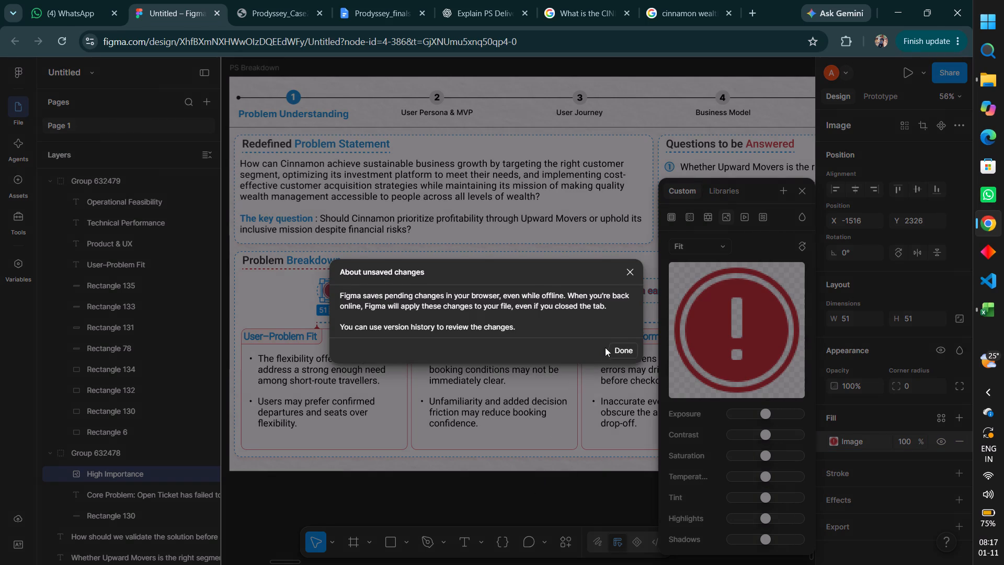
left_click(619, 351)
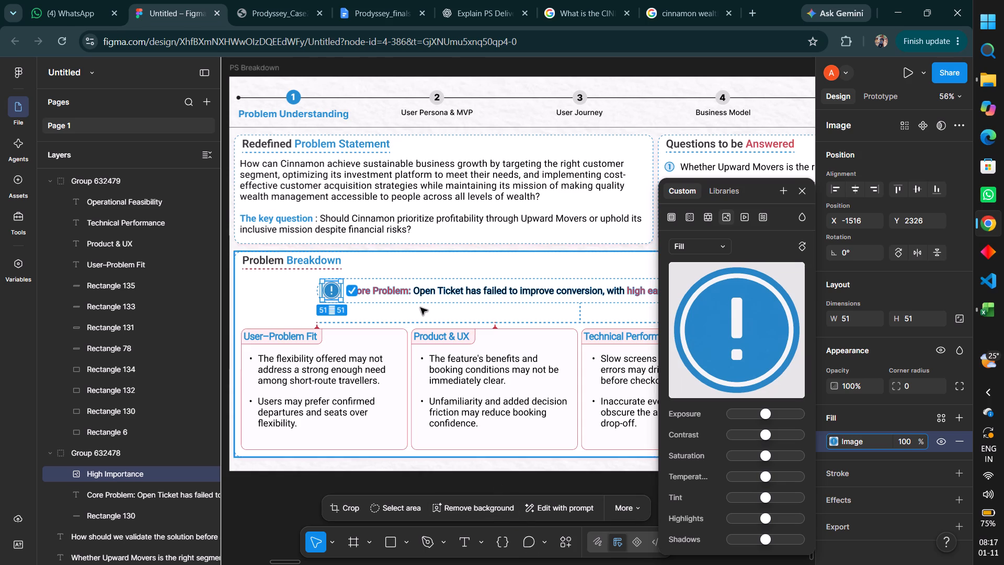
Switch to the Google search results for Cinnamon wealth and reload the page.
left_click(671, 7)
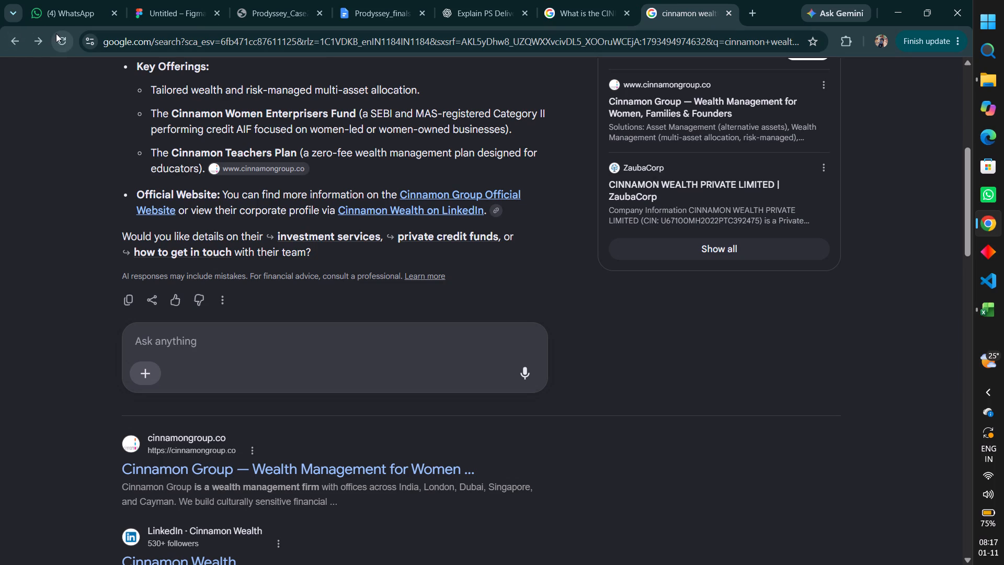
left_click(56, 33)
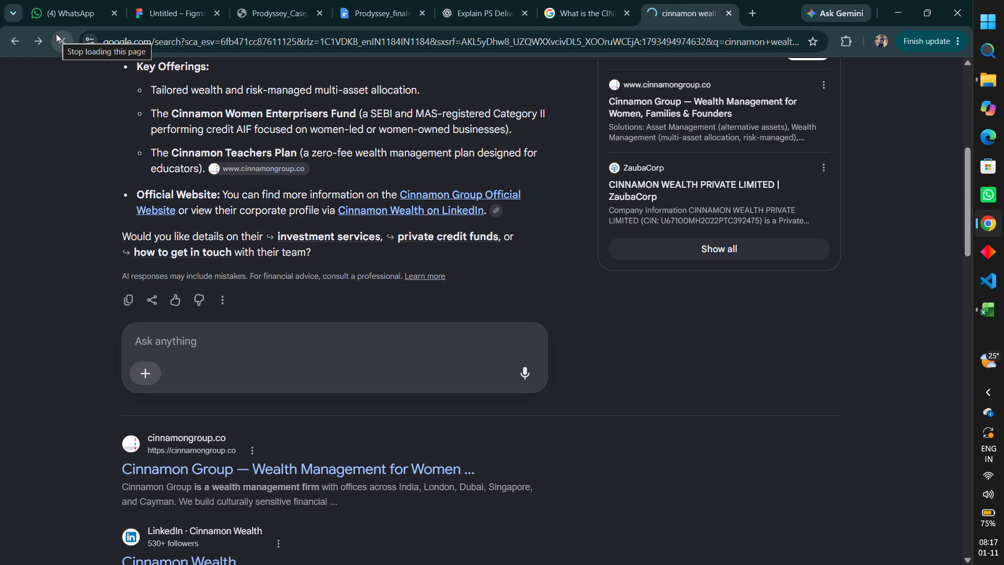
left_click(56, 33)
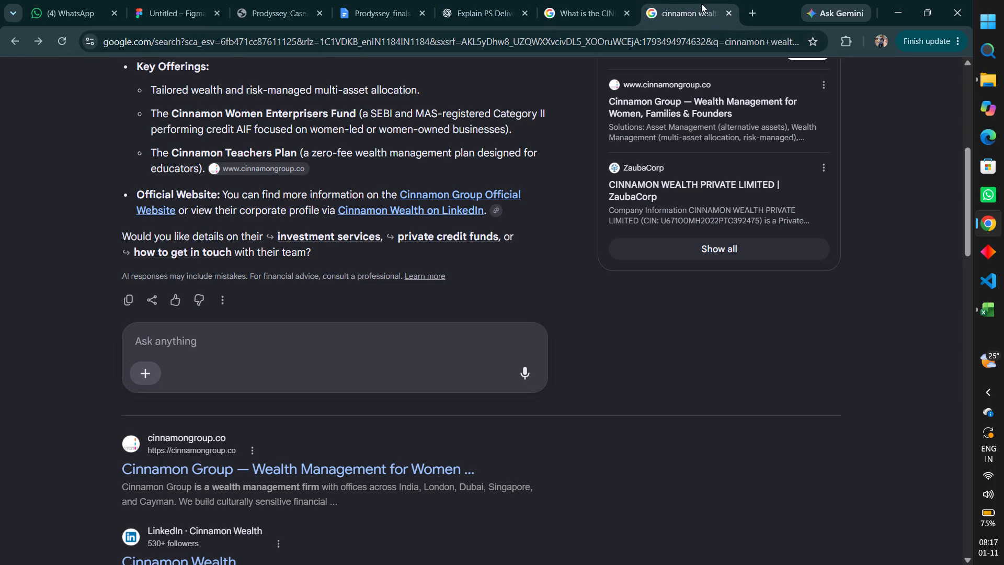
Close the Cinnamon wealth search results page.
left_click(726, 11)
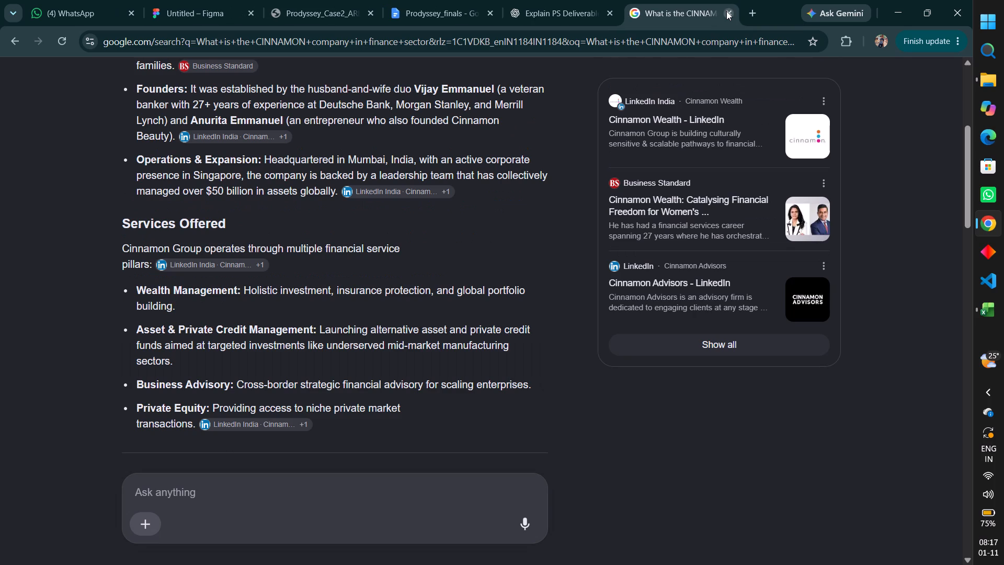
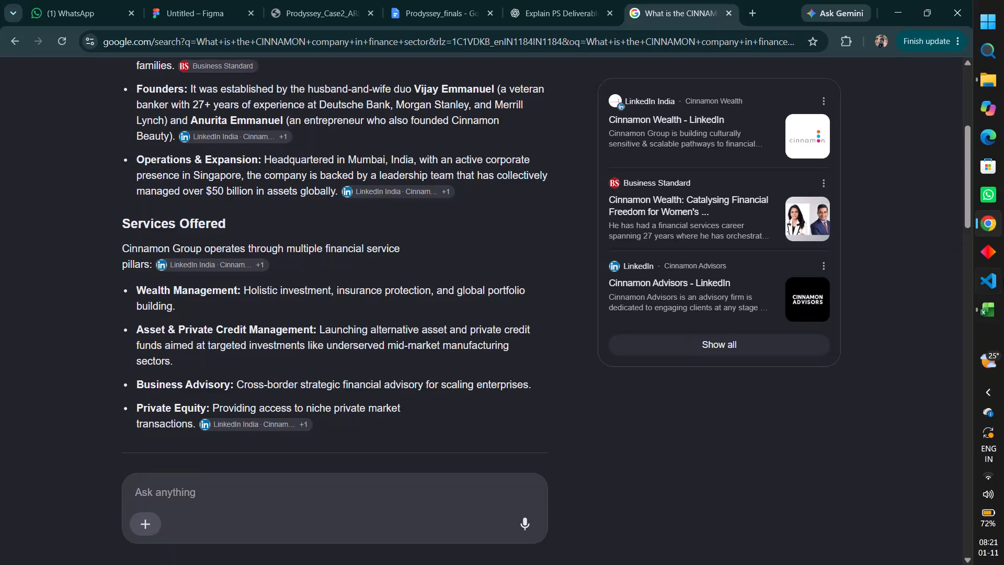
Switch the computer's Wi-Fi connection to the A37 phone hotspot.
left_click(988, 467)
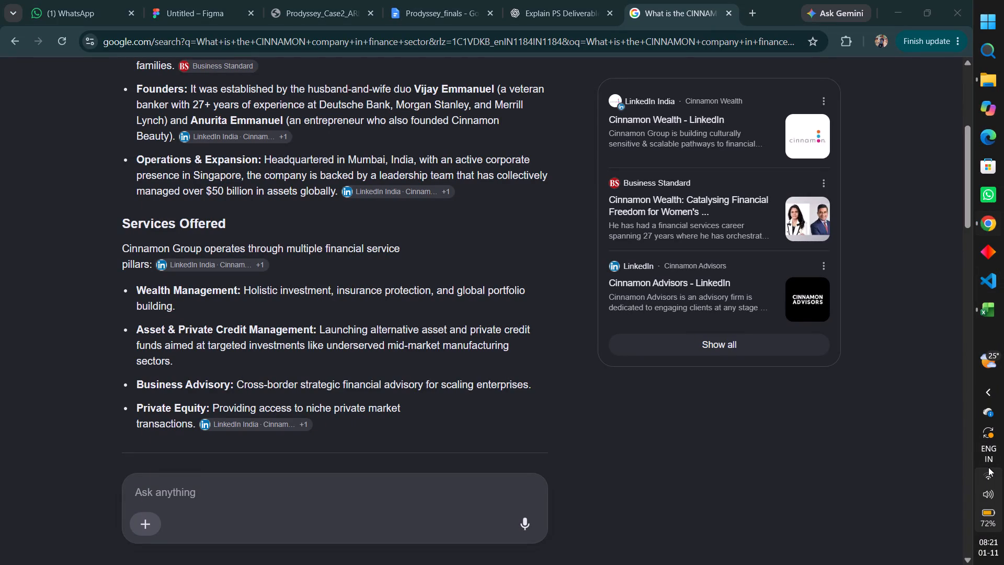
left_click(989, 480)
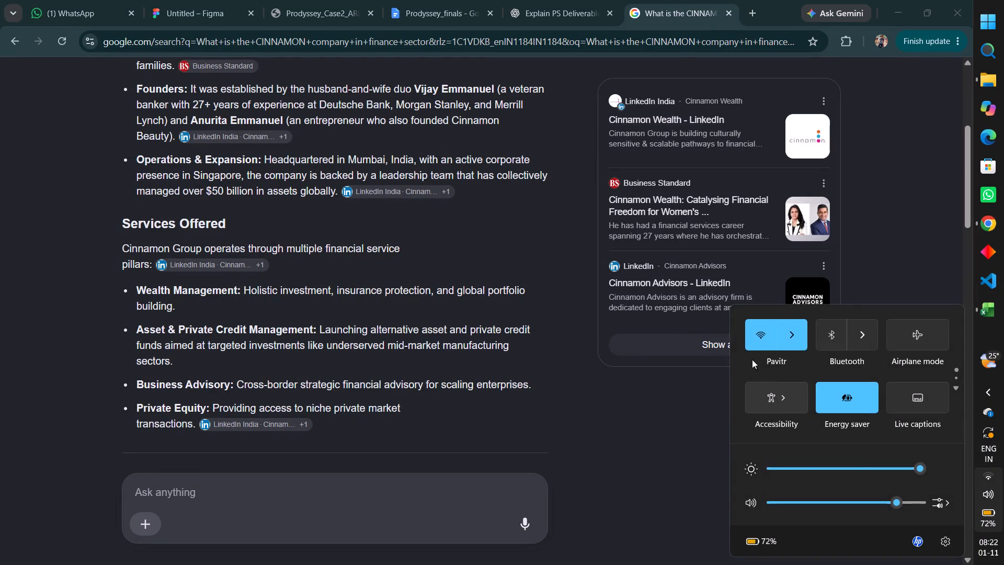
left_click(789, 333)
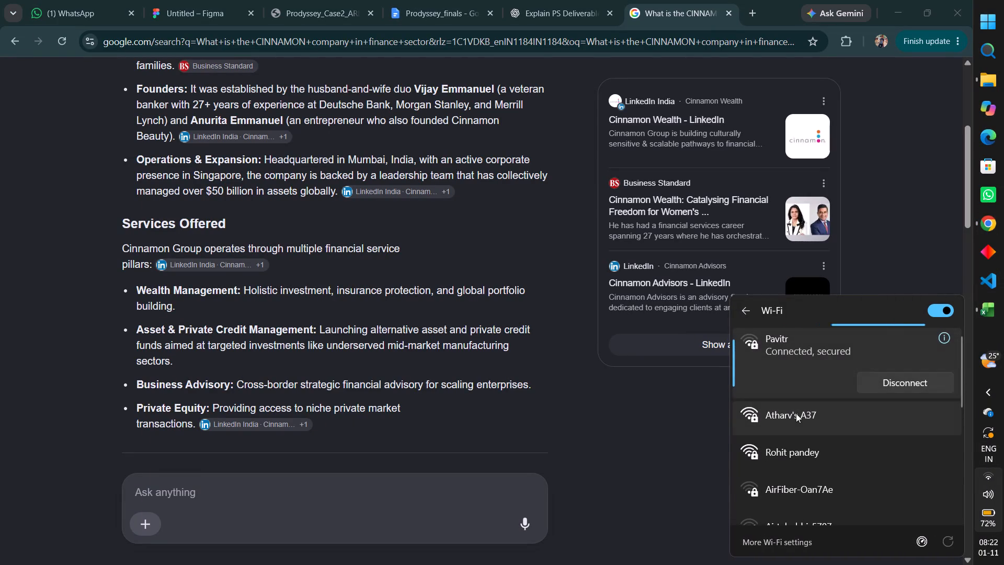
left_click(796, 413)
left_click(897, 438)
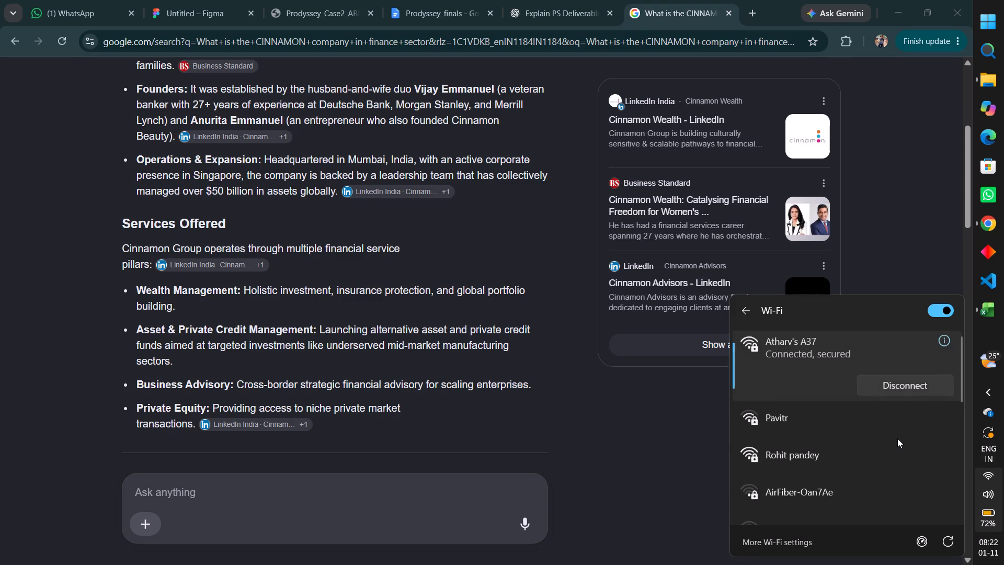
Return to the Figma file and remove the image background of the exclamation icon beside the Core Problem text.
left_click(199, 2)
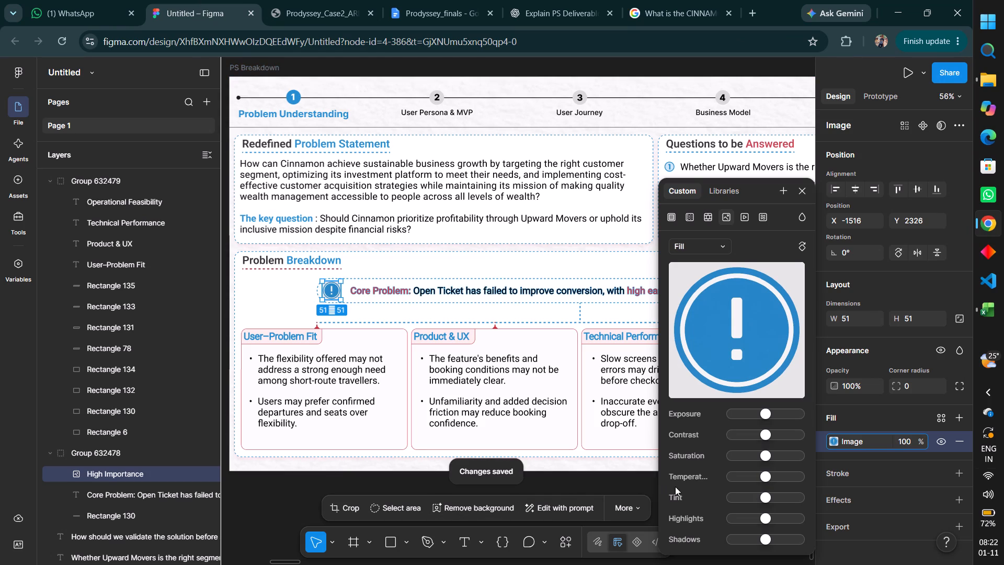
left_click(287, 510)
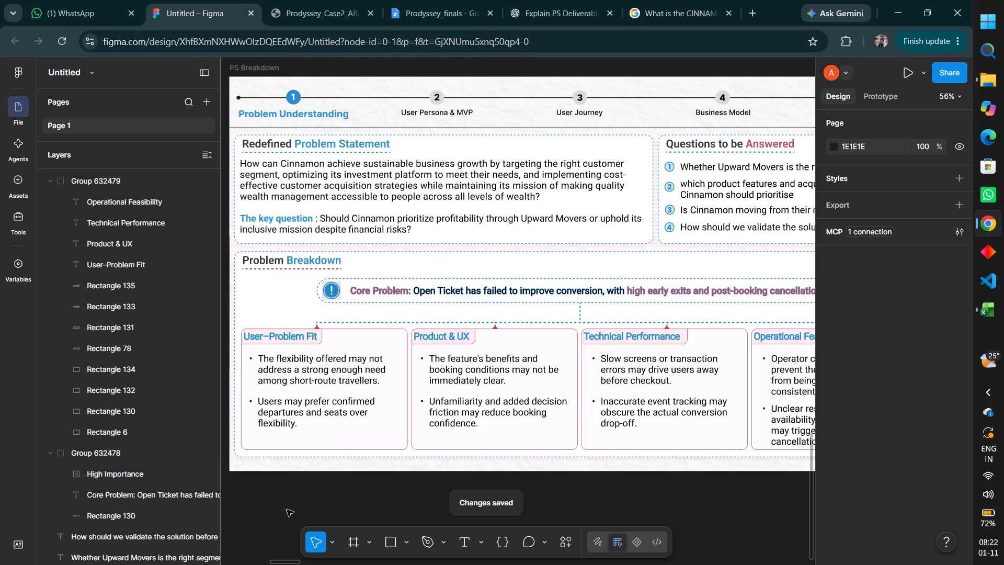
left_click(330, 297, "ctrl")
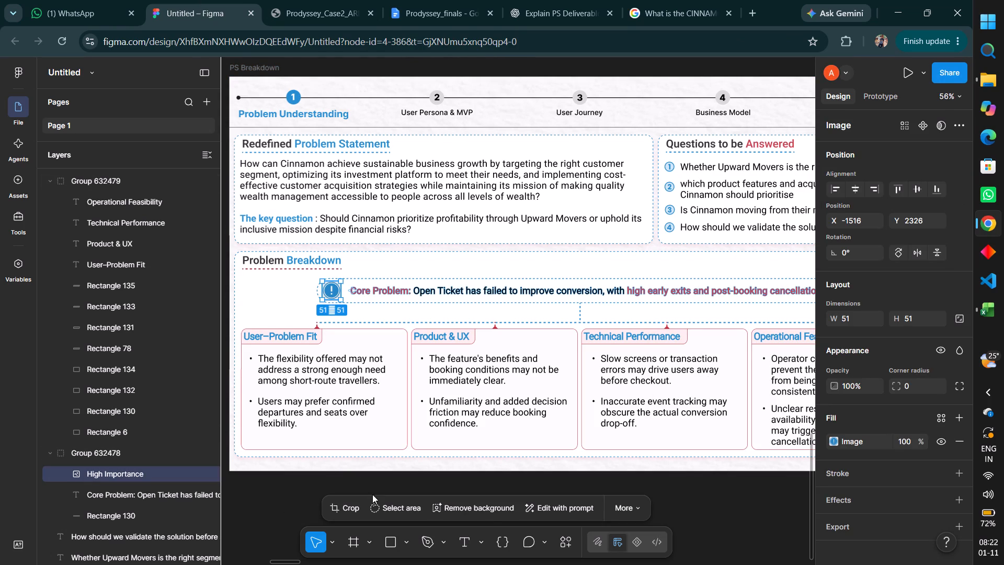
left_click(481, 506)
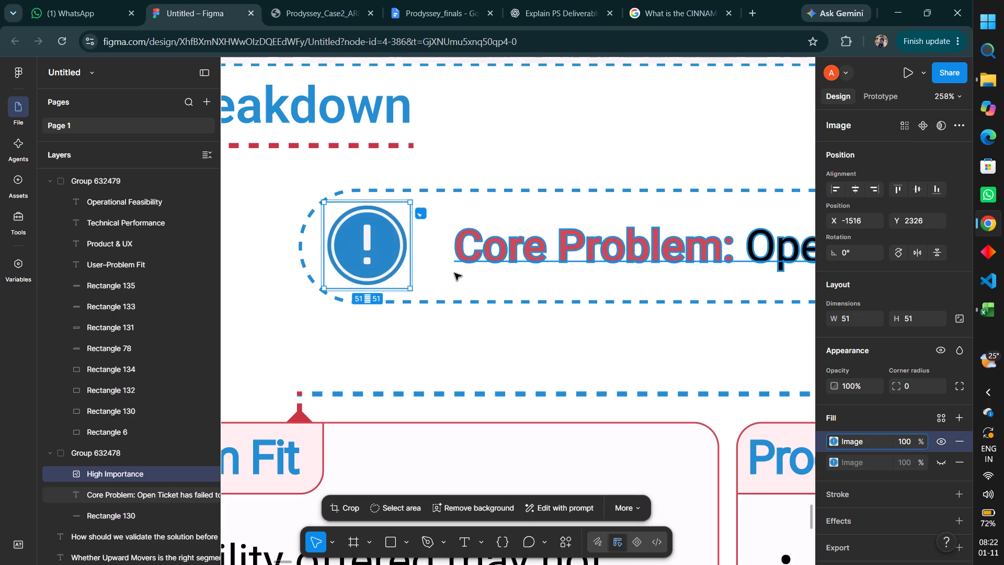
Set the fill of the "Core Problem:" label to the heading's blue, 238DD1, at 90% opacity.
left_click(469, 351)
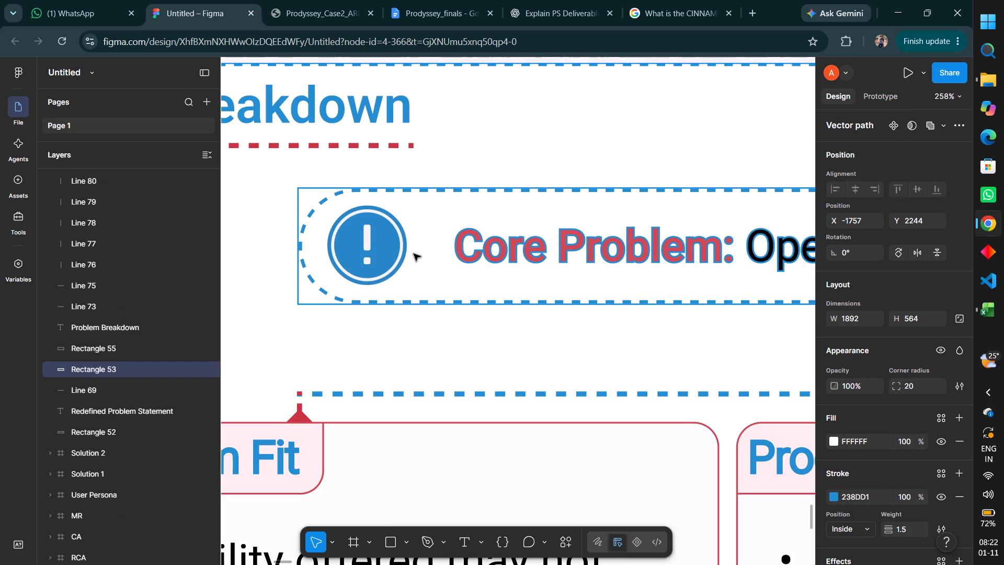
left_click(463, 250, "ctrl+shift")
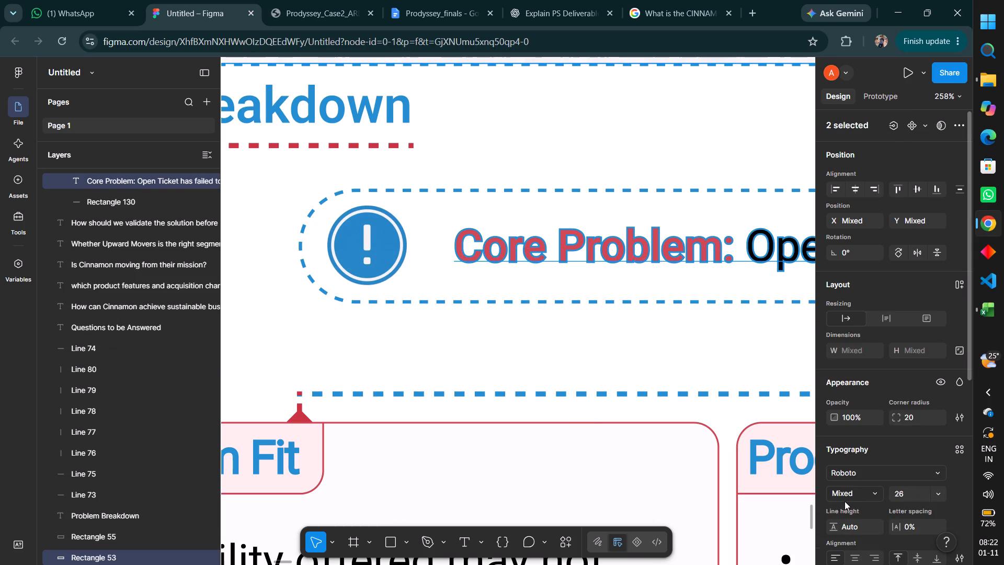
scroll(837, 493, "down", 1)
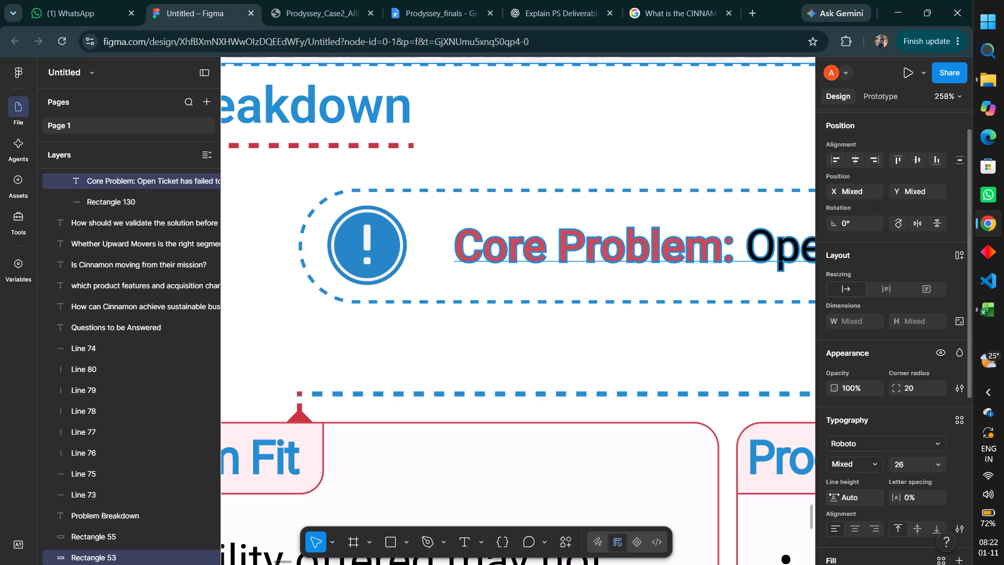
scroll(832, 517, "down", 3)
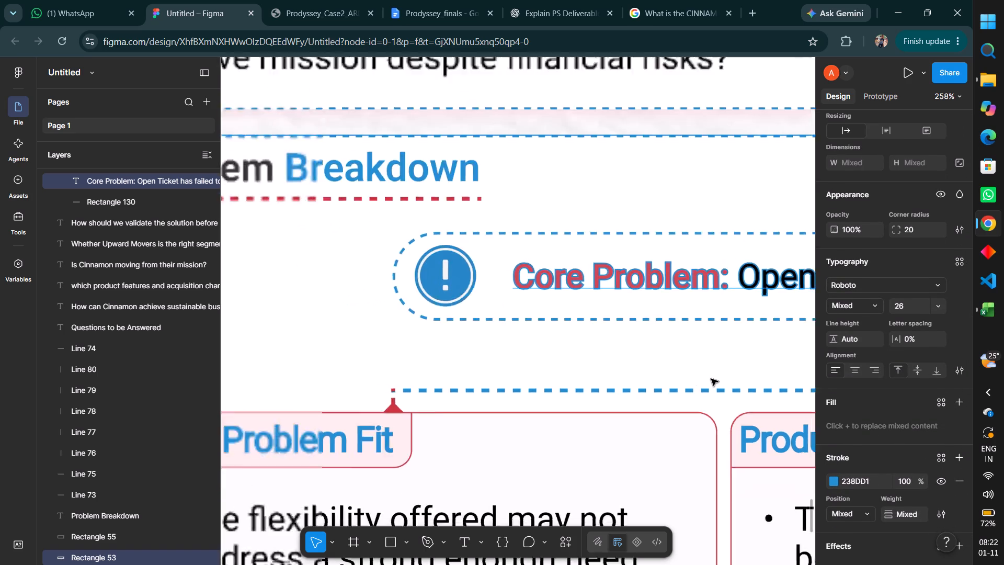
double_click(680, 322)
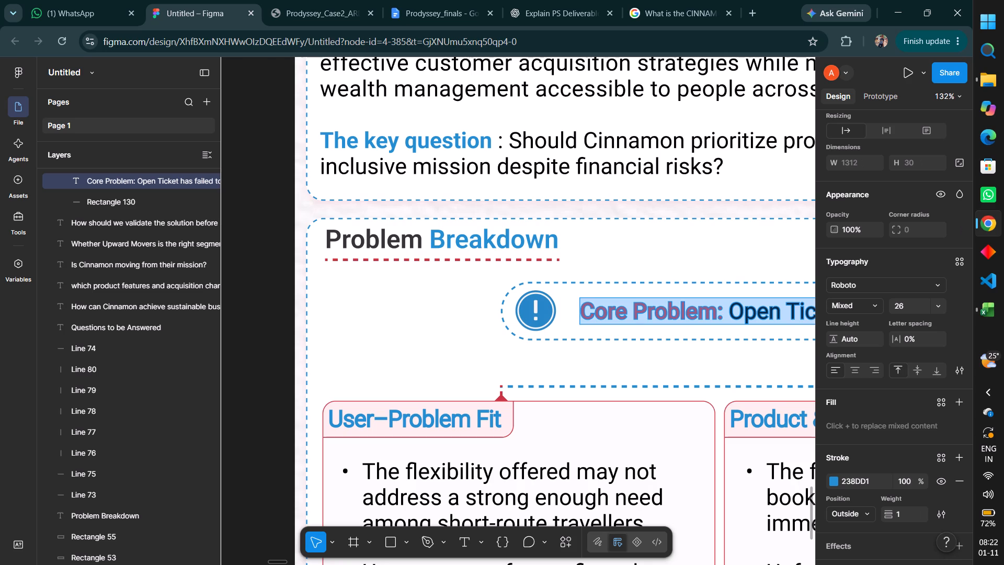
double_click(679, 312)
key("shift+Left")
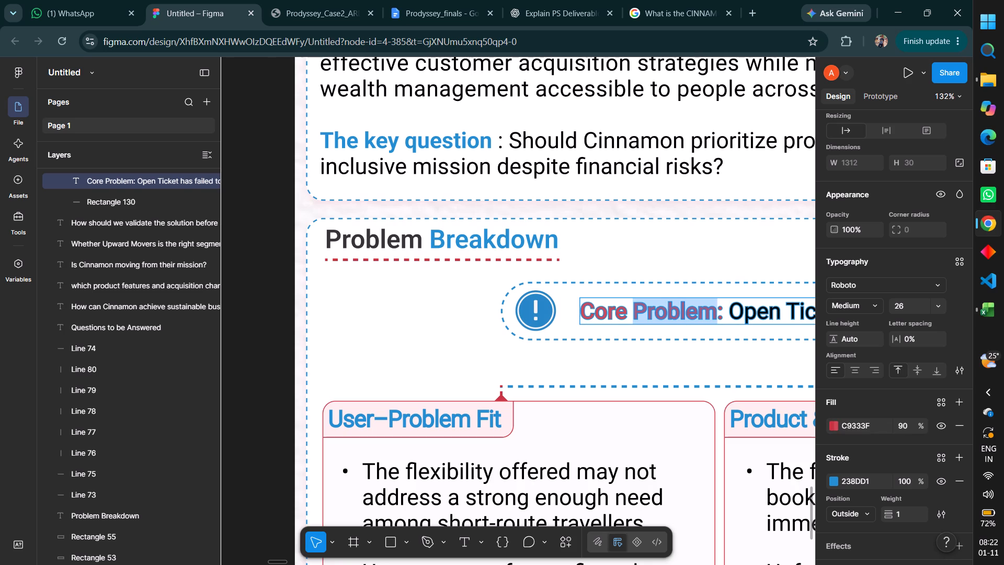
key("shift+Left")
key("shift+Left")
key("Right")
key("Right")
key("Right")
key("Right")
key("Right")
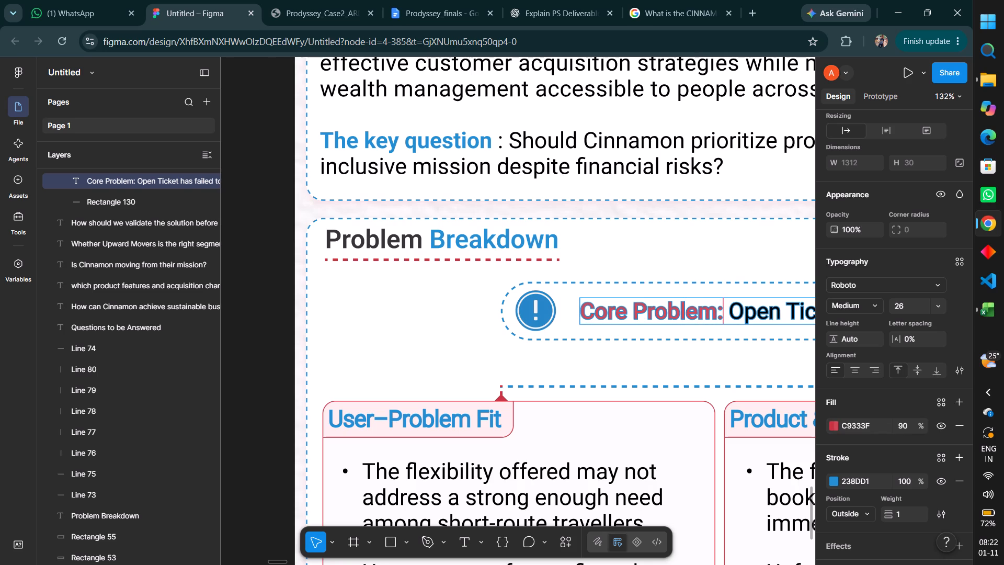
key("shift+Up")
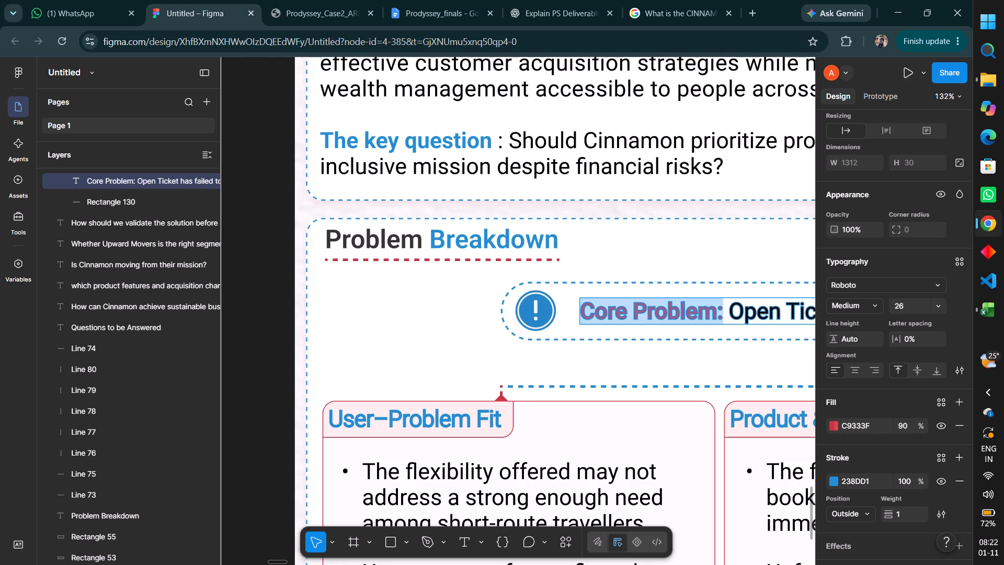
left_click(836, 426)
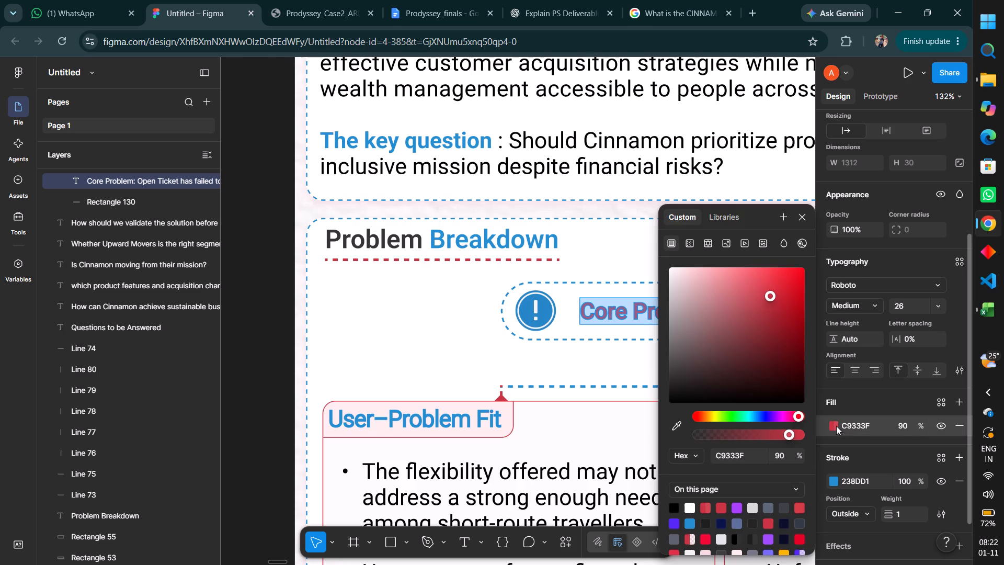
left_click(678, 422)
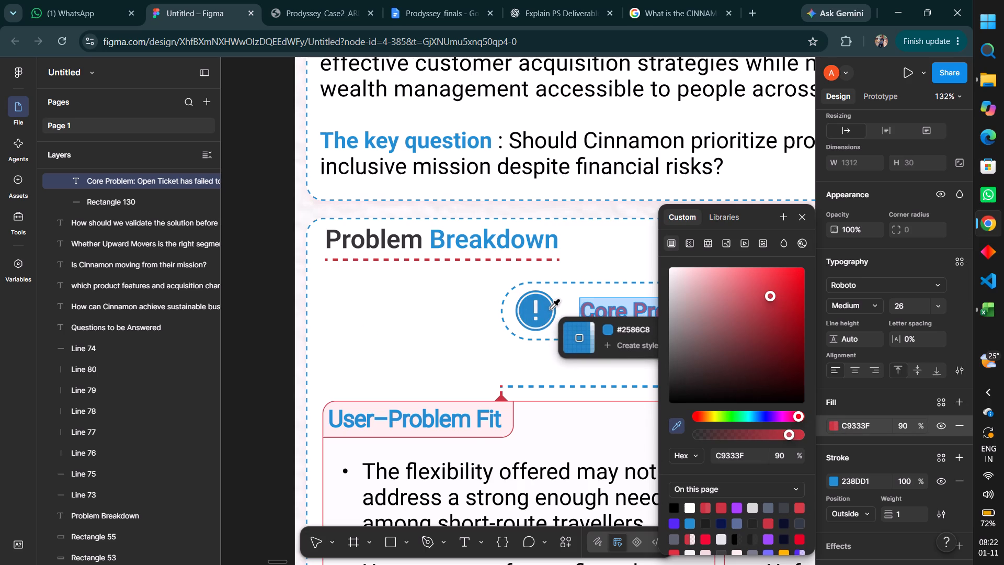
left_click(537, 247)
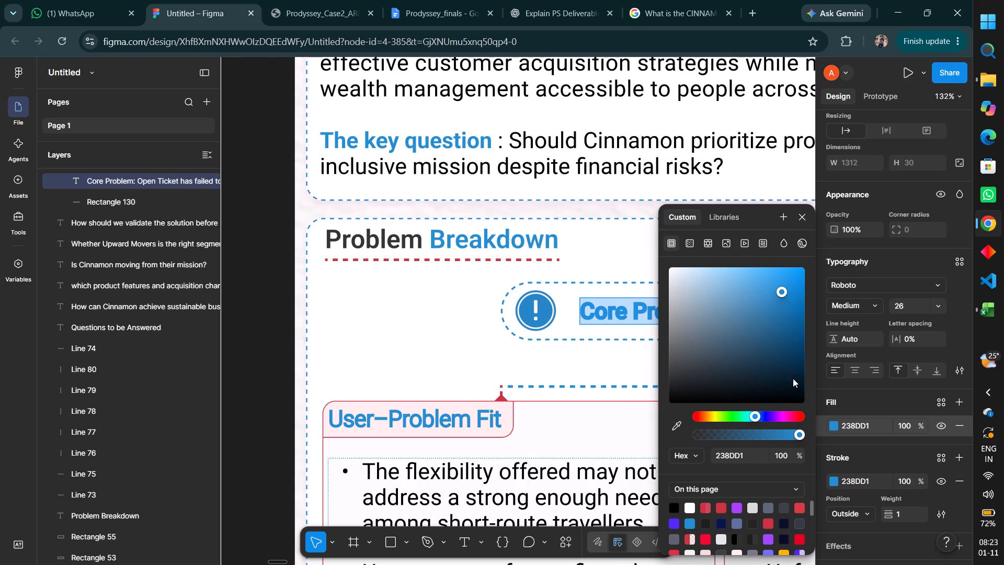
left_click(783, 451)
type("90")
key("Return")
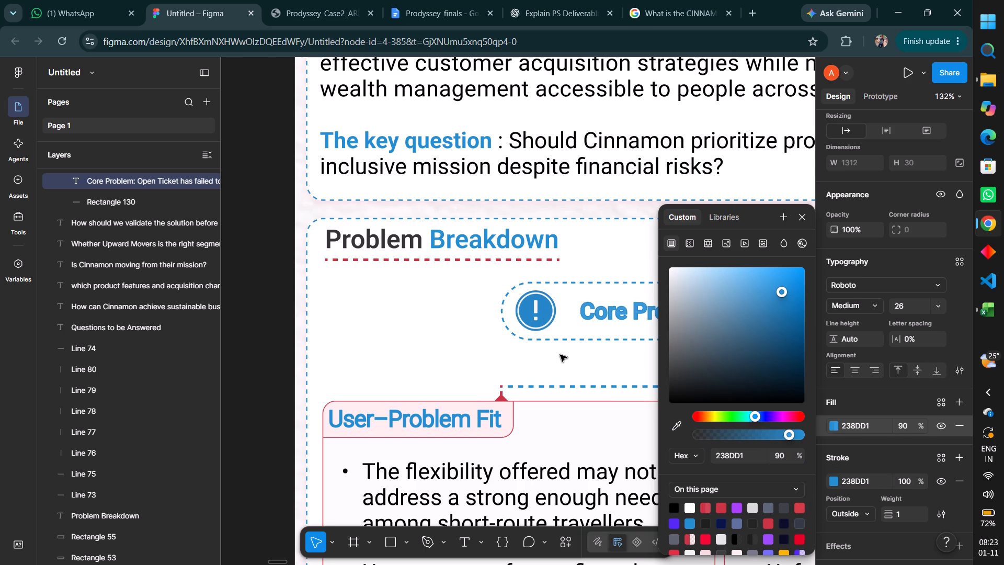
left_click(560, 355)
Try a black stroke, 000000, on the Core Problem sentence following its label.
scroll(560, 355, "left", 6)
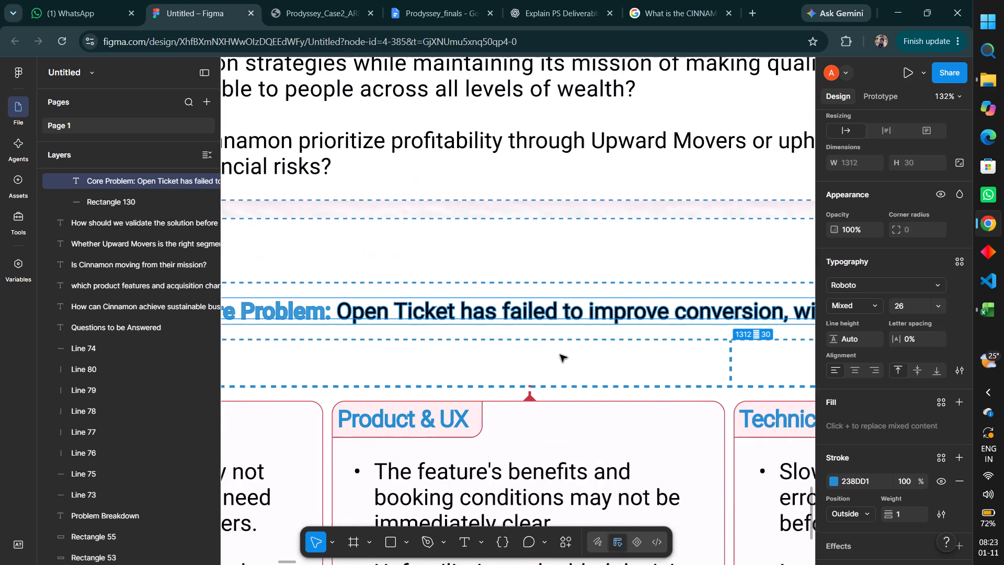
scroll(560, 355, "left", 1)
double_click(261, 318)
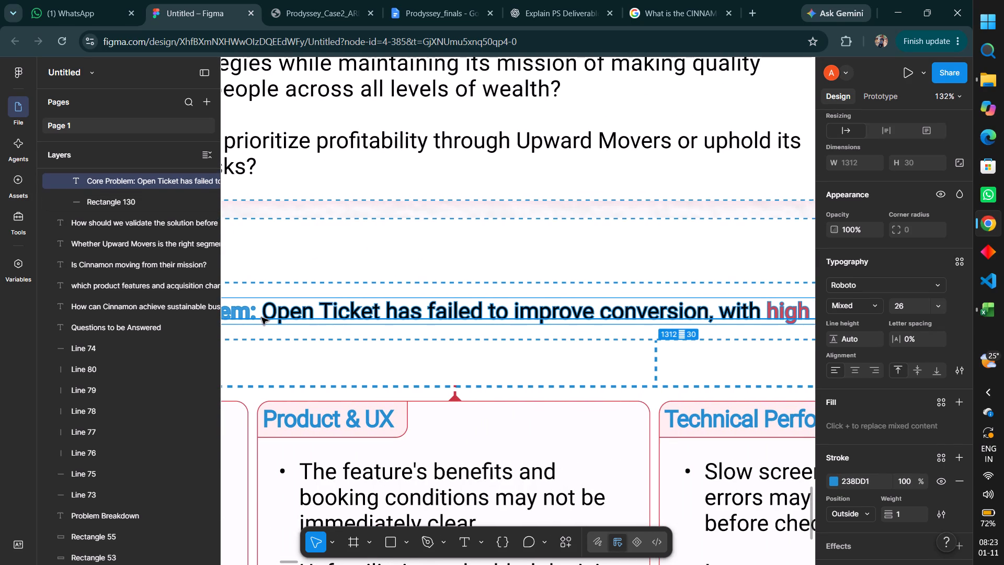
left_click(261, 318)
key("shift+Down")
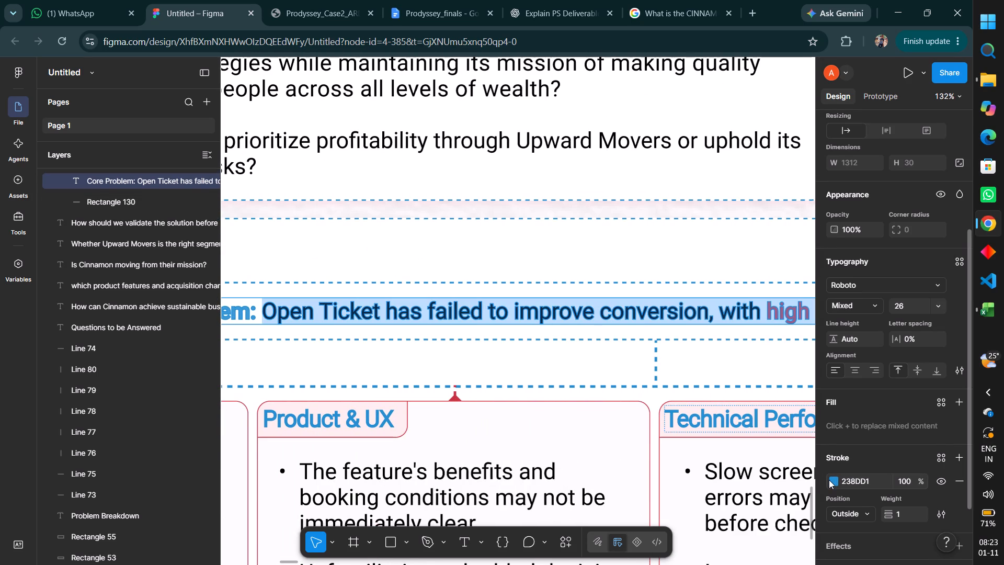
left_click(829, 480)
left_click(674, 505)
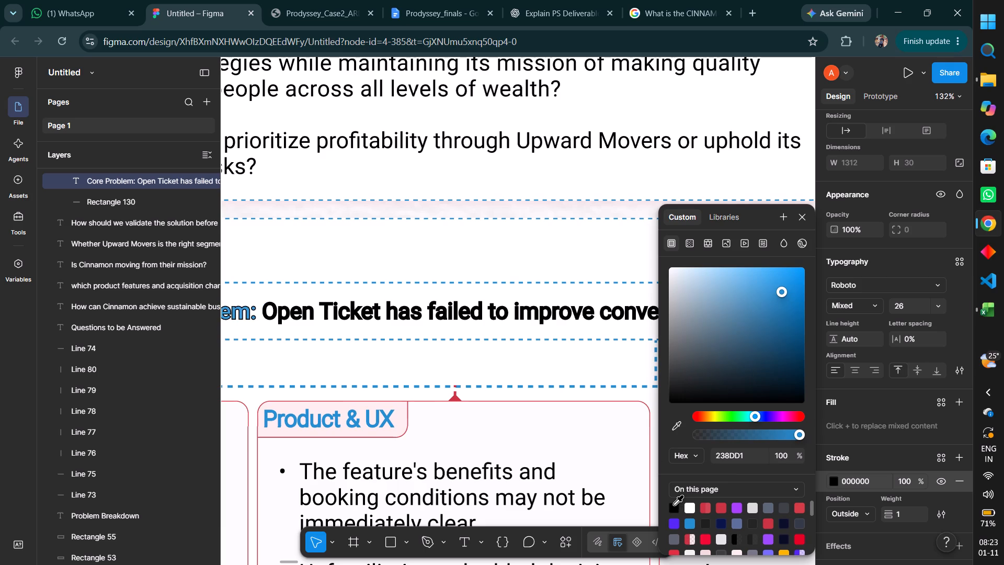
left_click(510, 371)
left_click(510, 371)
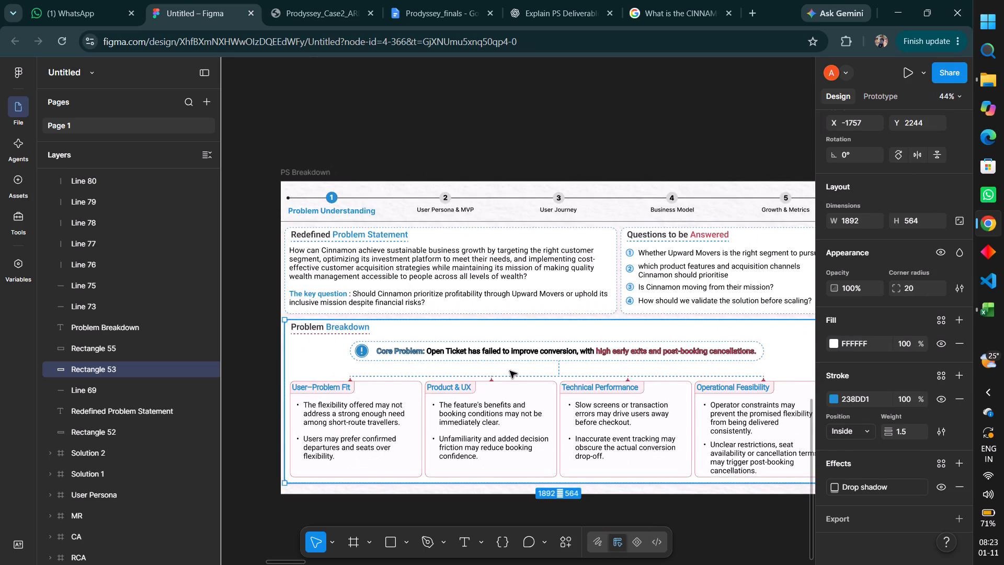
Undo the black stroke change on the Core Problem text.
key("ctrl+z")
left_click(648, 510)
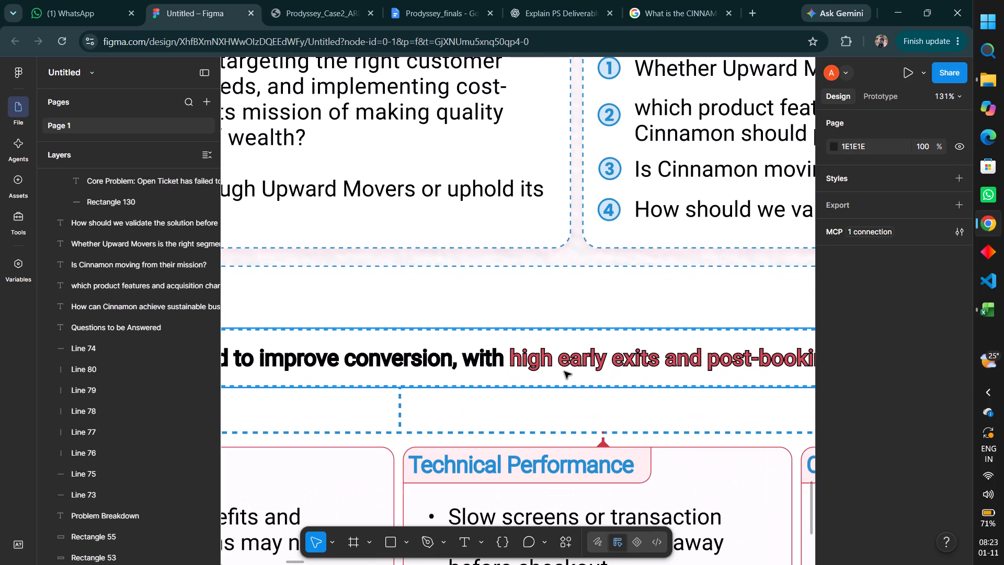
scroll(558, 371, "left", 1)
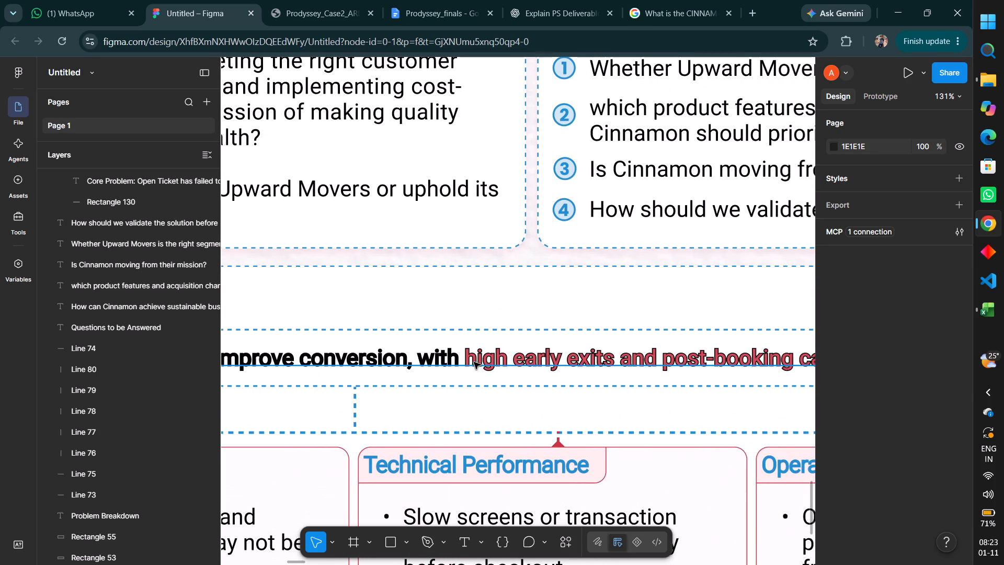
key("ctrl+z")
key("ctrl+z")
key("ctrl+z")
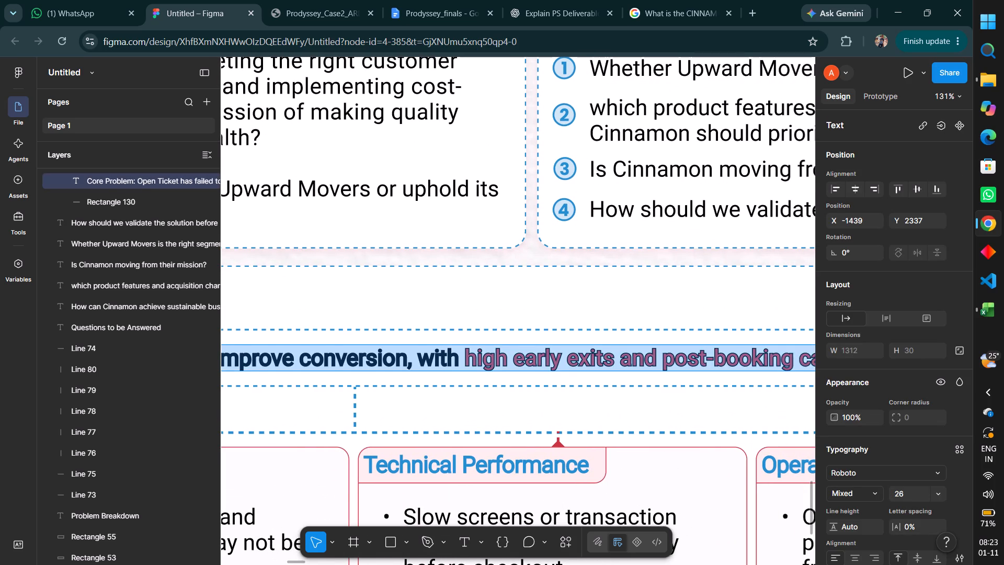
Set the fill of "high early exits and post-booking cancellations." in the Core Problem sentence to 238DD1.
left_click(469, 362)
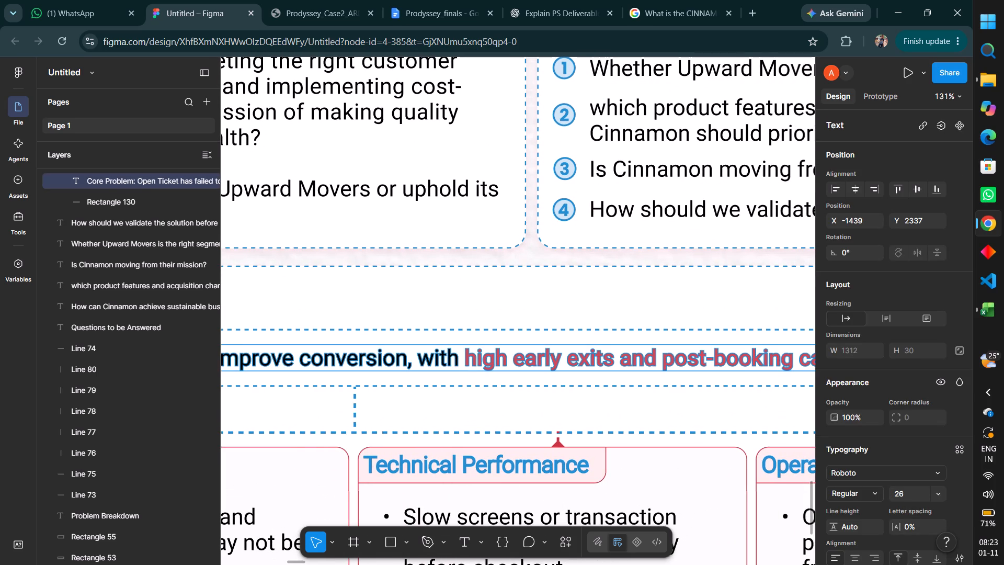
key("shift+Down")
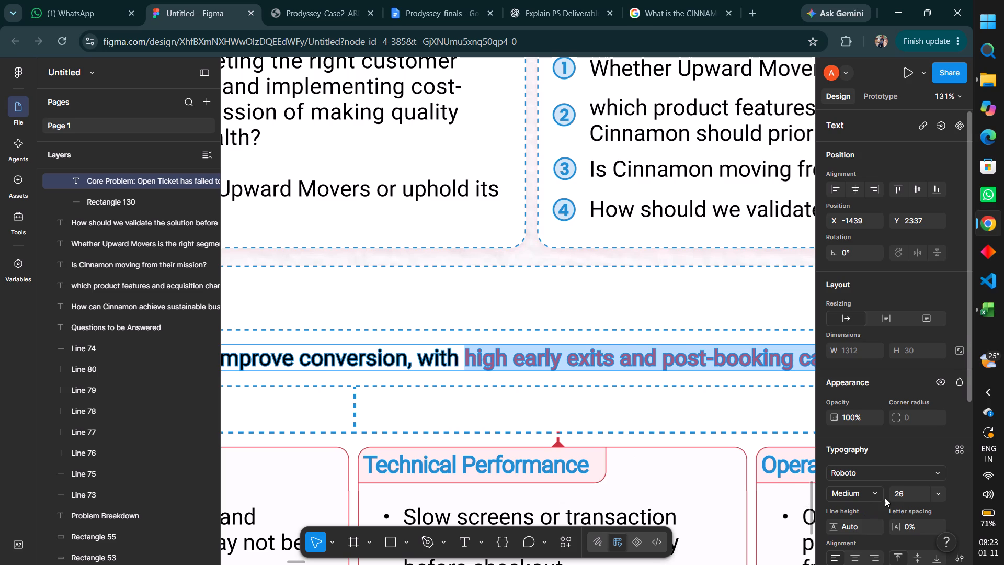
scroll(885, 498, "down", 2)
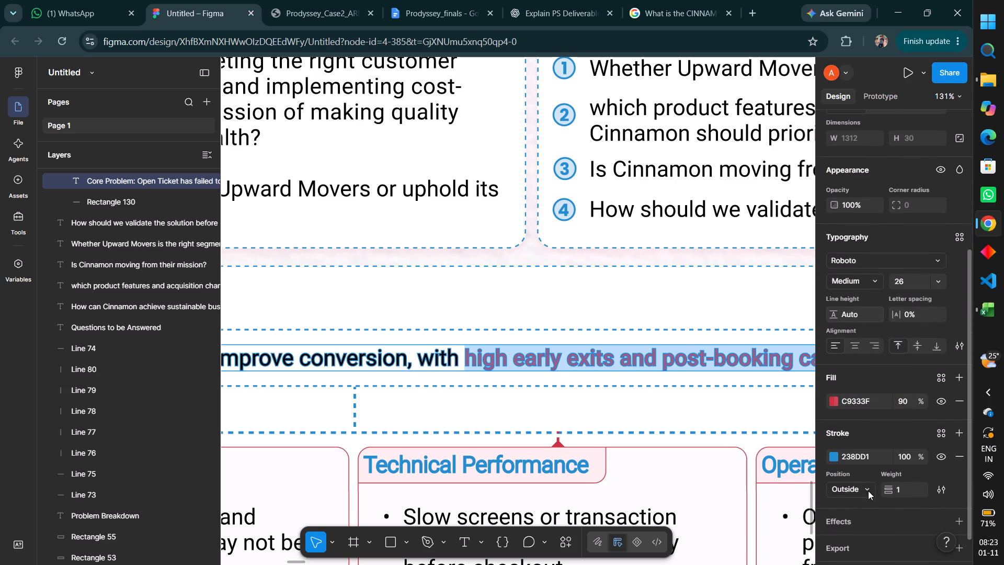
scroll(868, 491, "down", 1)
left_click(832, 402)
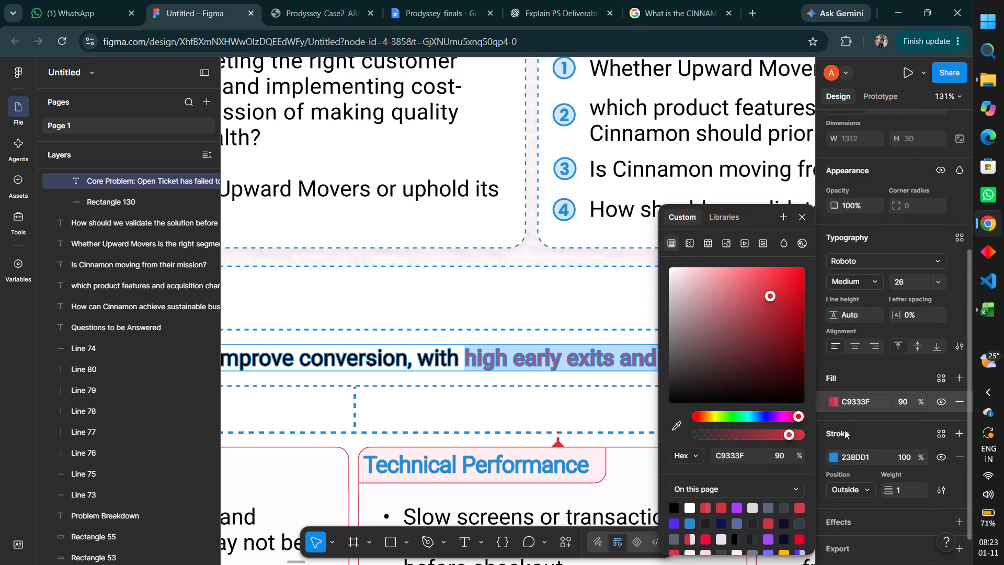
left_click(838, 458)
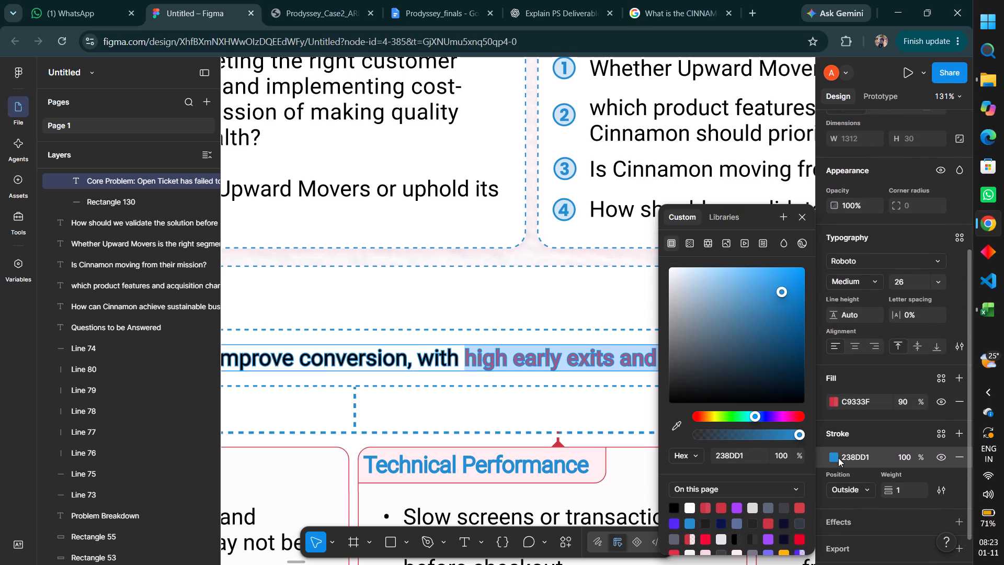
left_click(831, 403)
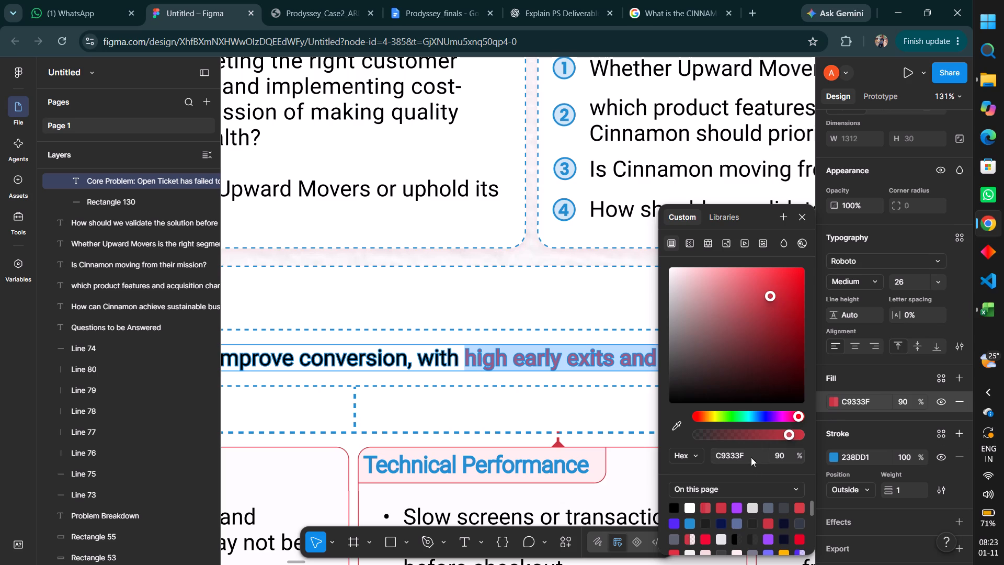
left_click(751, 457)
type("23")
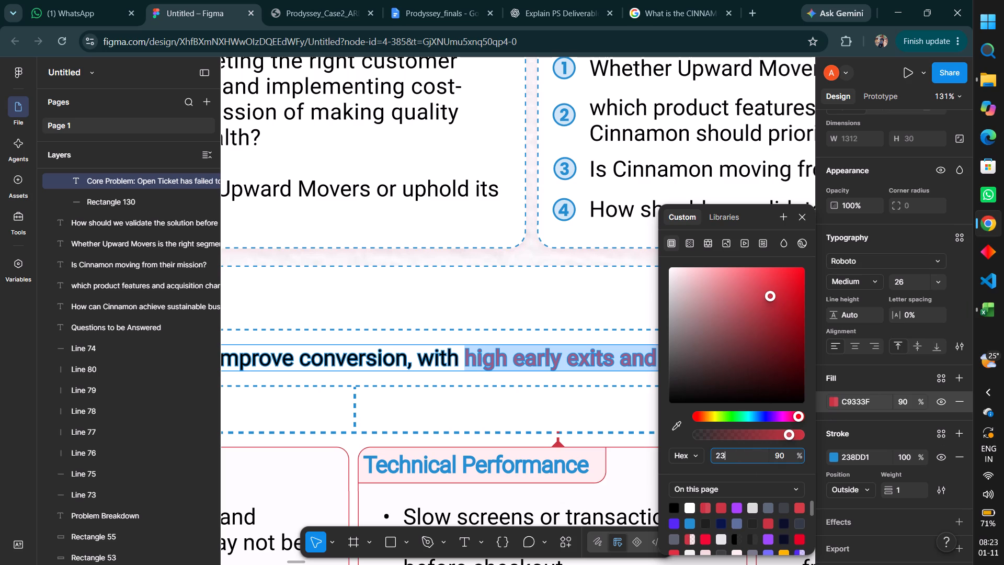
key("8")
type("DD1")
key("Return")
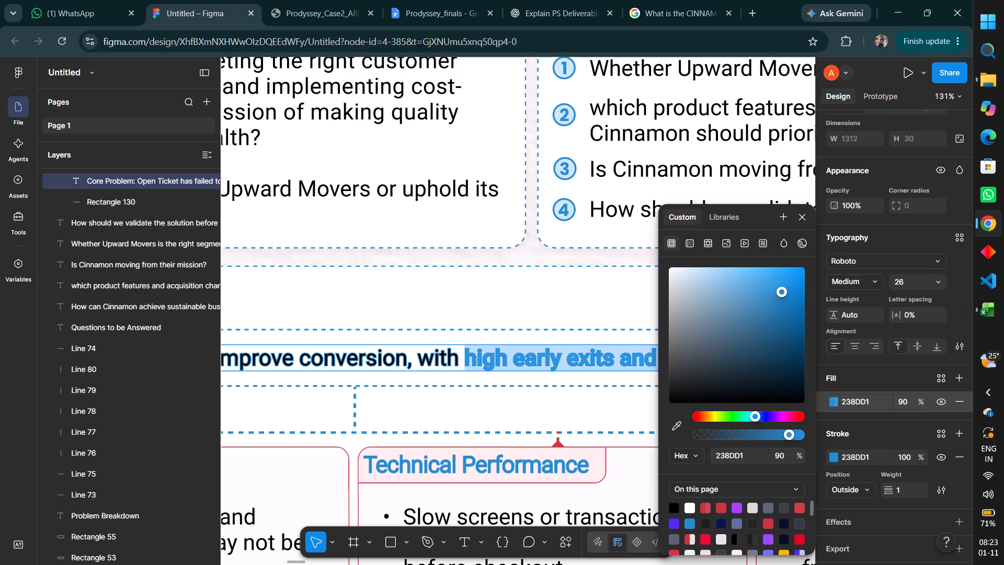
left_click(574, 413)
Open the User–Problem Fit card title for editing with all its text selected.
scroll(574, 413, "down", 2)
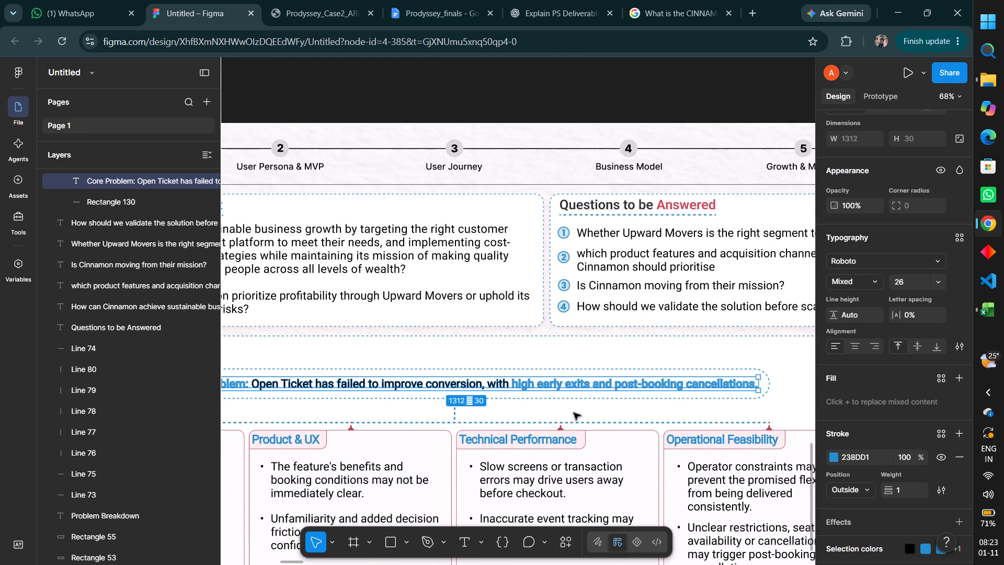
scroll(574, 413, "down", 2)
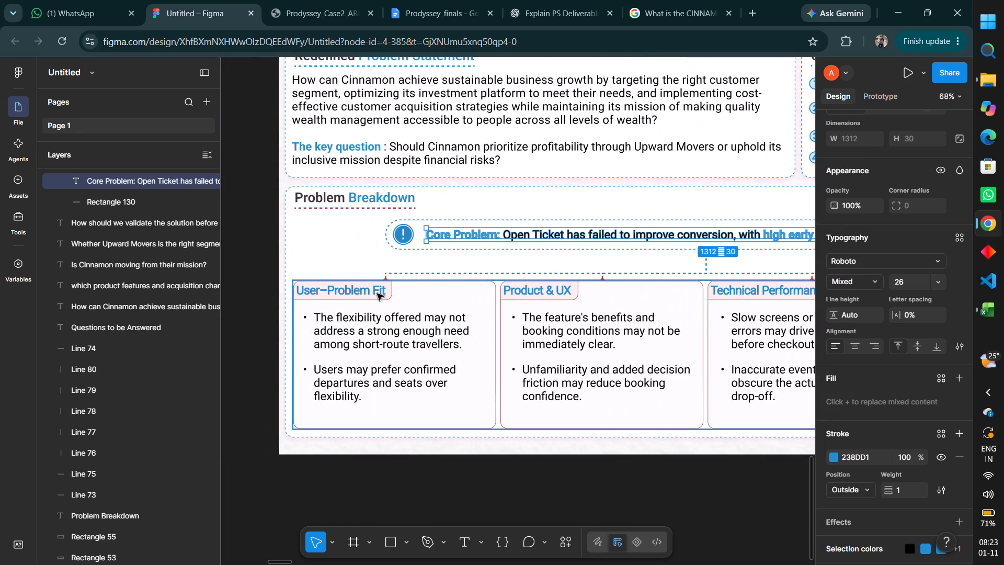
triple_click(361, 290)
double_click(361, 290)
triple_click(361, 290)
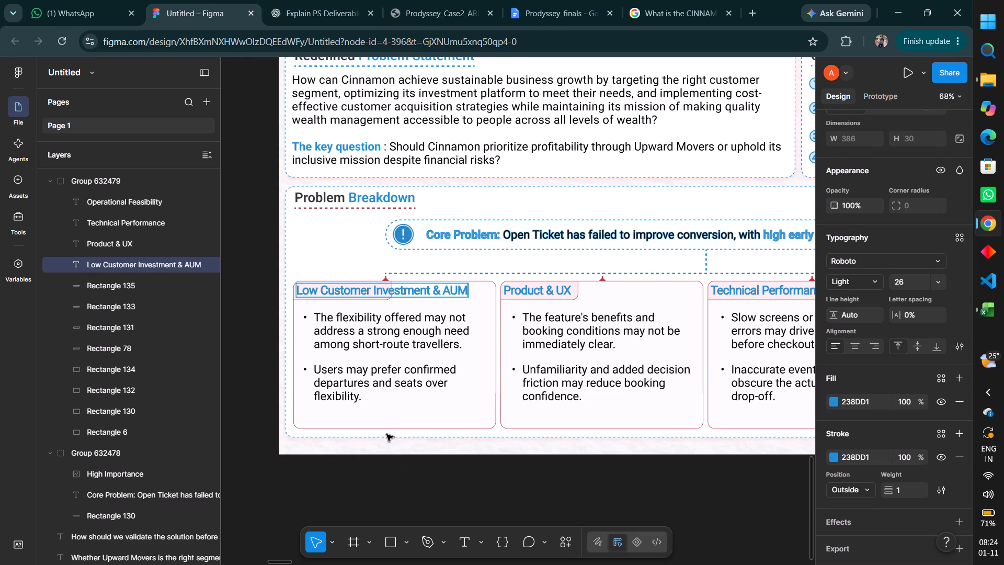
Widen the pink background rectangle behind the "Low Customer Investment & AUM" title to about 393 so it spans the text.
scroll(575, 485, "right", 1)
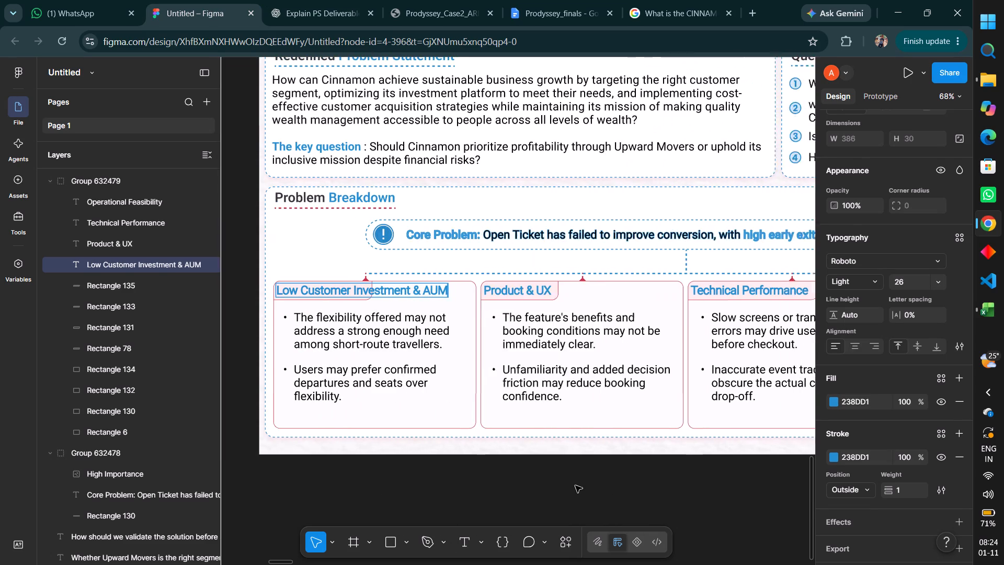
scroll(575, 485, "right", 1)
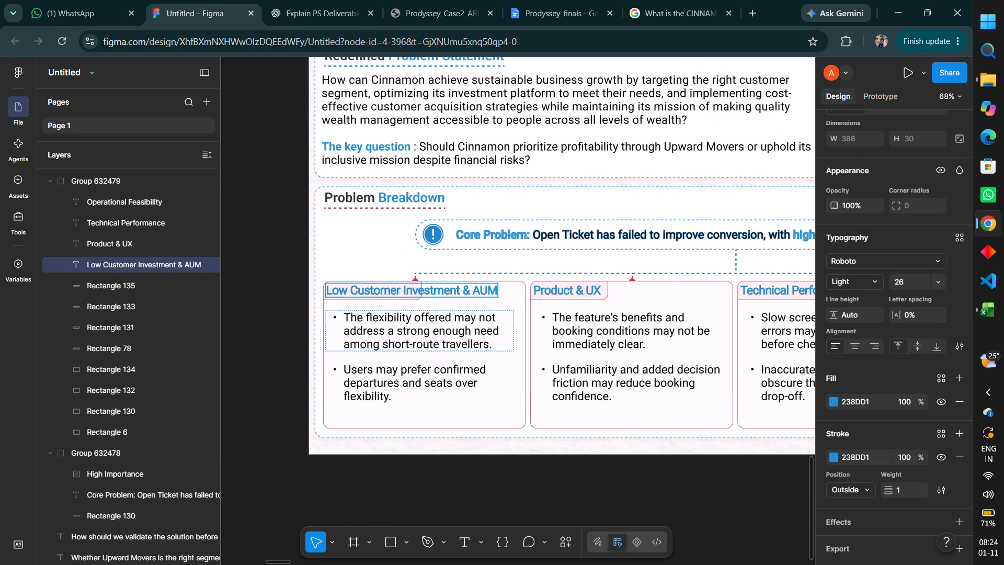
left_click(420, 303)
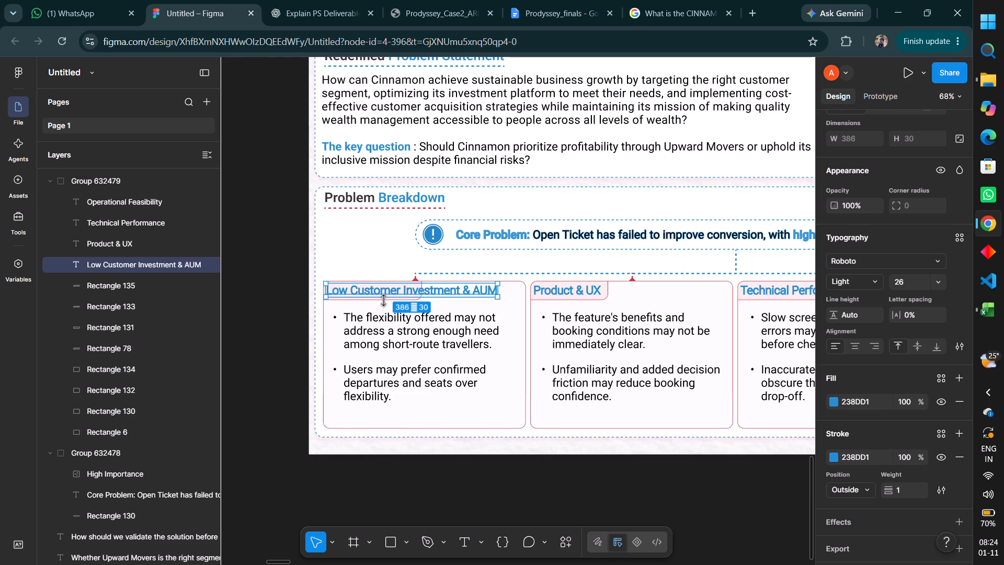
left_click(399, 297)
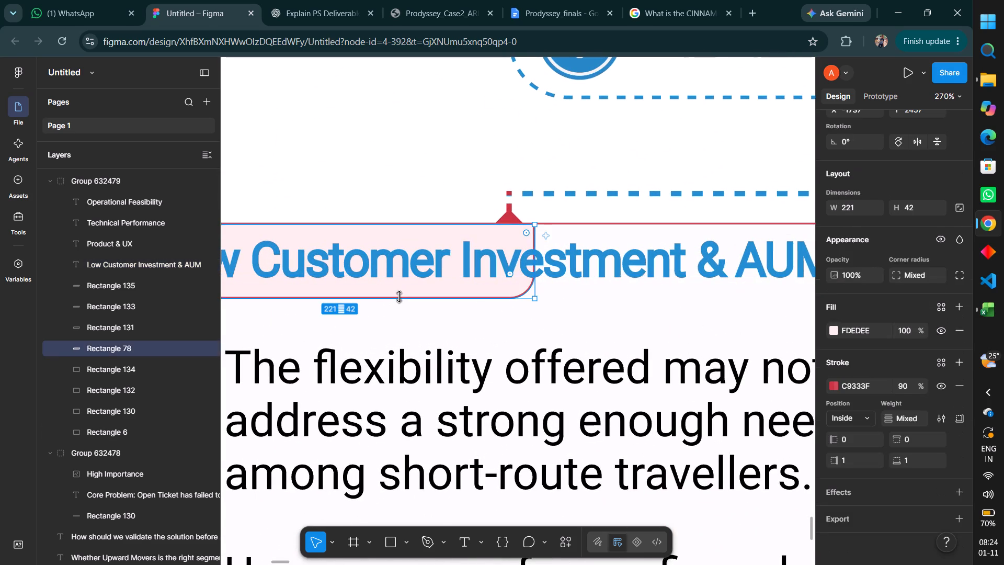
left_click_drag(463, 285, 556, 285)
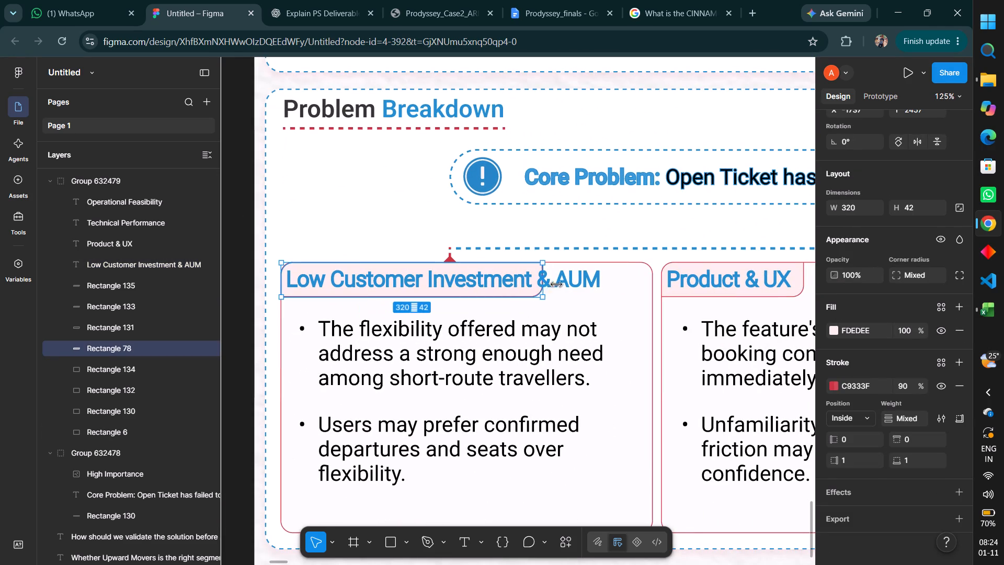
left_click_drag(556, 285, 603, 286)
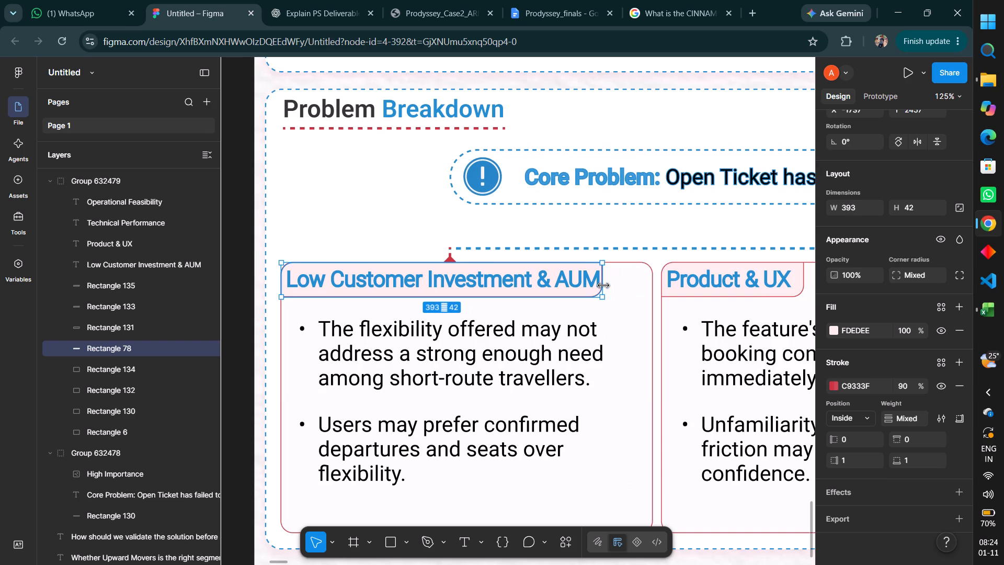
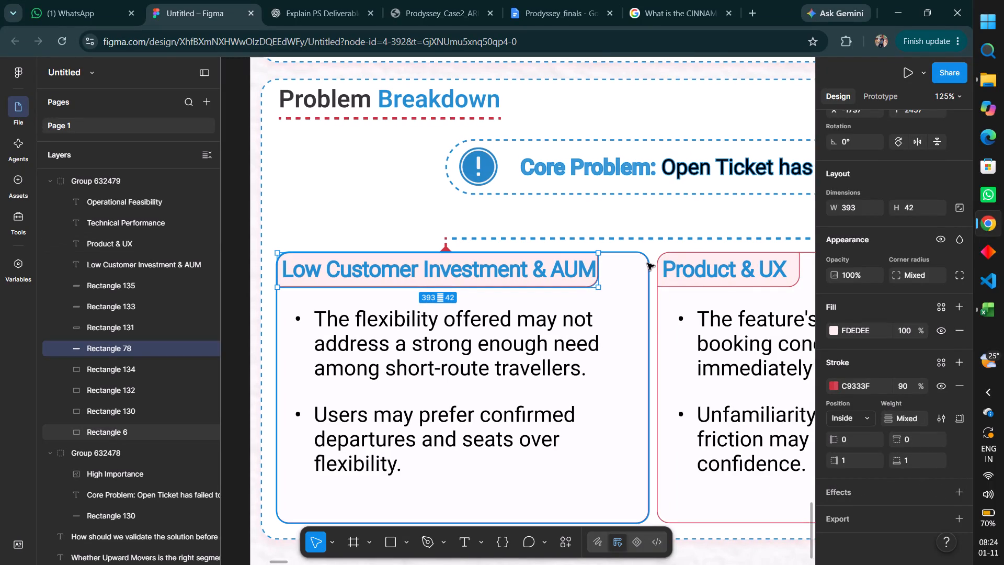
Recolour the strokes of all four Problem Breakdown cards and their title background rectangles to 238DD1.
left_click(647, 263)
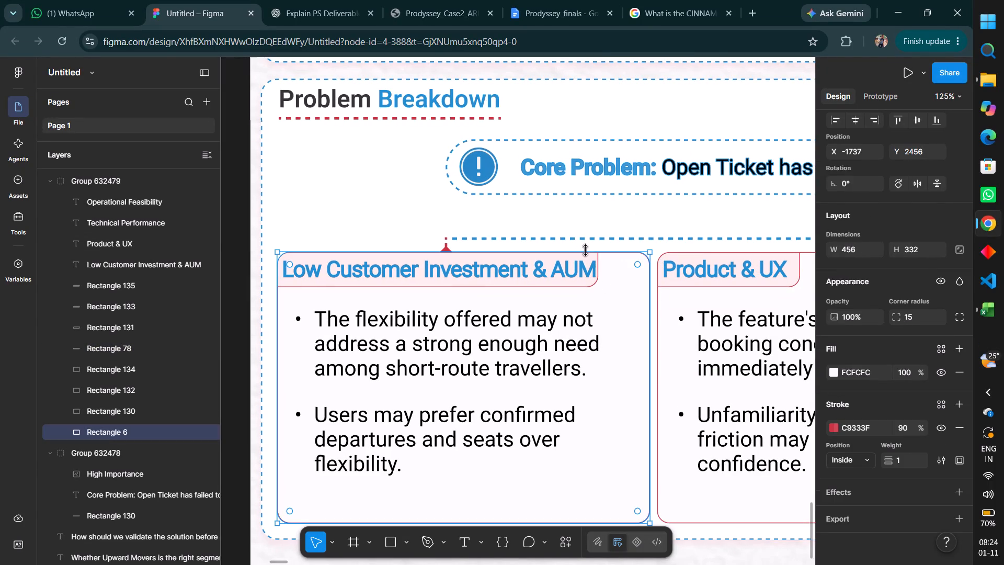
key("ctrl+z")
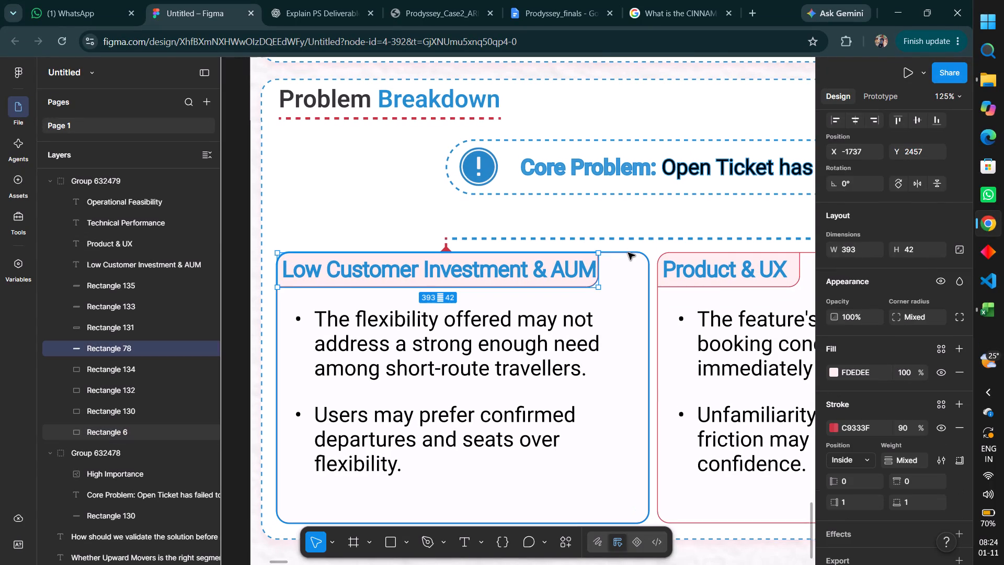
left_click(631, 253, "shift")
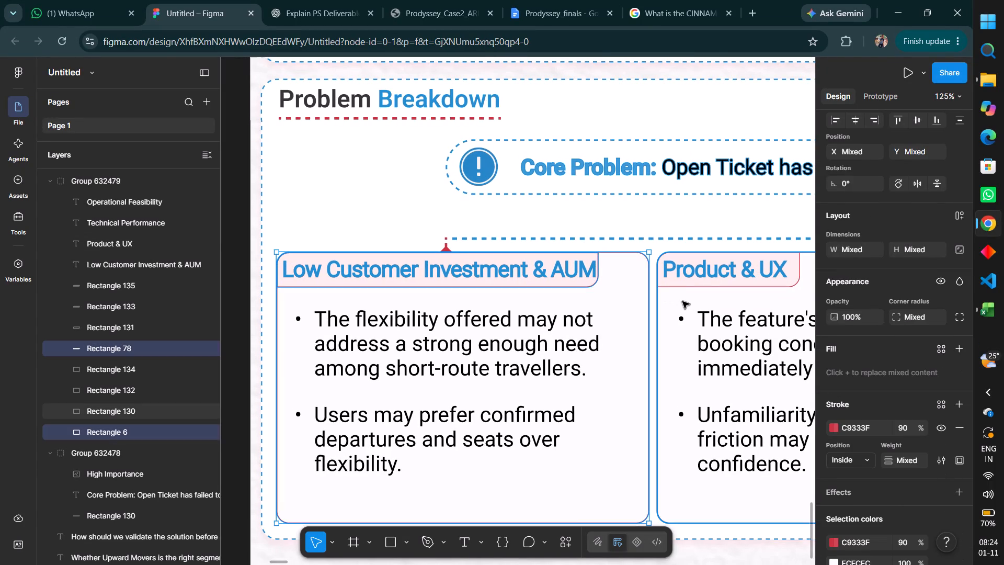
left_click(669, 297, "shift")
left_click(683, 286, "shift")
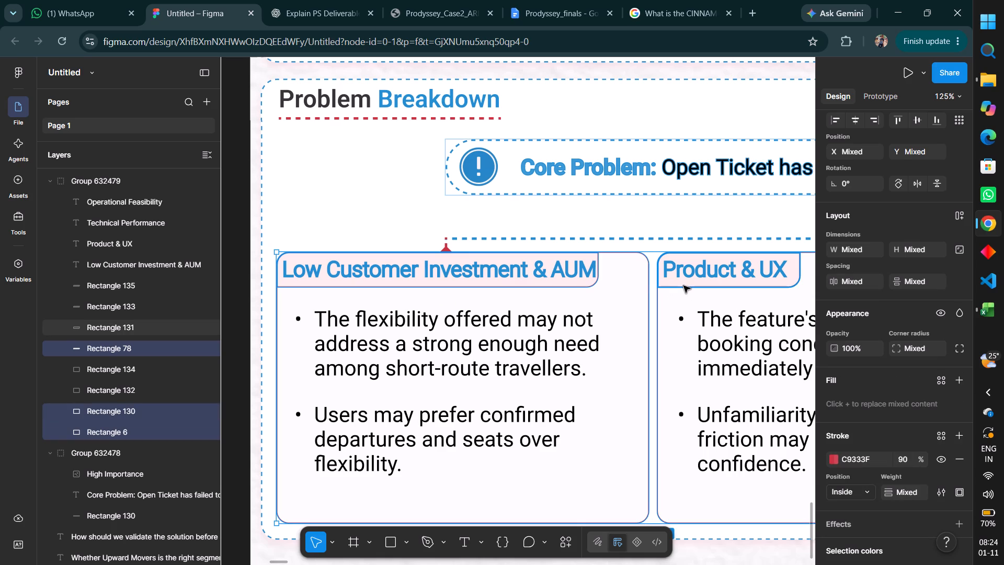
scroll(683, 286, "left", 4)
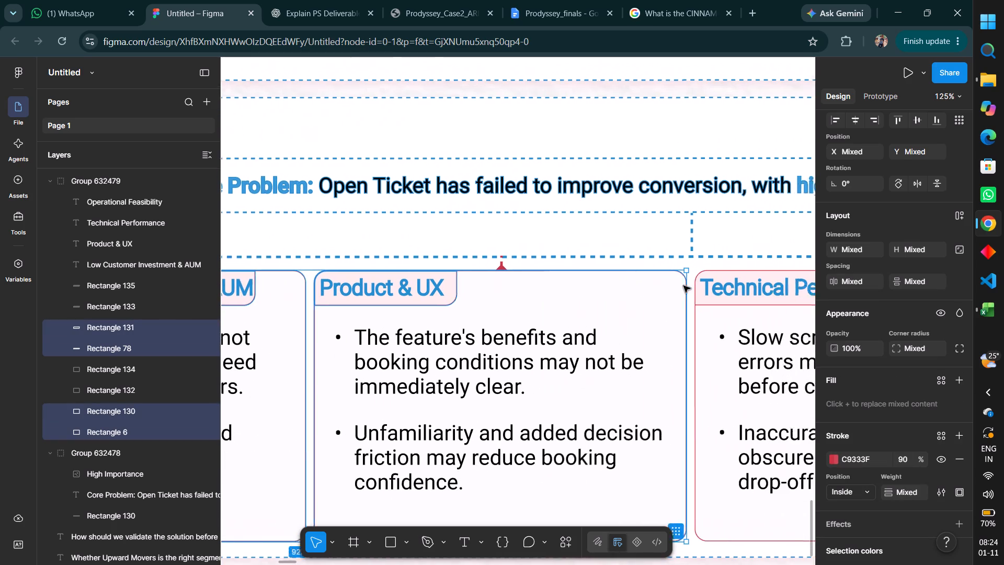
scroll(683, 286, "left", 2)
left_click(632, 304, "shift")
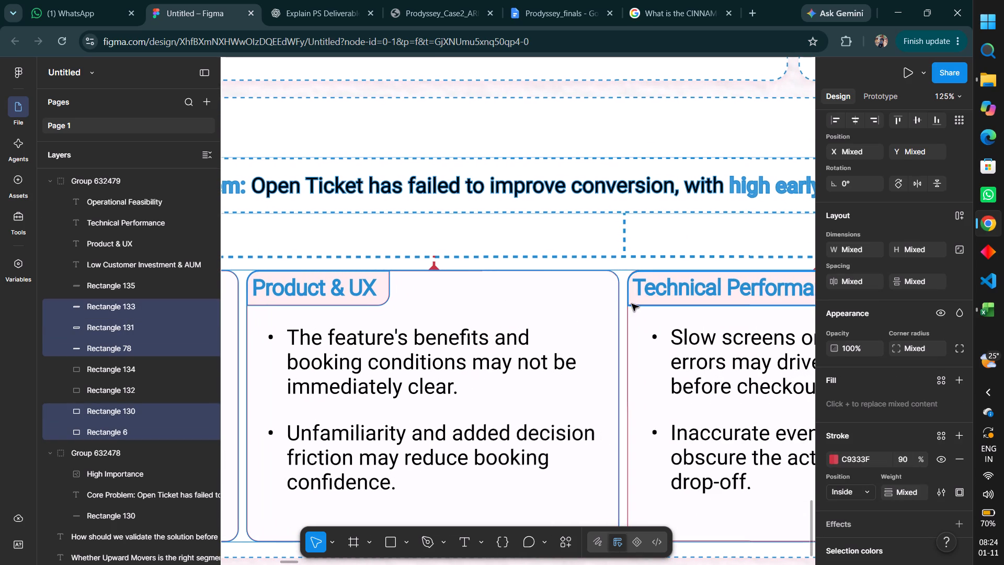
left_click(631, 335, "shift")
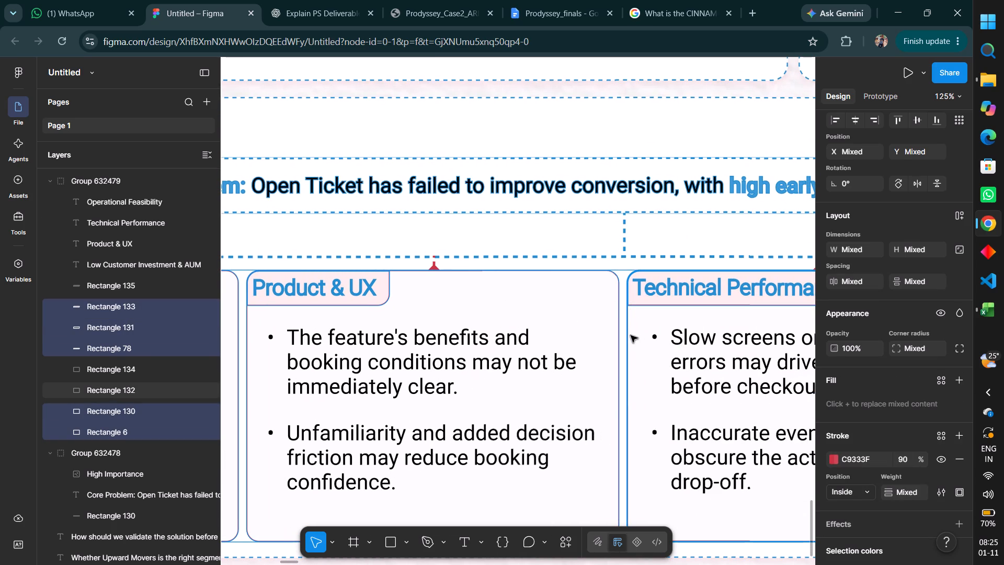
scroll(631, 335, "left", 3, "shift")
scroll(631, 335, "left", 2)
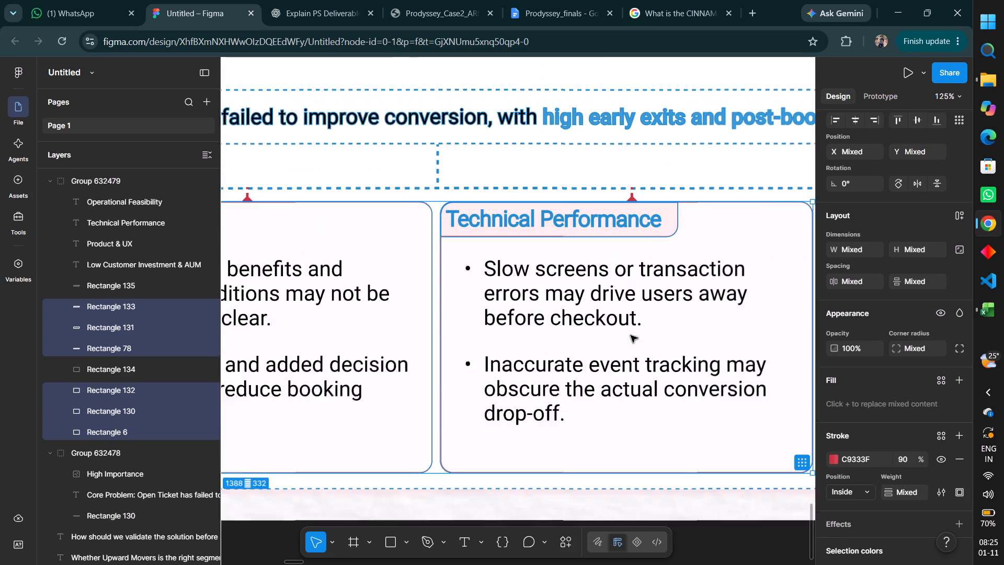
scroll(631, 335, "left", 3)
left_click(598, 289, "shift")
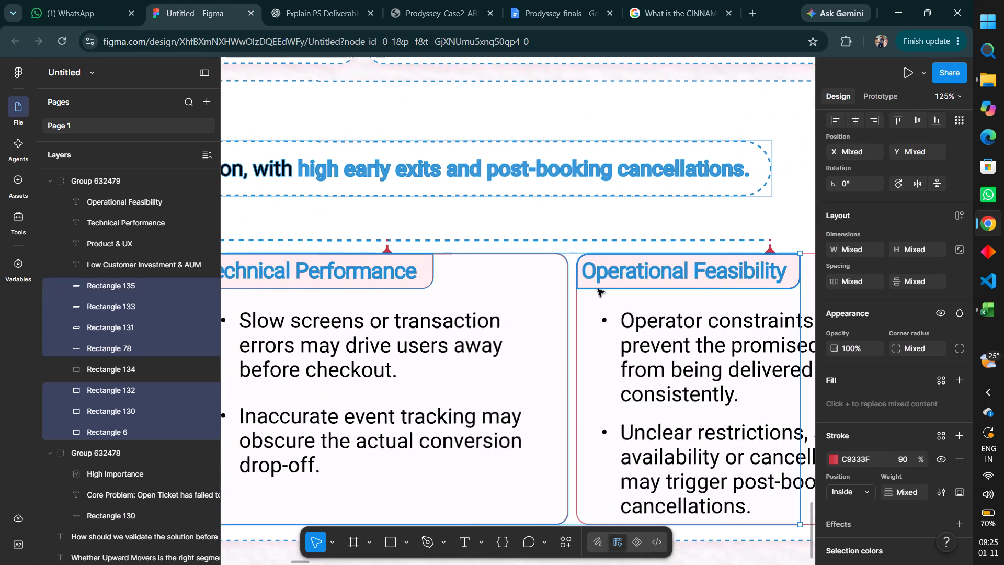
left_click(577, 304, "shift")
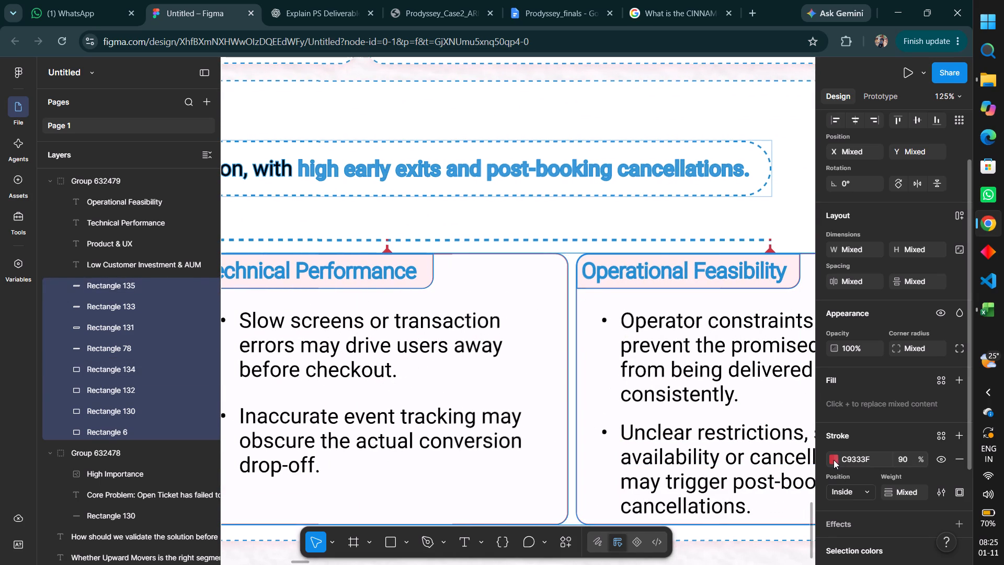
left_click(833, 460)
left_click(731, 447)
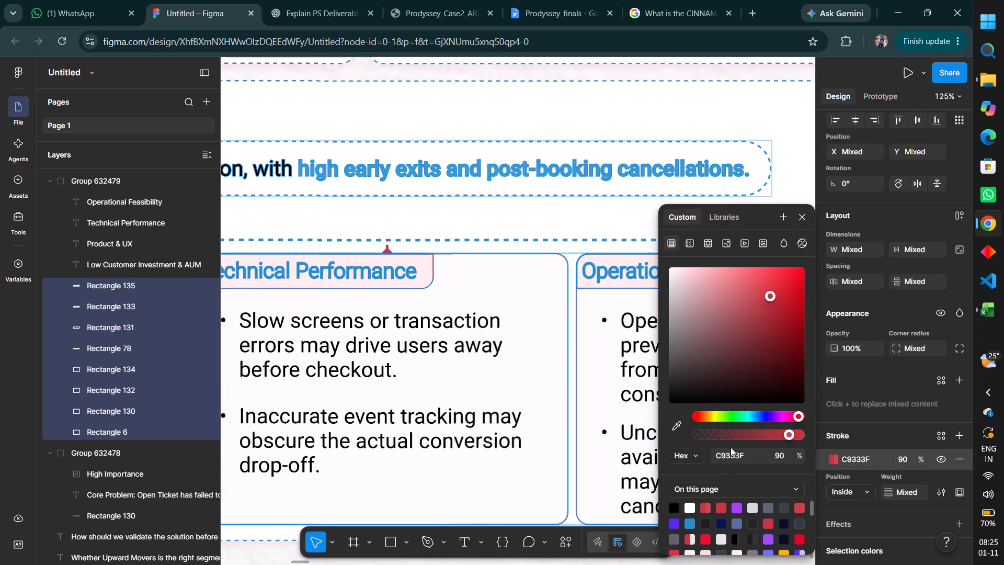
left_click(737, 451)
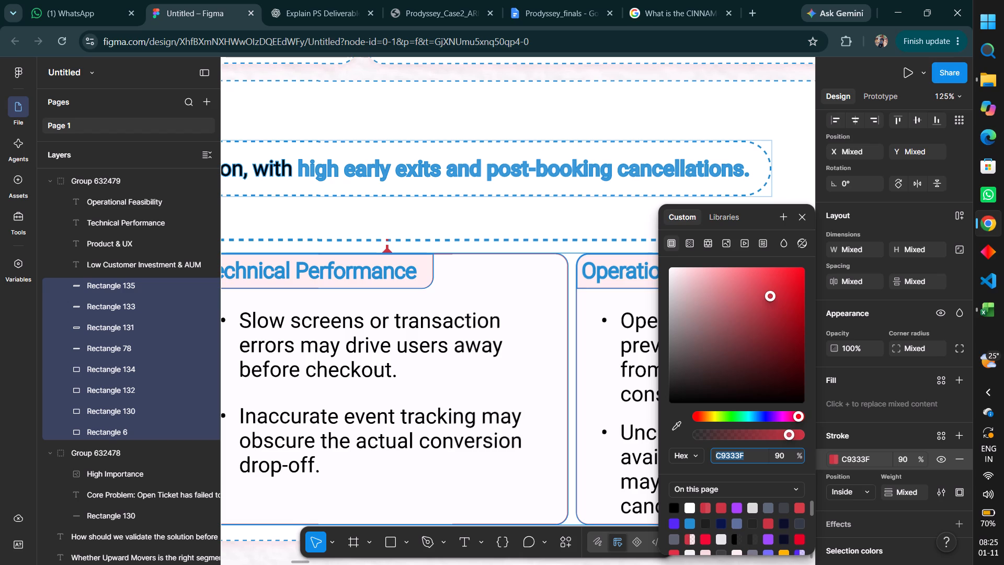
type("238")
type("DD1")
key("Return")
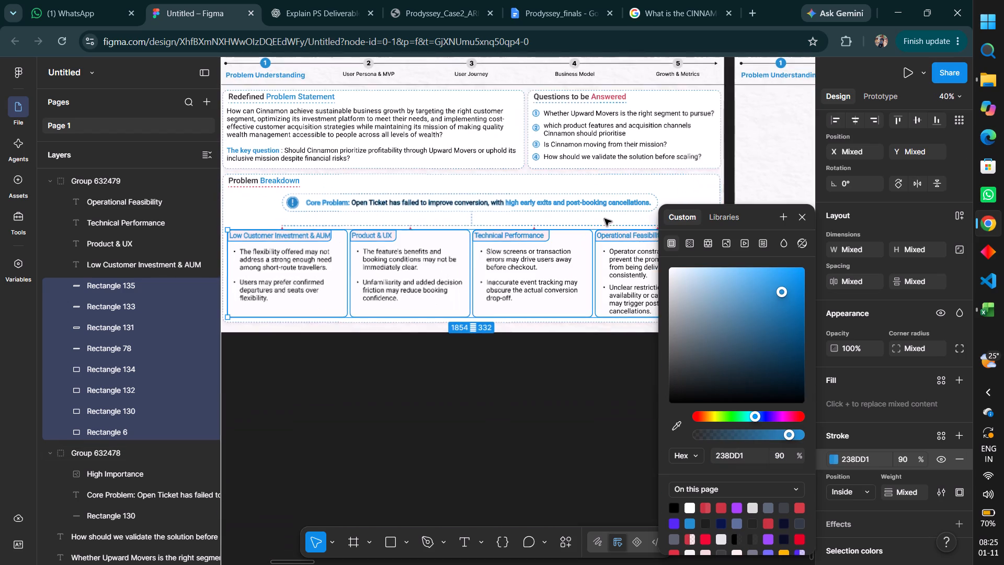
left_click(416, 380)
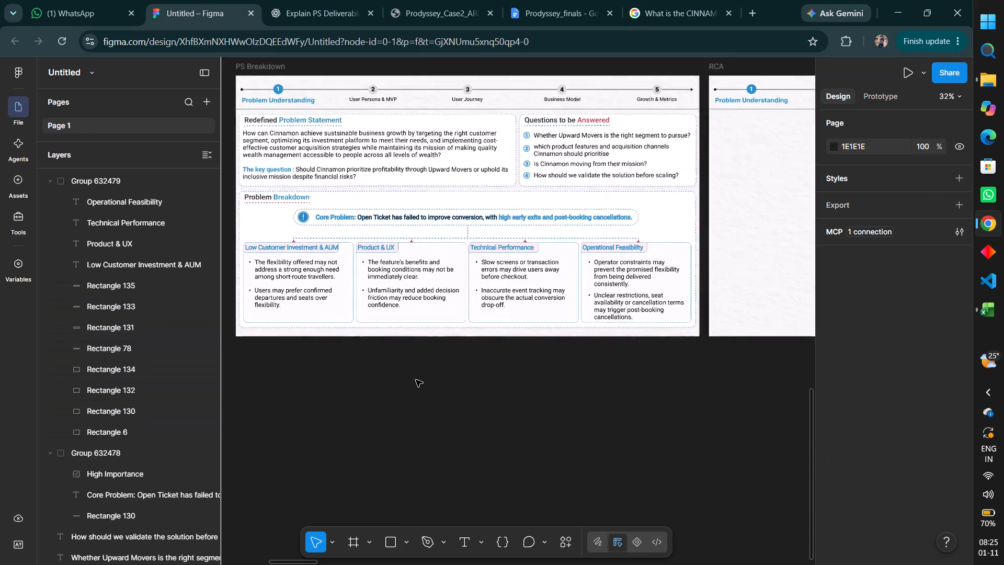
Shift the fill hue of the "Low Customer Investment & AUM" title background to the pale magenta FCEDFD.
scroll(416, 380, "up", 2)
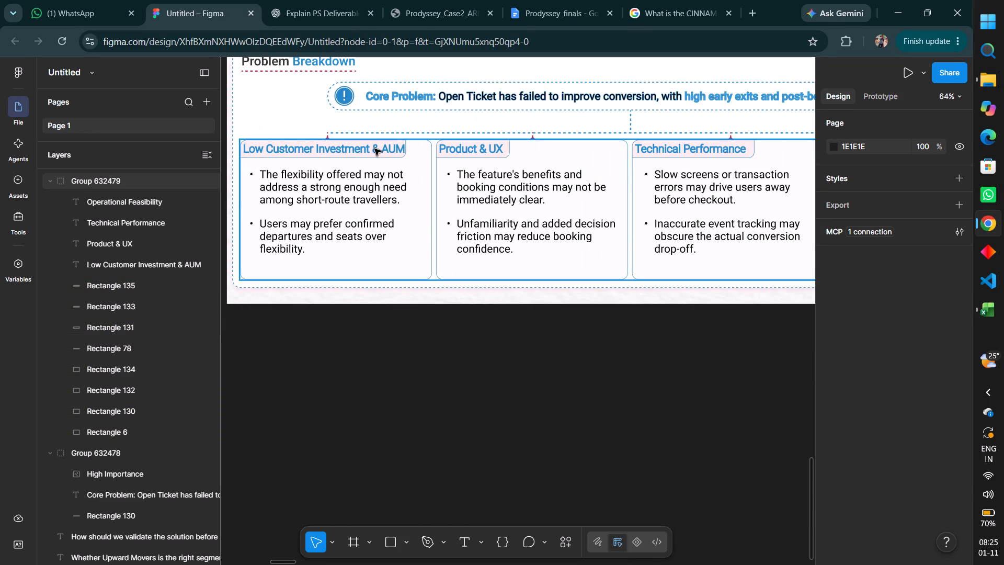
double_click(307, 159, "shift")
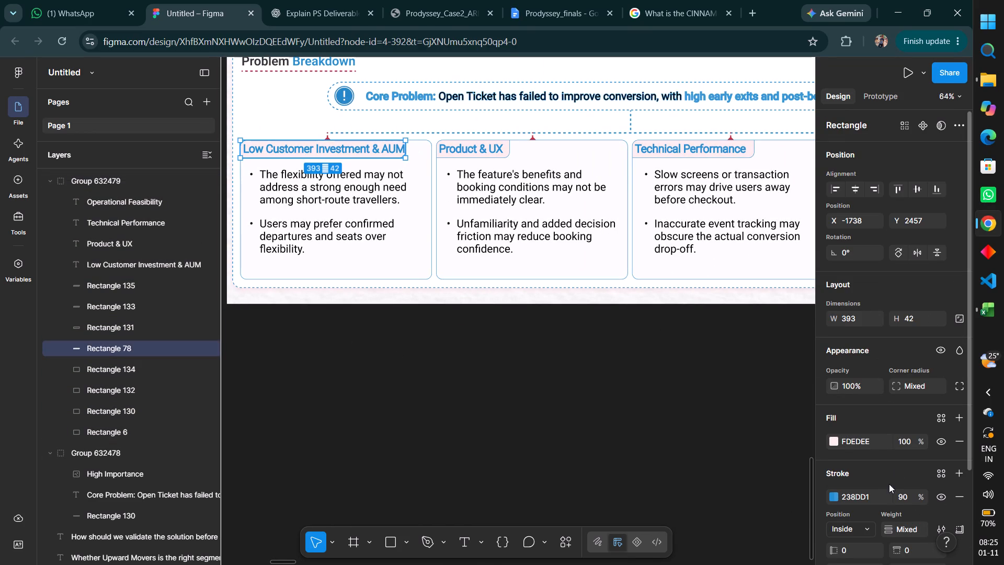
left_click(835, 436)
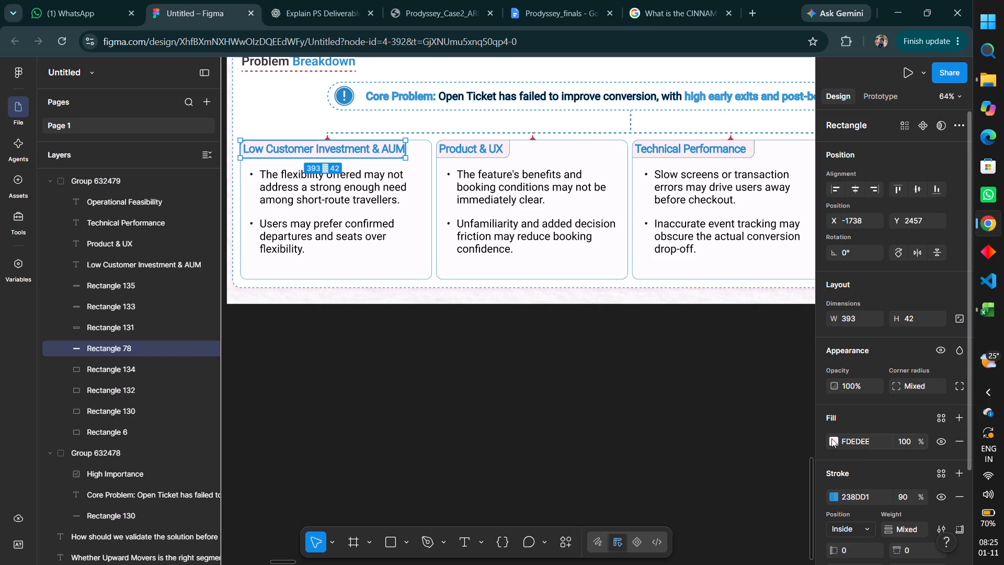
left_click(831, 438)
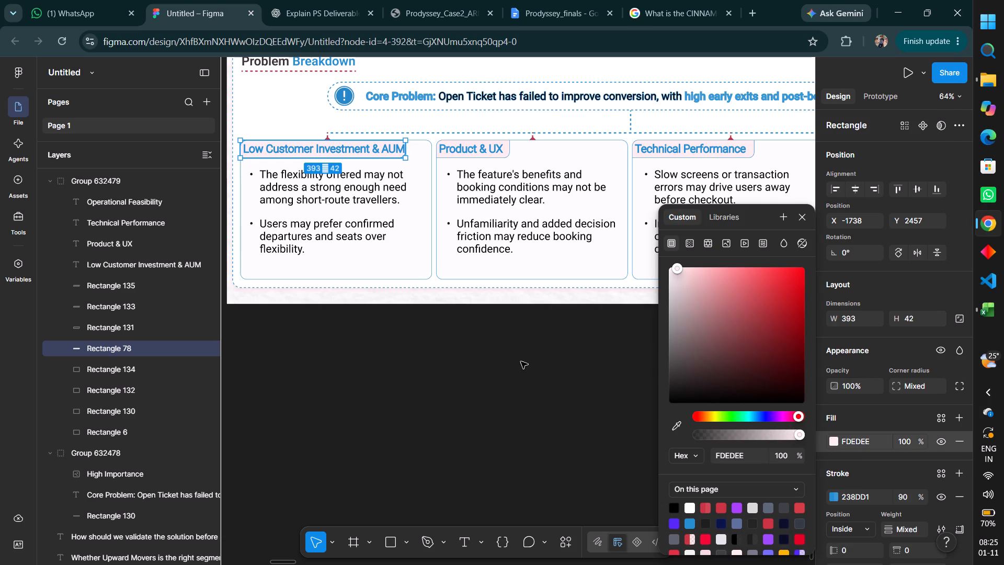
scroll(410, 254, "up", 1)
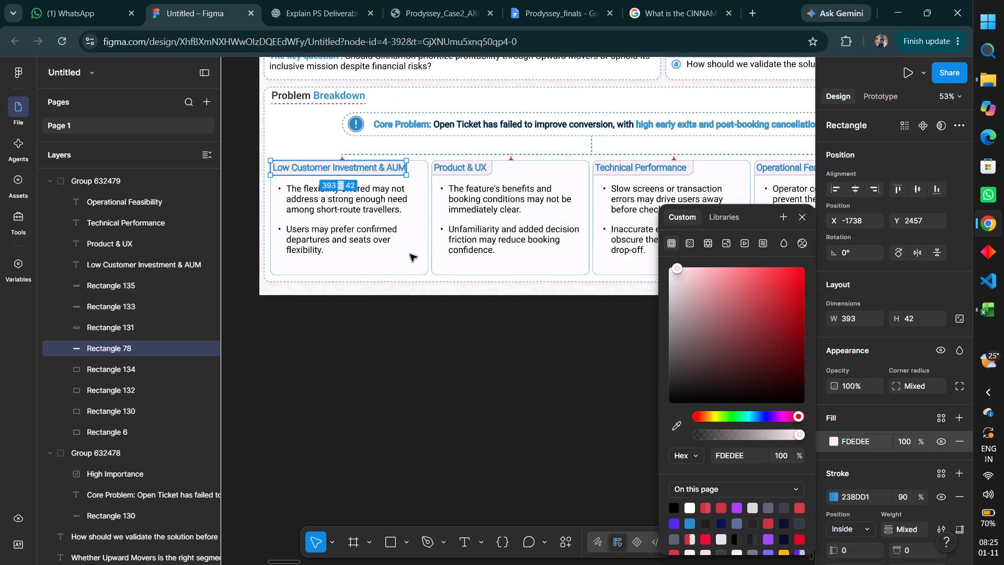
scroll(410, 254, "up", 2)
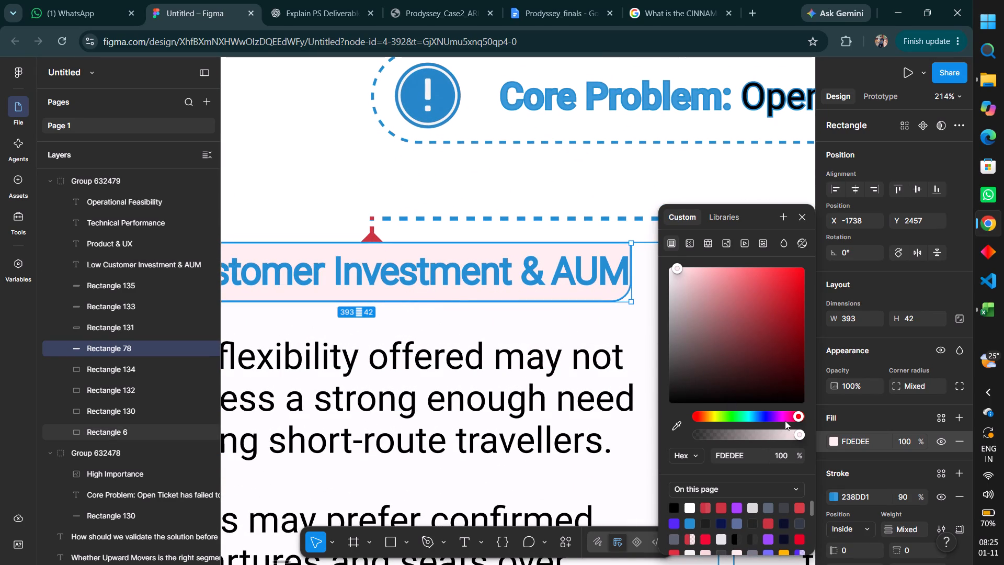
left_click_drag(797, 415, 782, 415)
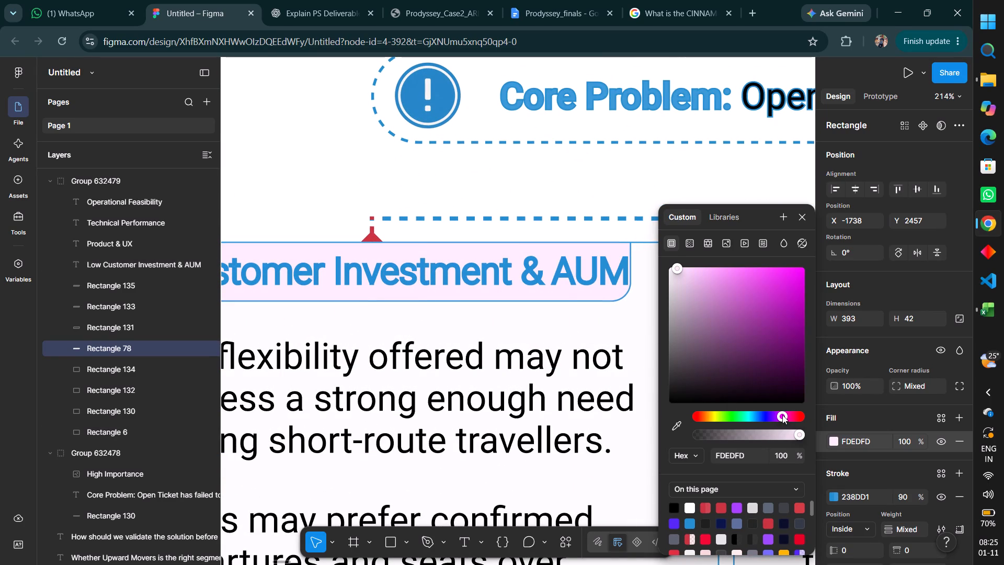
left_click_drag(782, 415, 774, 415)
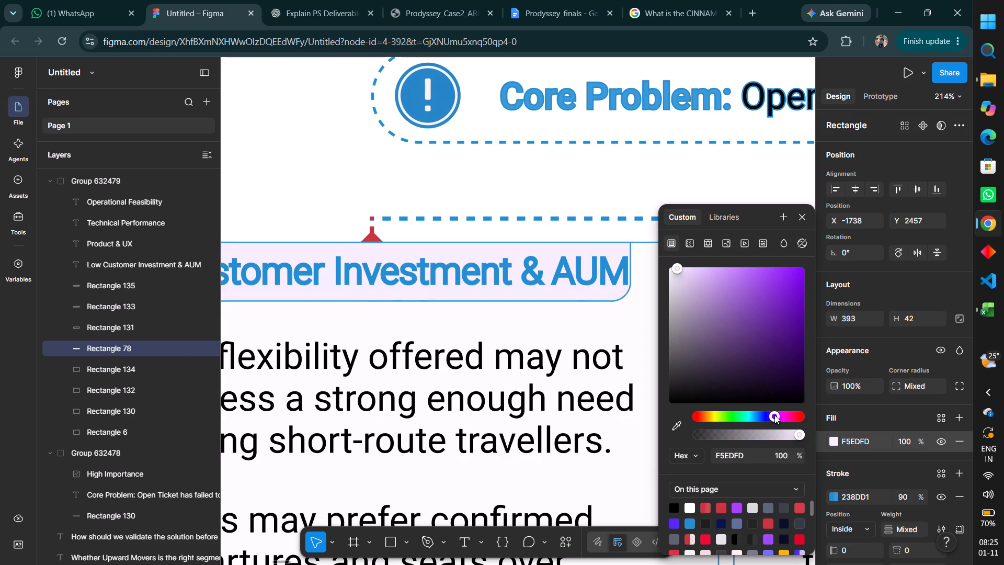
left_click_drag(774, 415, 781, 416)
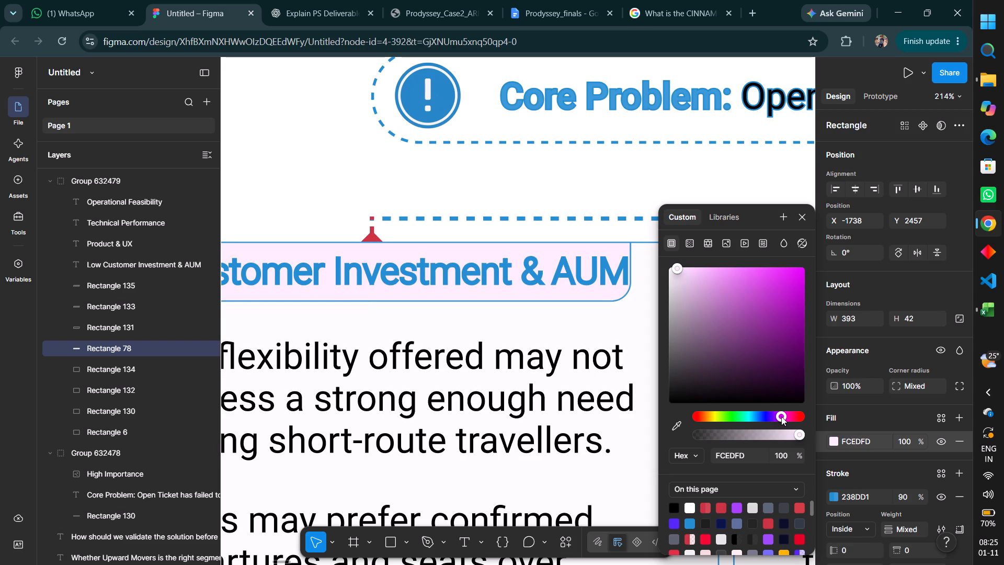
scroll(616, 344, "left", 2)
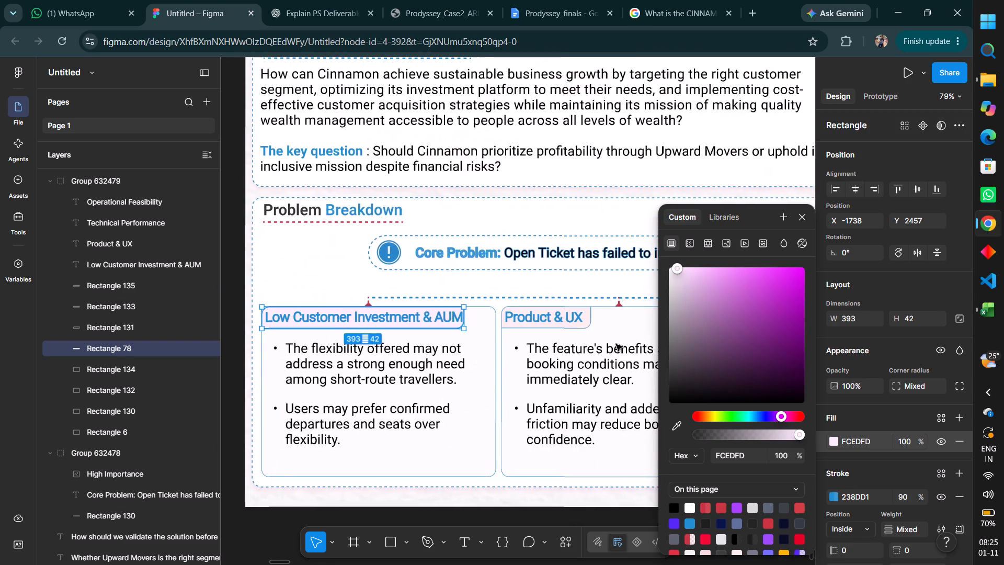
scroll(616, 344, "left", 1)
key("ctrl+z")
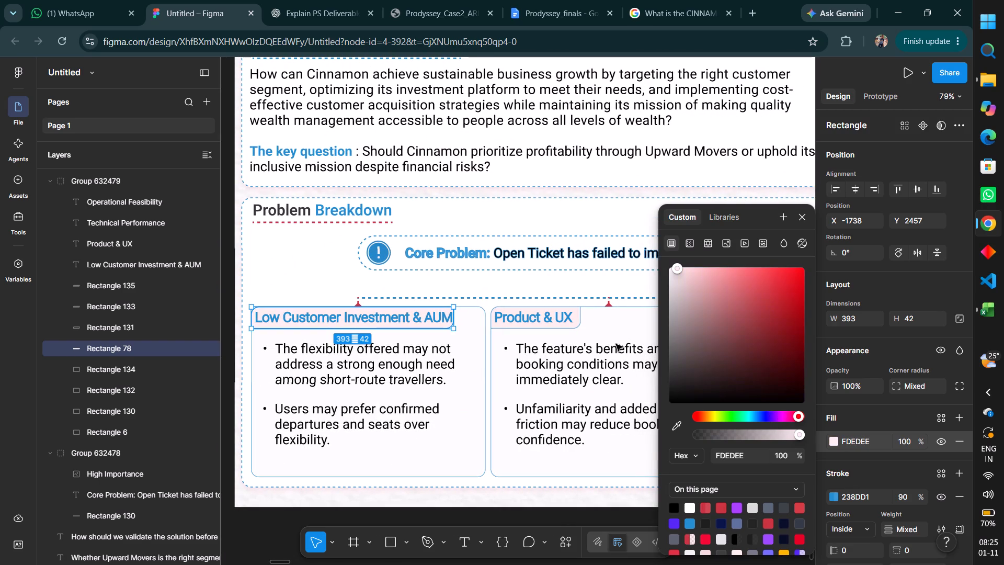
key("ctrl+y")
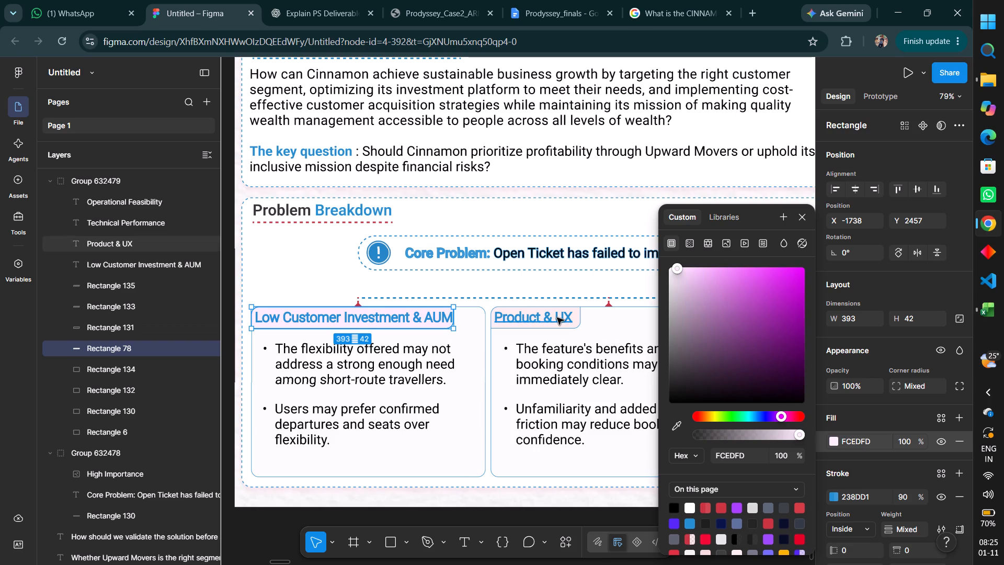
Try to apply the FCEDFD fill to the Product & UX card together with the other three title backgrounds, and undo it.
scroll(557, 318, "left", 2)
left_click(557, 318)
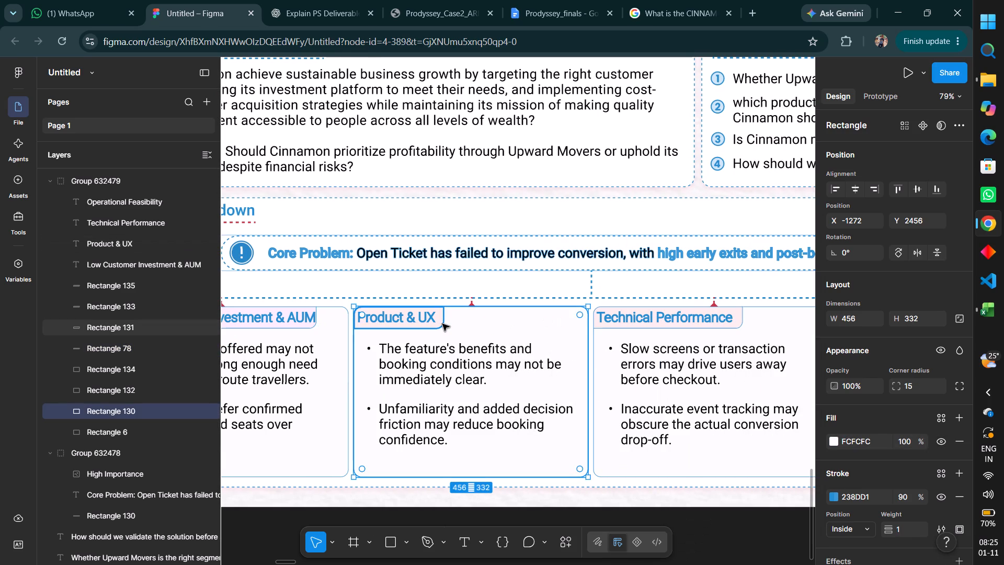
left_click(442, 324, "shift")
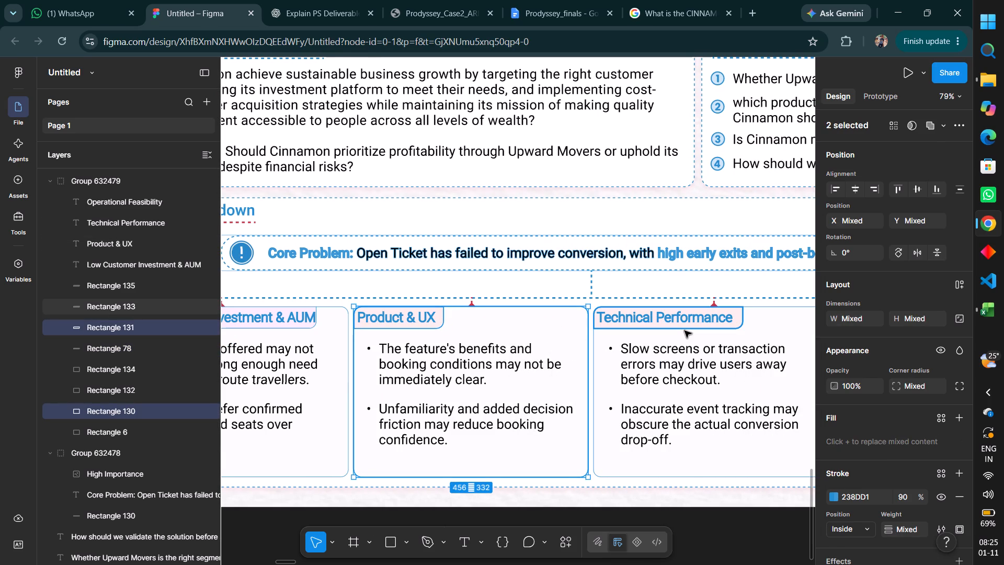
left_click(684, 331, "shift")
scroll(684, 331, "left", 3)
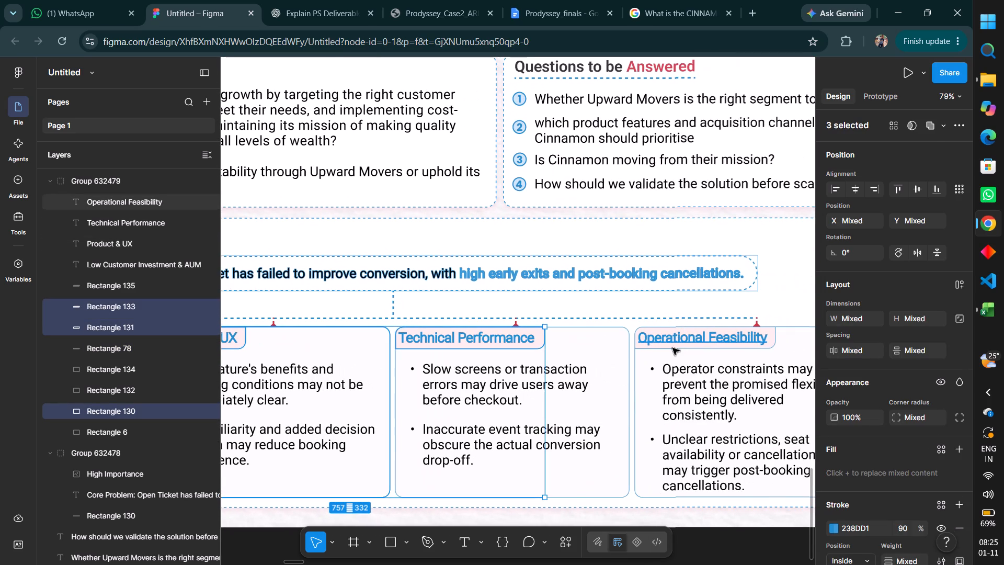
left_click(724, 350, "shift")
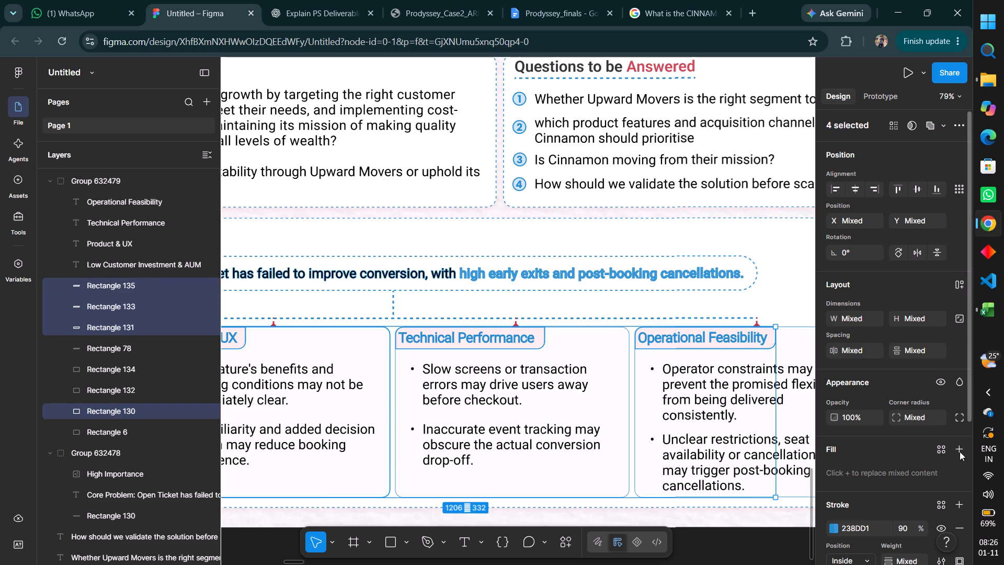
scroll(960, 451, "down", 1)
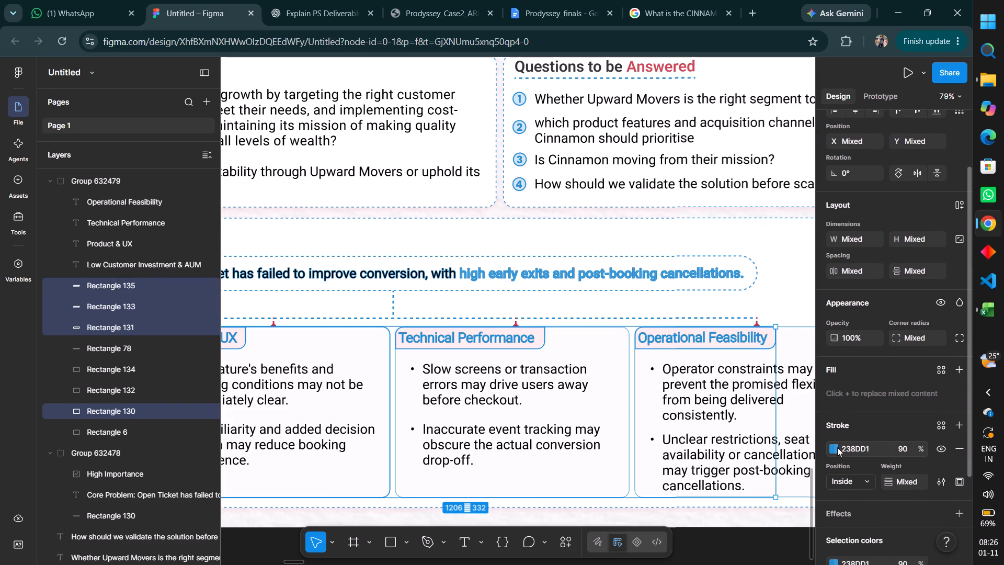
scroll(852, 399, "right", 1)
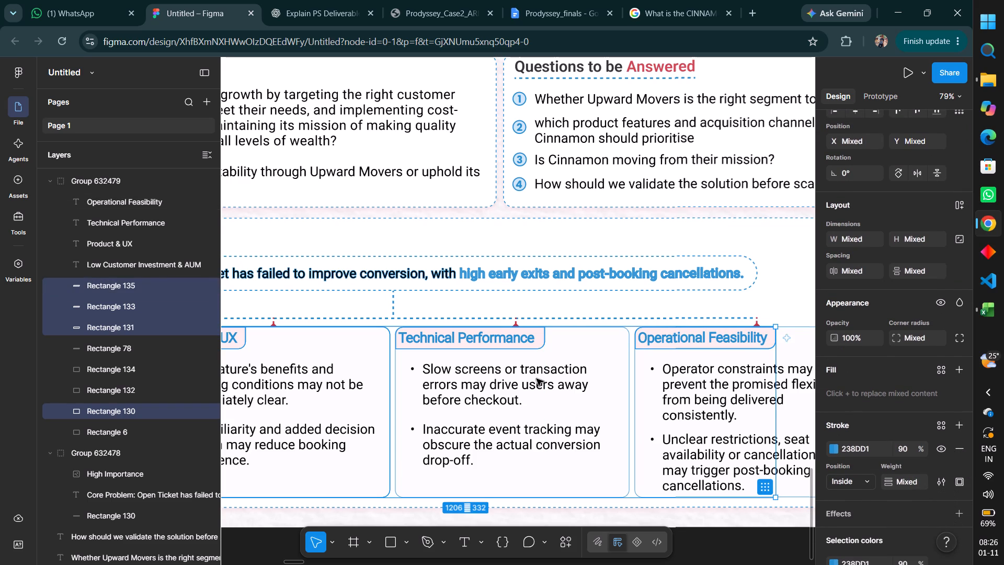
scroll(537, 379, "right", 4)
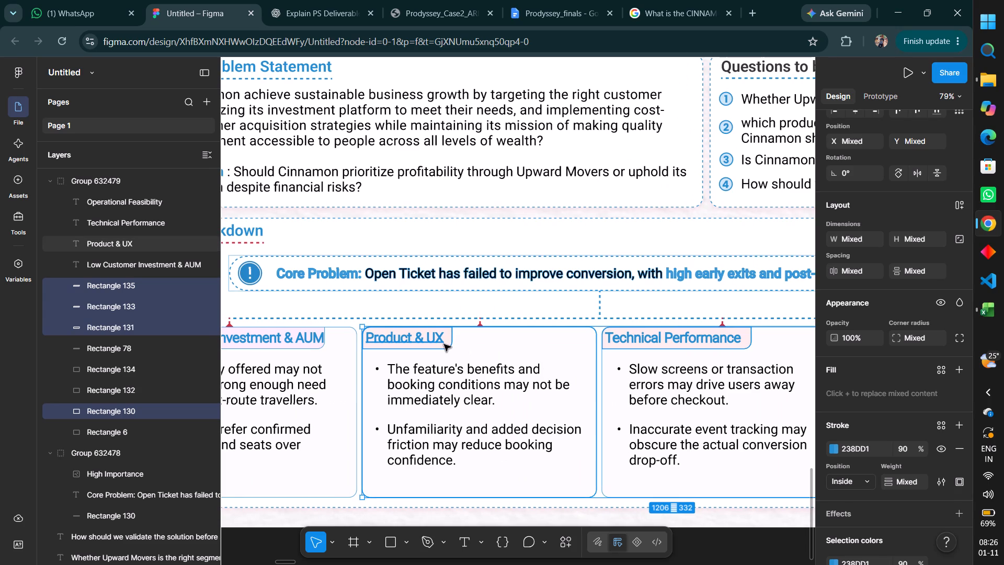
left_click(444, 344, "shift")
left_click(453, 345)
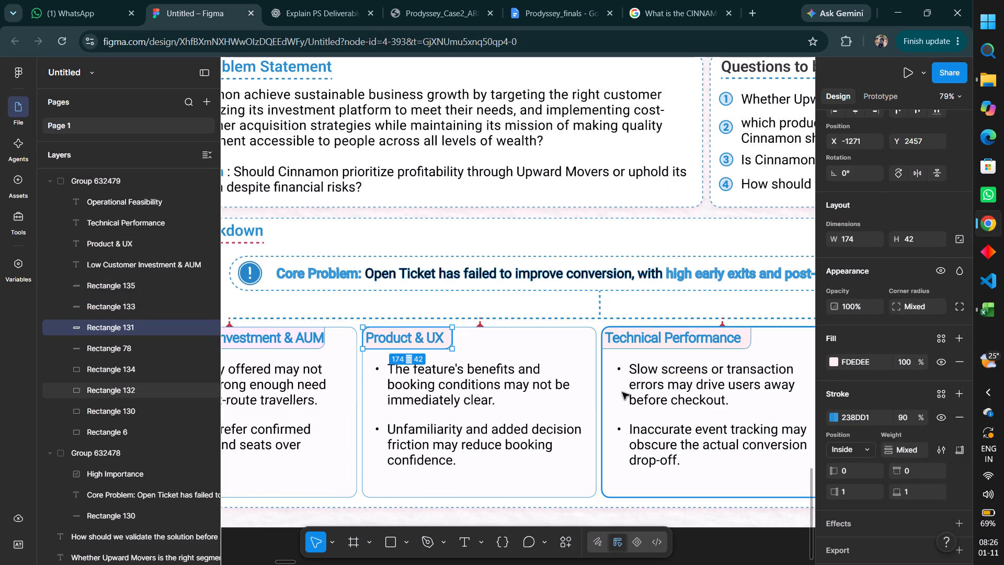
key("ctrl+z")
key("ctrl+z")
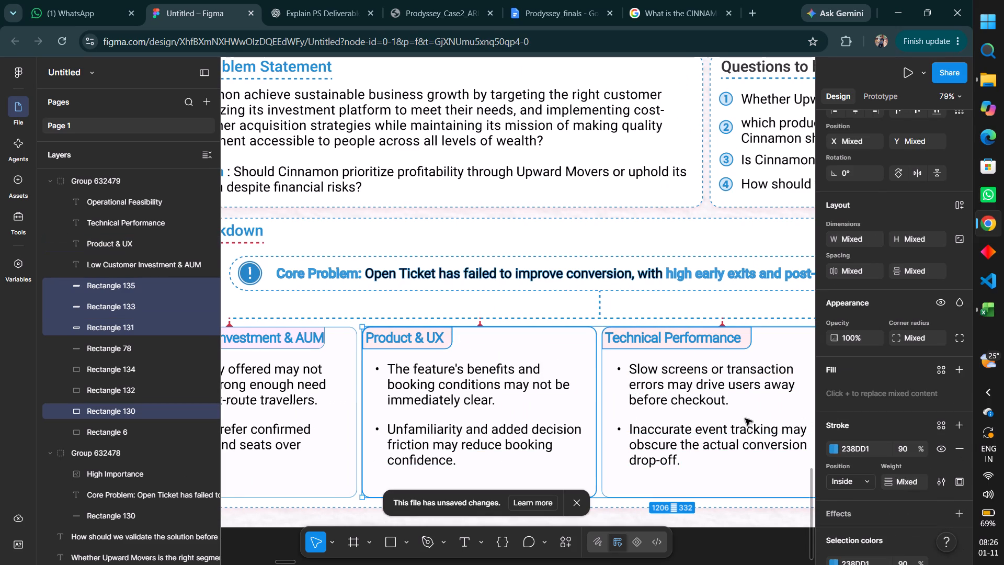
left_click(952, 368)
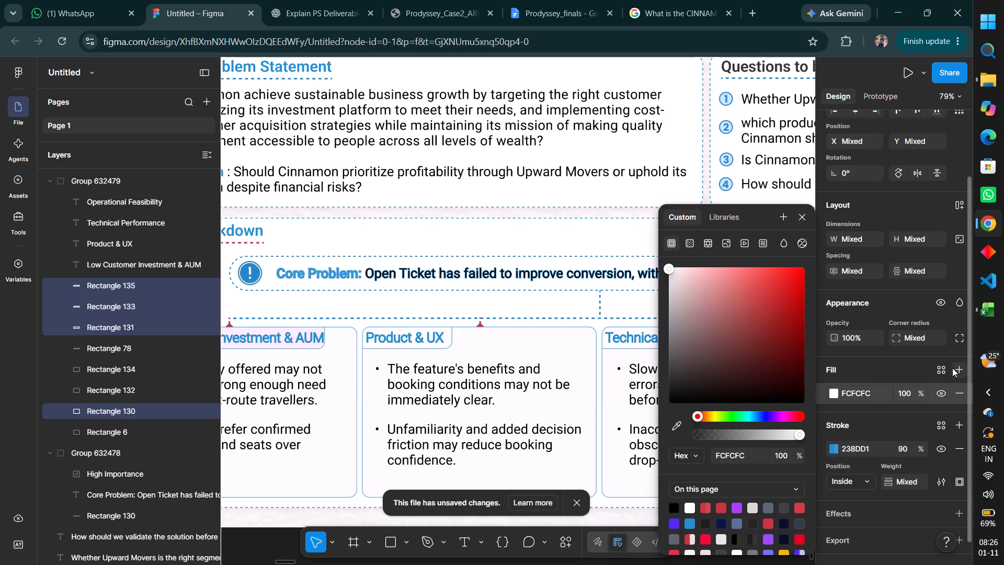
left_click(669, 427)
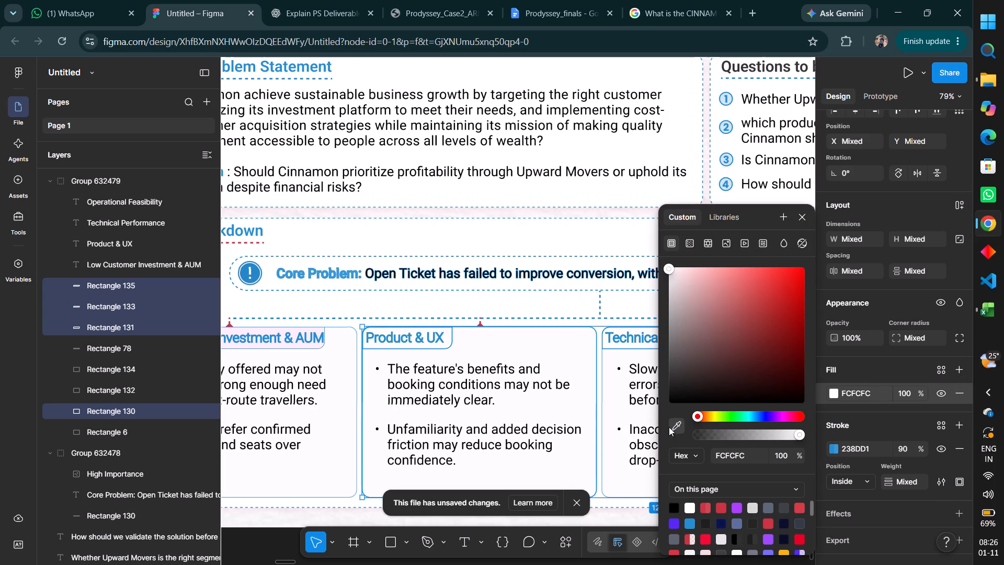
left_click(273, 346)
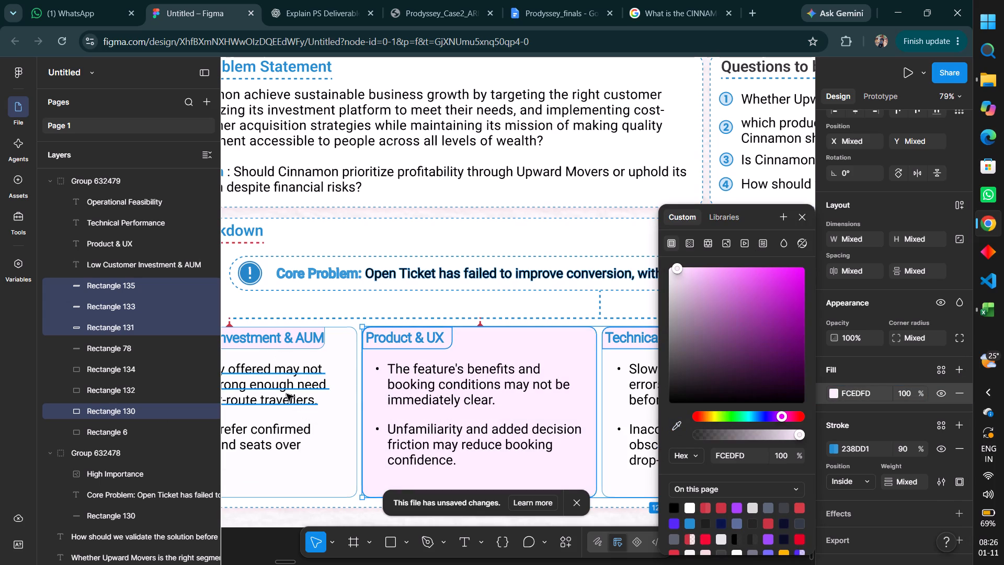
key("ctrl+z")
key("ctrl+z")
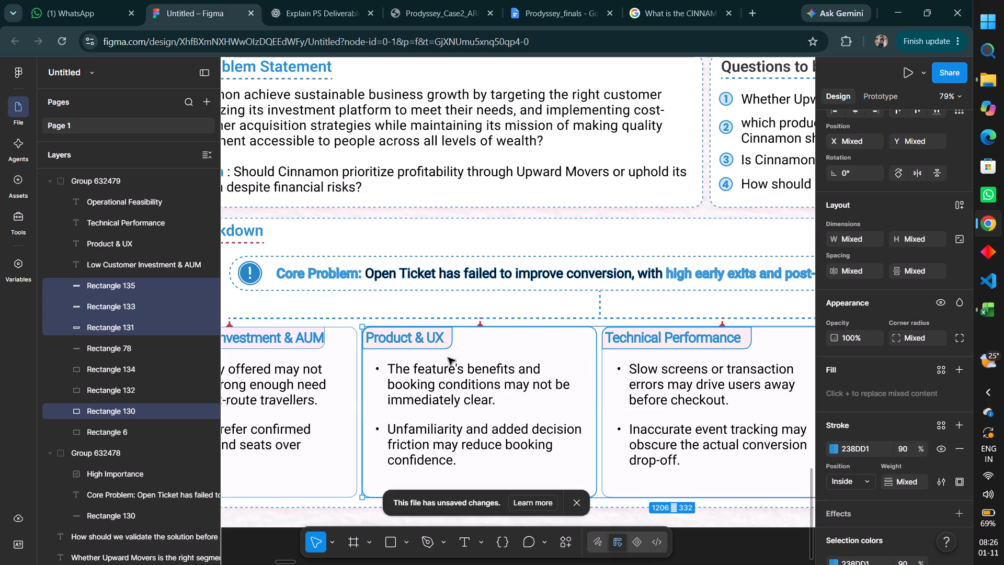
Recolour the fills of the "Product & UX", "Technical Performance" and "Operational Feasibility" title backgrounds to FCEDFD, sampled from the first card's title background.
left_click(417, 374)
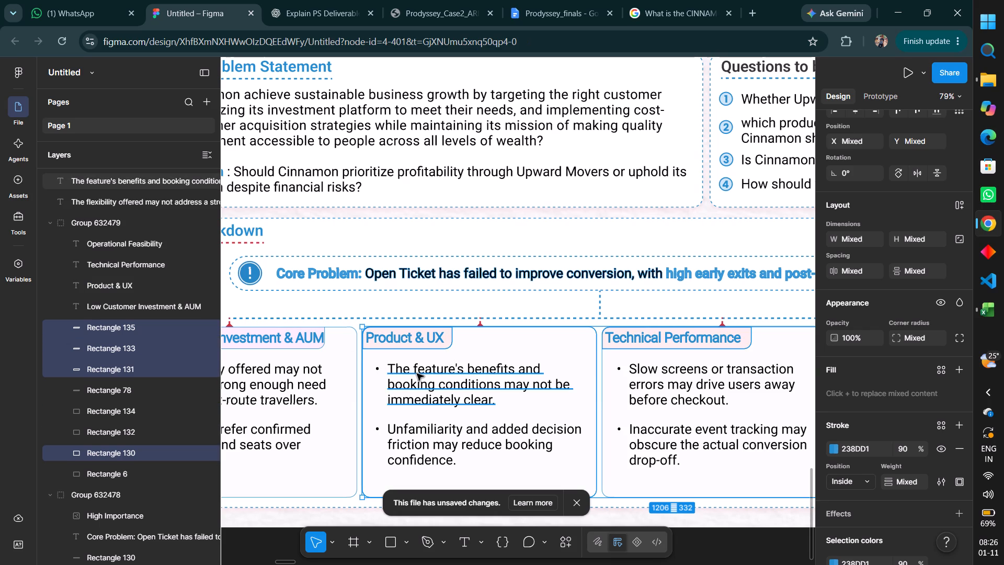
left_click(448, 345, "ctrl")
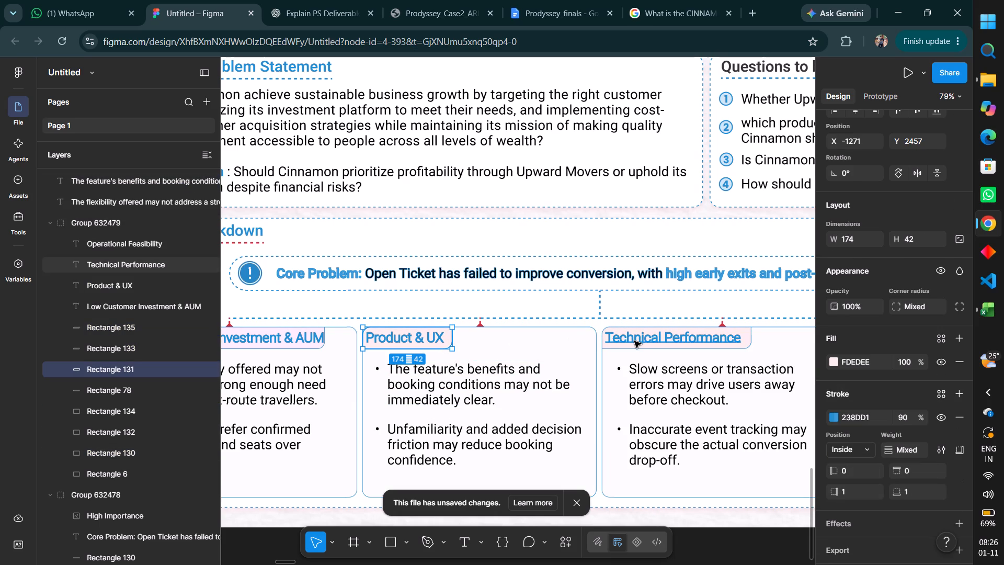
left_click(639, 351, "ctrl+shift")
scroll(639, 351, "left", 3)
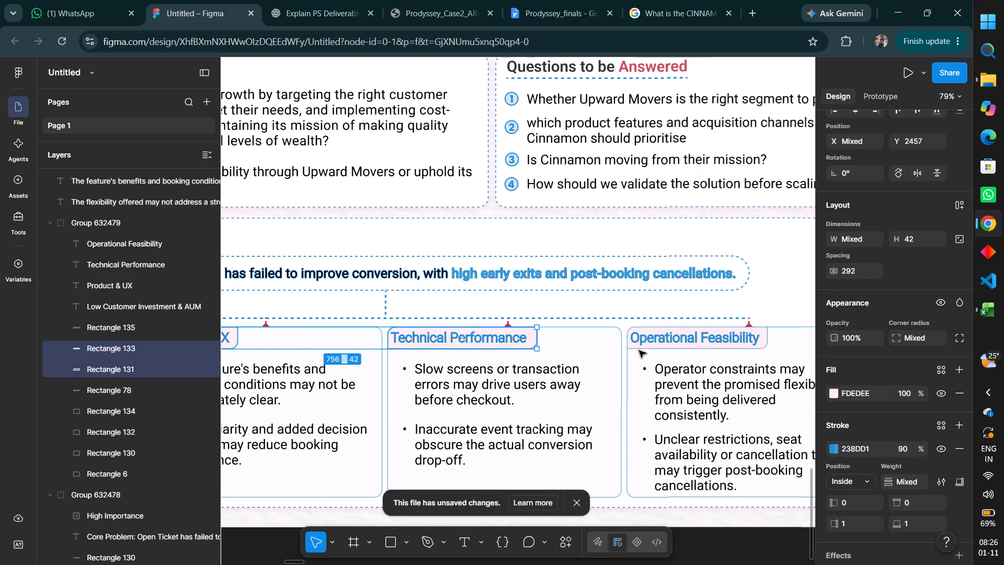
left_click(657, 349, "ctrl+shift")
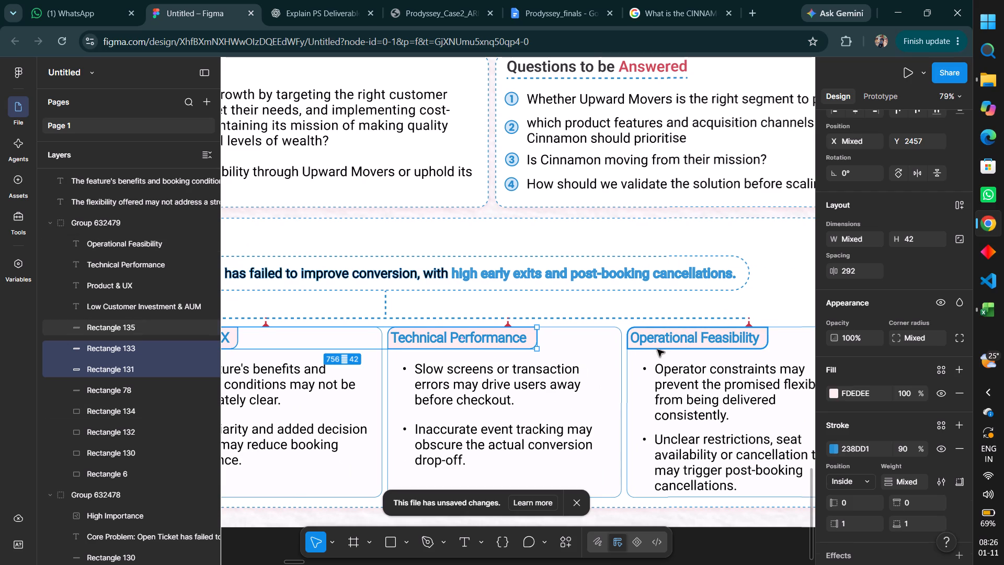
scroll(657, 349, "right", 8)
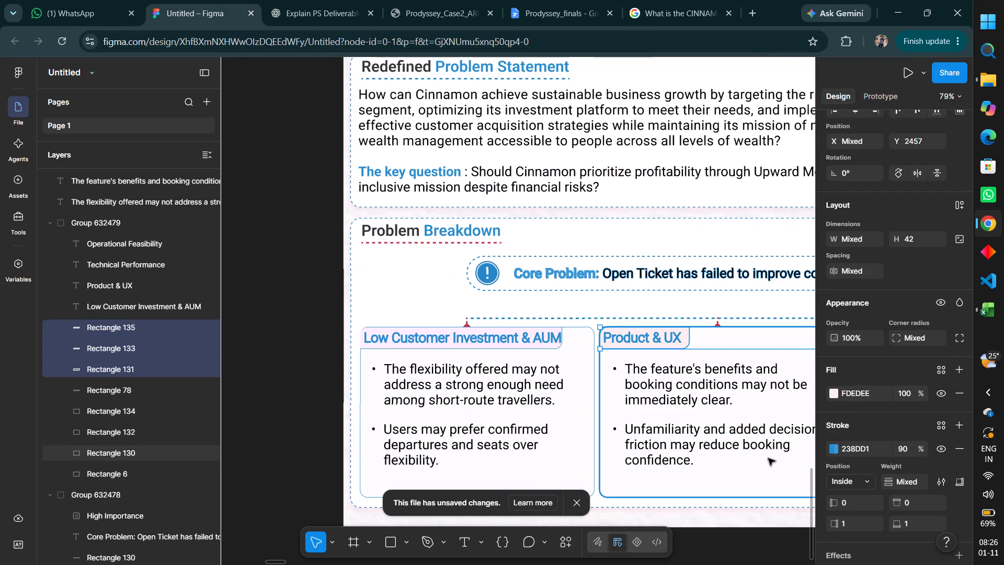
left_click(832, 392)
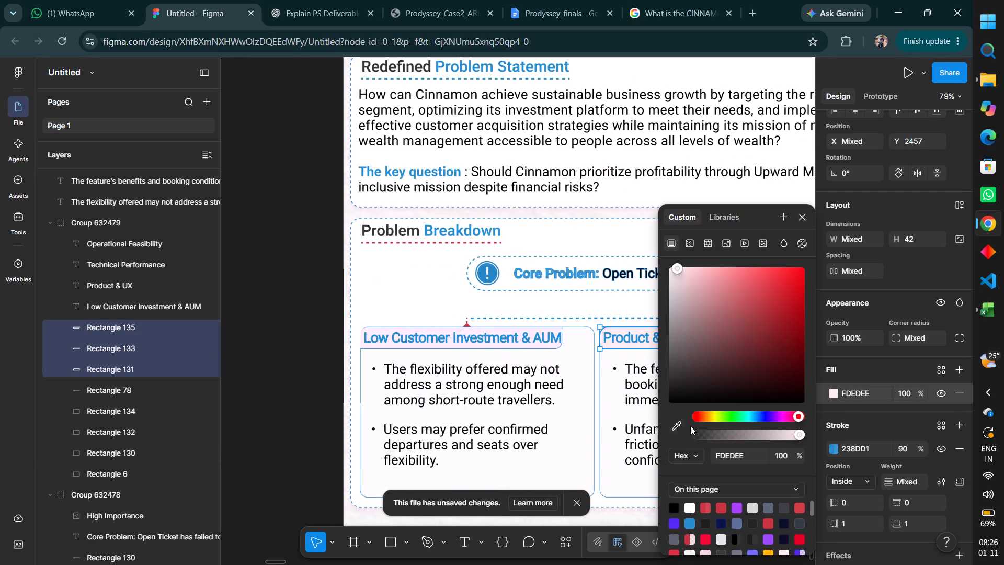
left_click(672, 430)
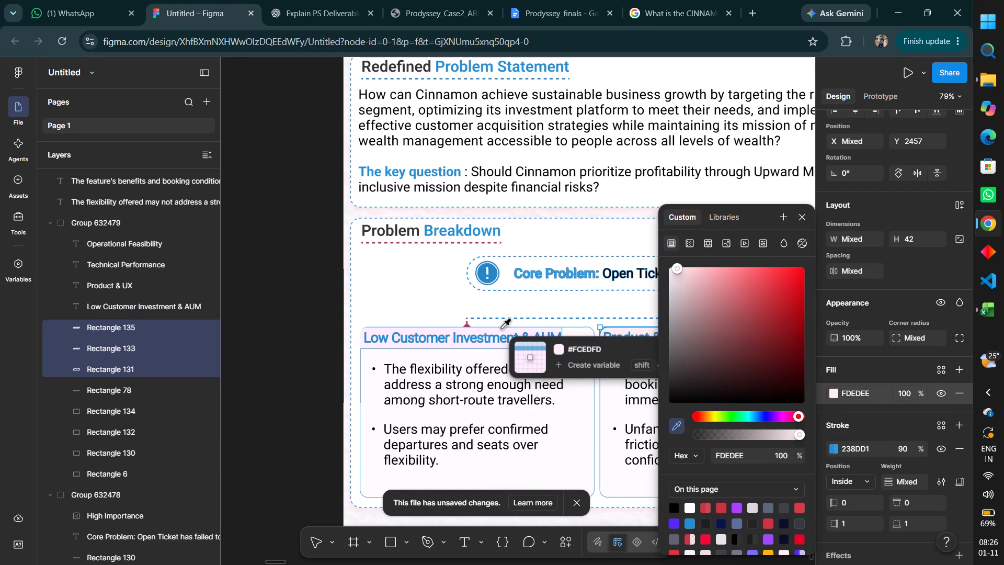
left_click(496, 331)
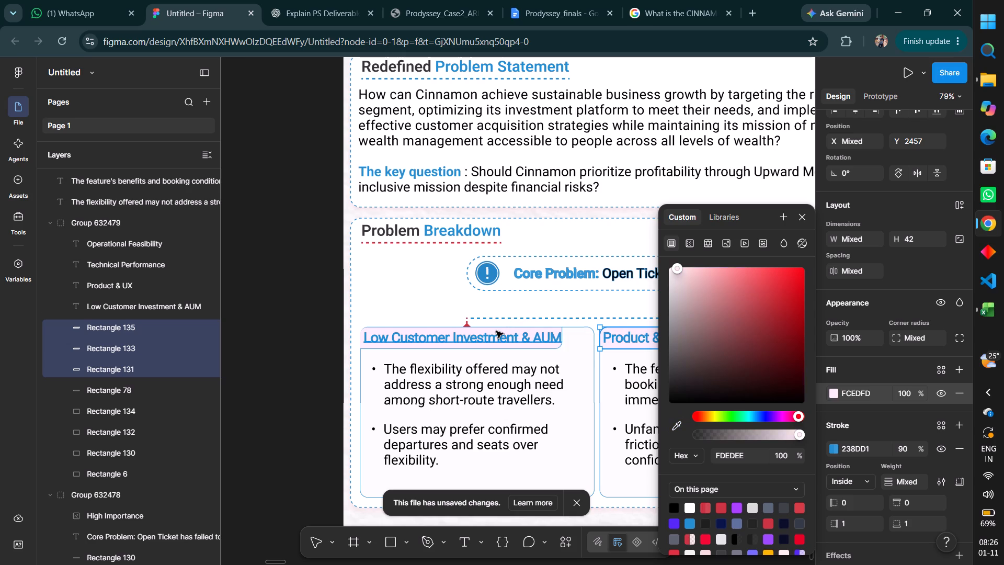
left_click(283, 325)
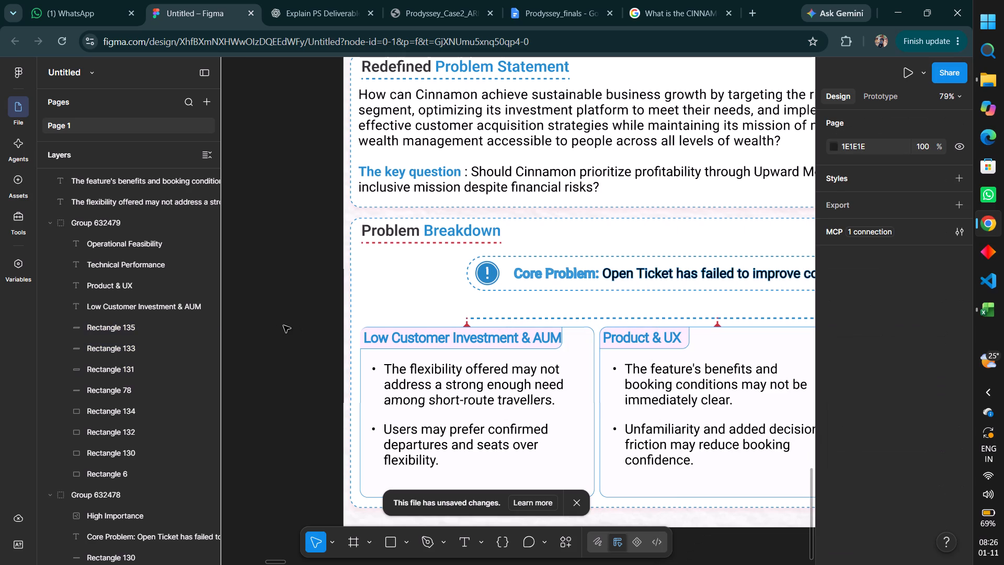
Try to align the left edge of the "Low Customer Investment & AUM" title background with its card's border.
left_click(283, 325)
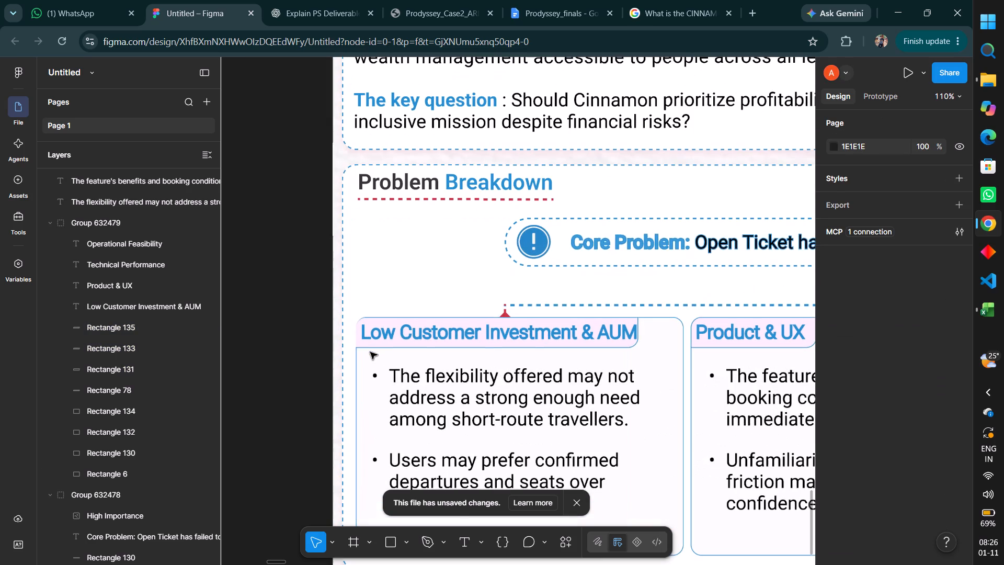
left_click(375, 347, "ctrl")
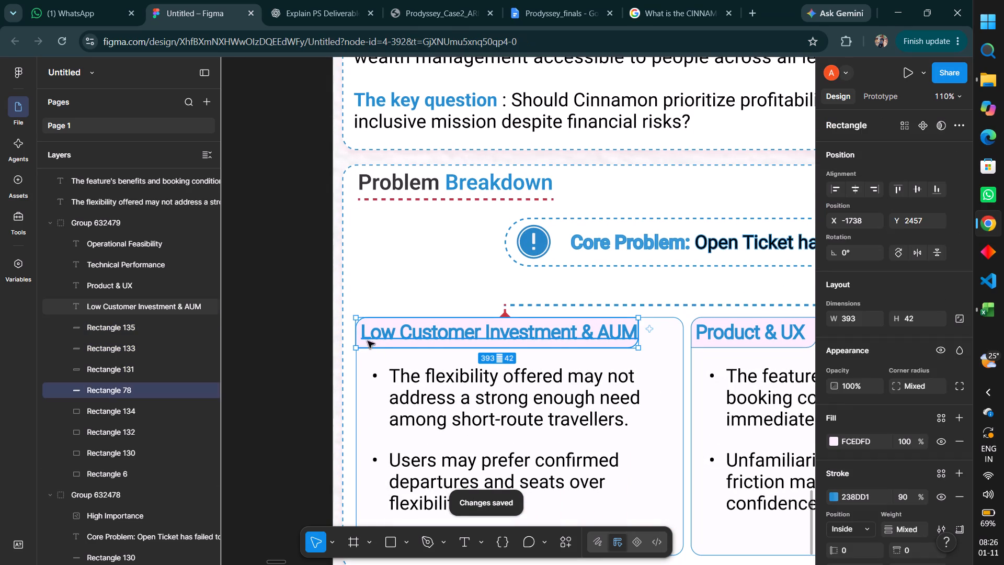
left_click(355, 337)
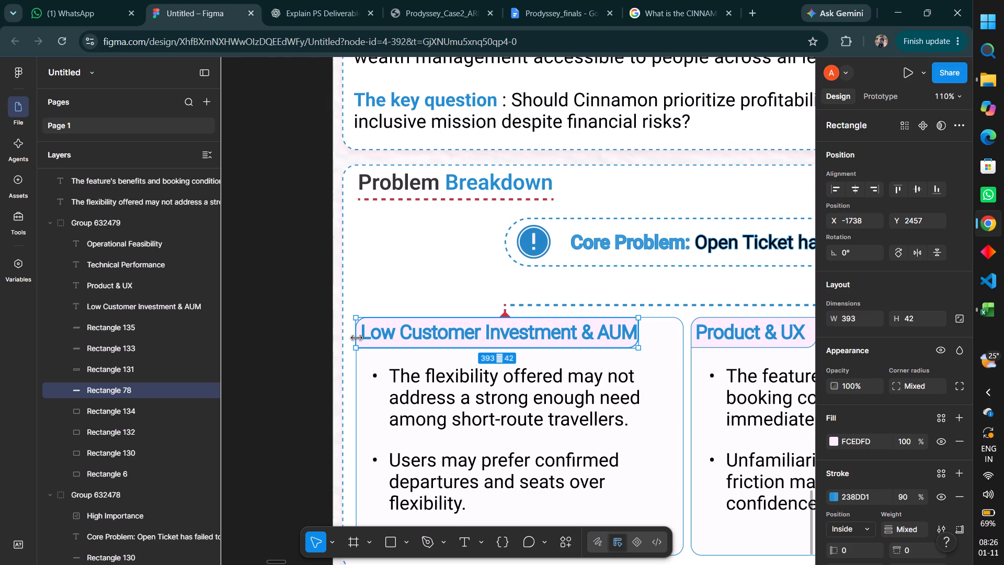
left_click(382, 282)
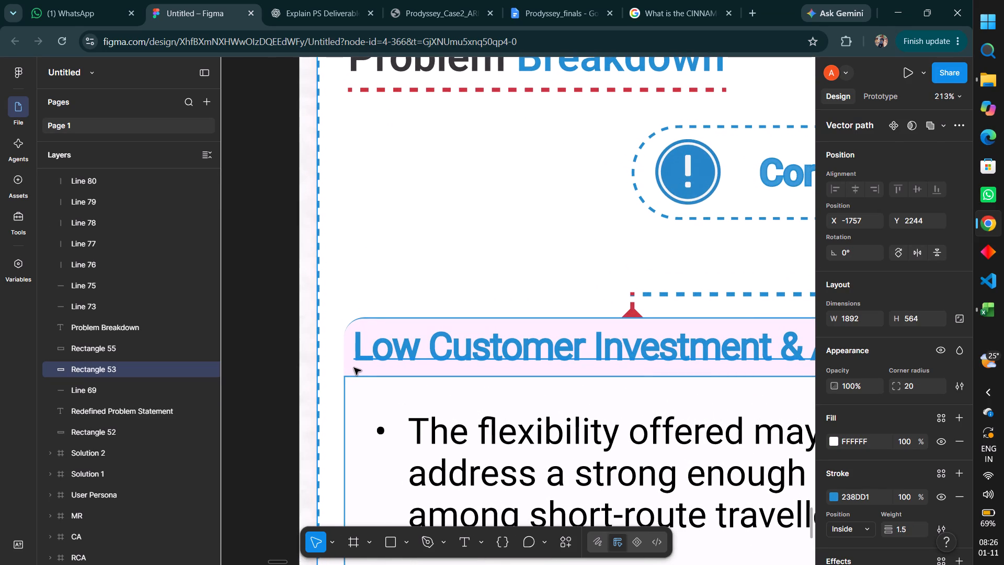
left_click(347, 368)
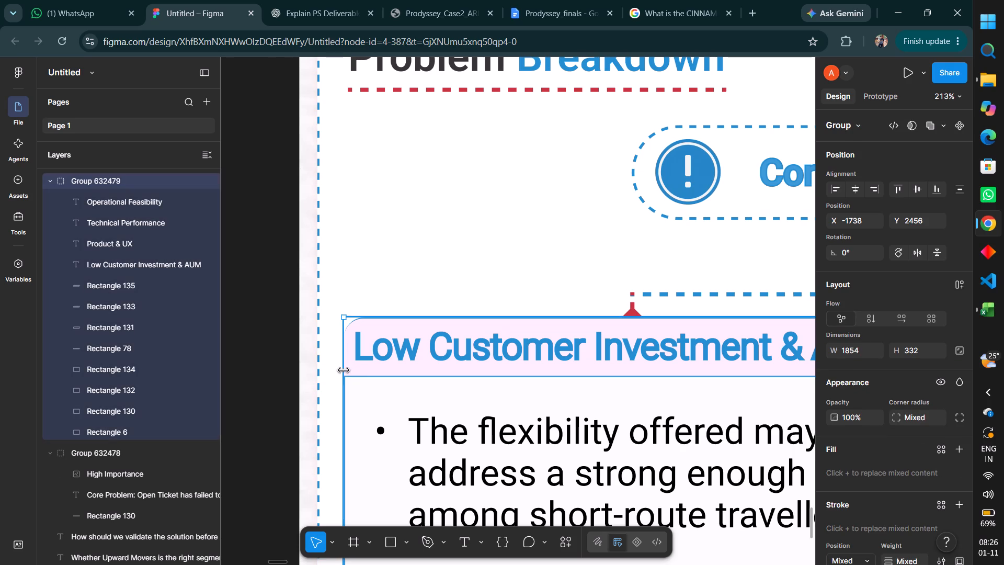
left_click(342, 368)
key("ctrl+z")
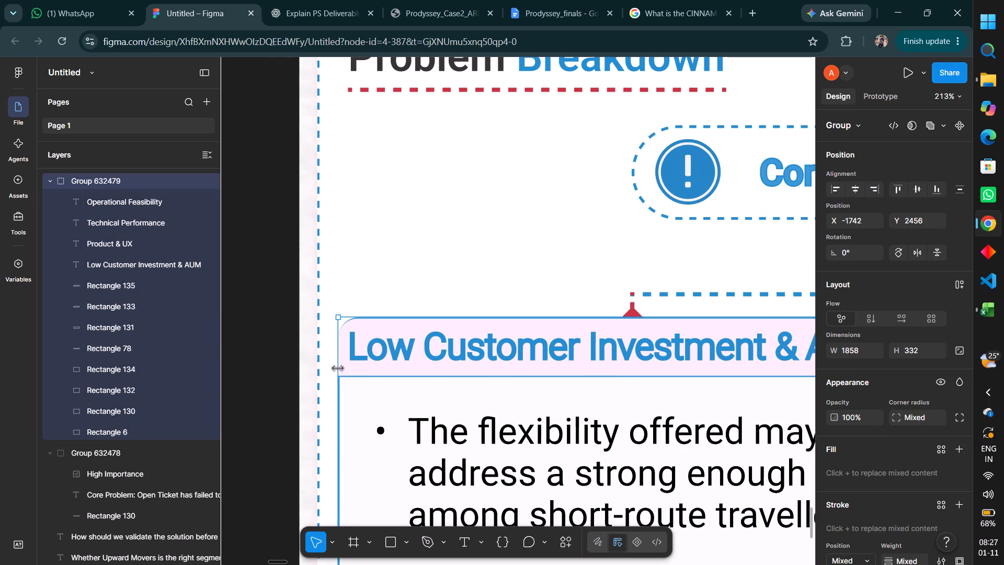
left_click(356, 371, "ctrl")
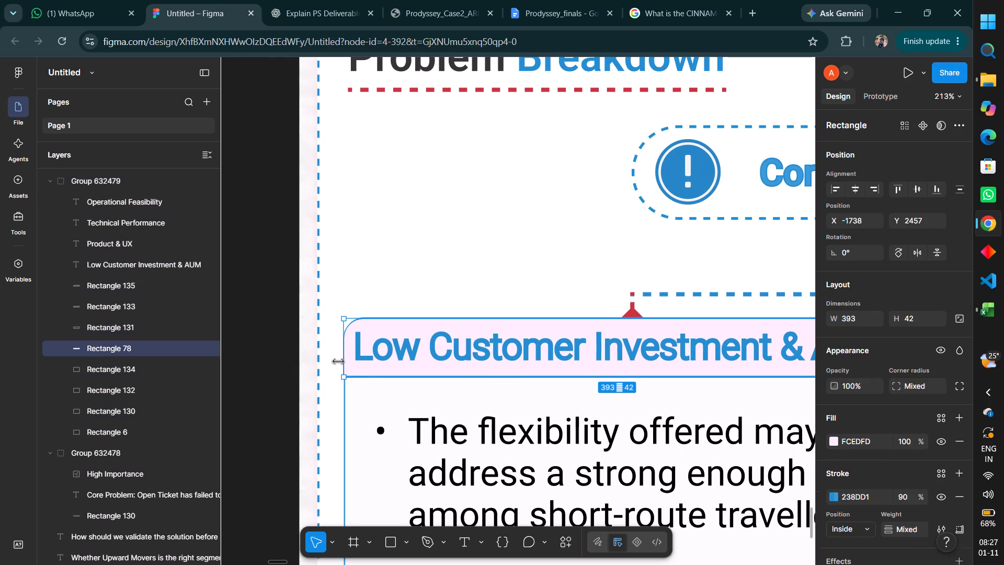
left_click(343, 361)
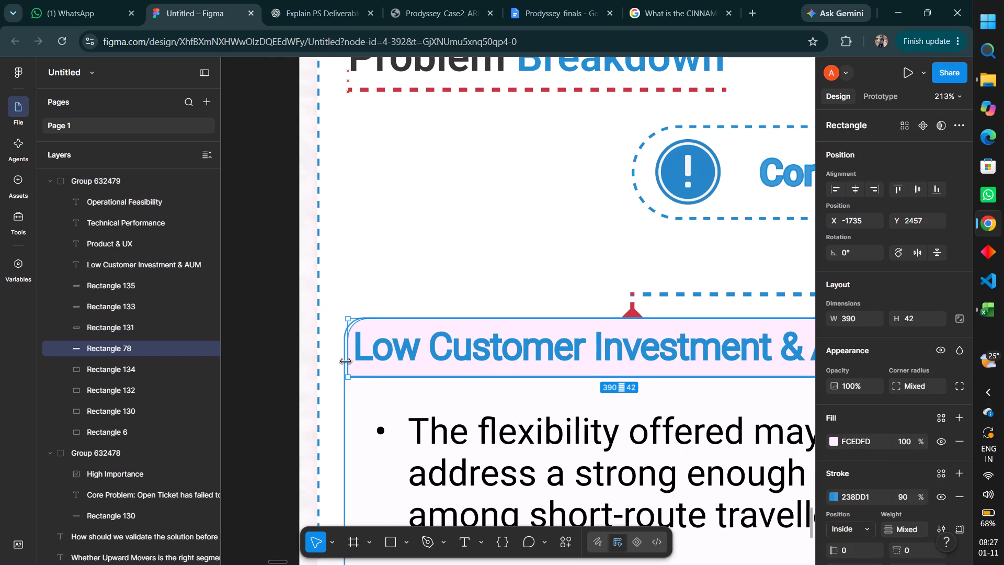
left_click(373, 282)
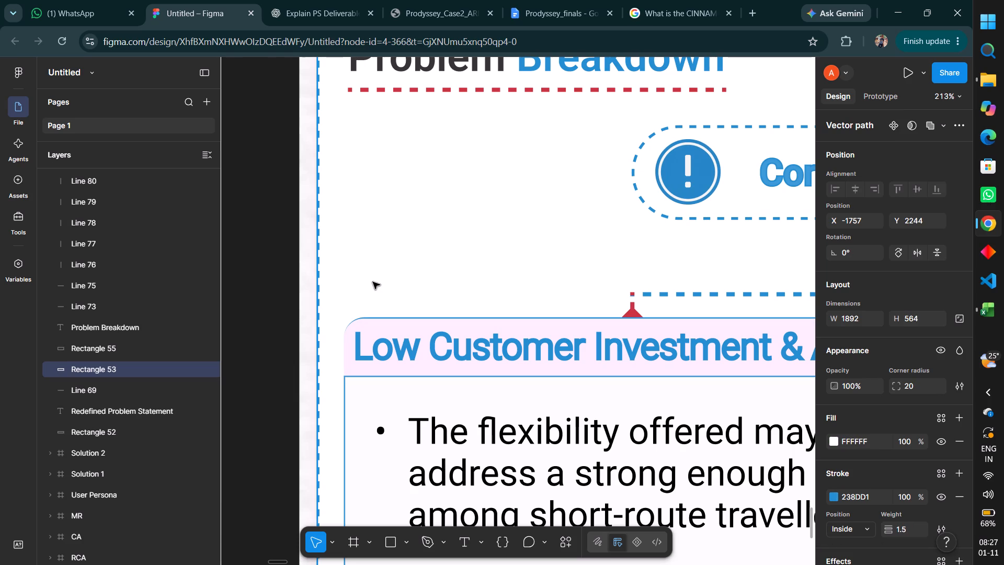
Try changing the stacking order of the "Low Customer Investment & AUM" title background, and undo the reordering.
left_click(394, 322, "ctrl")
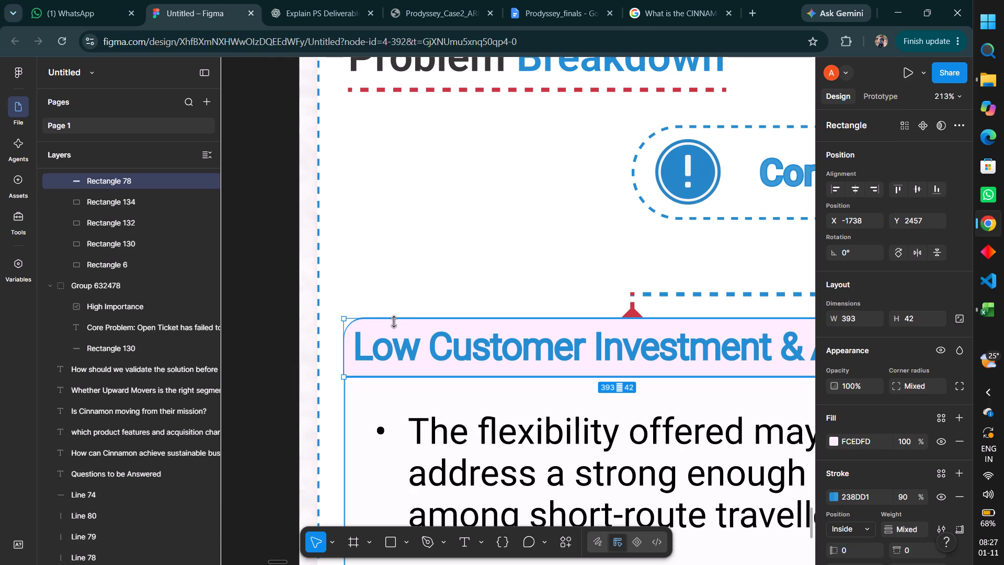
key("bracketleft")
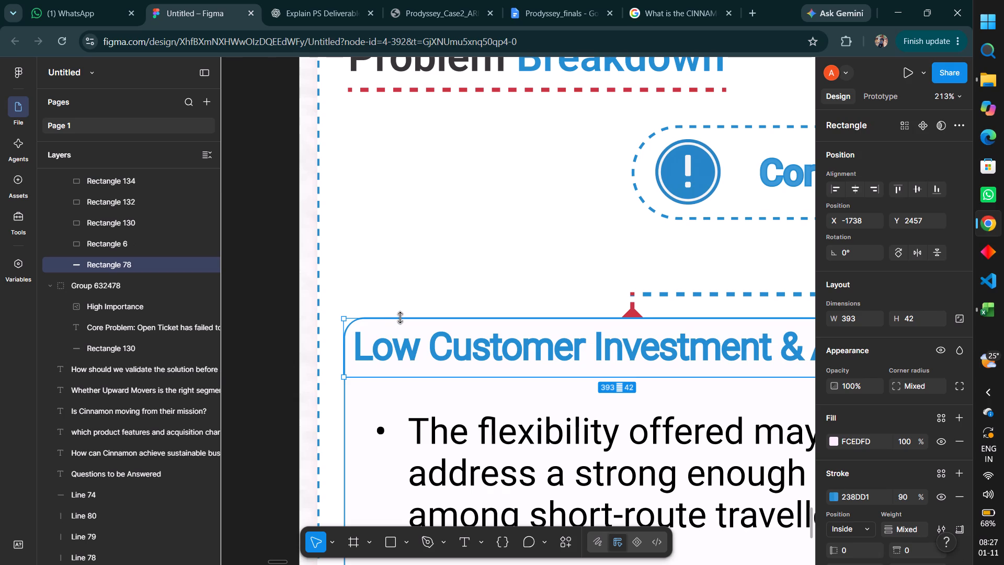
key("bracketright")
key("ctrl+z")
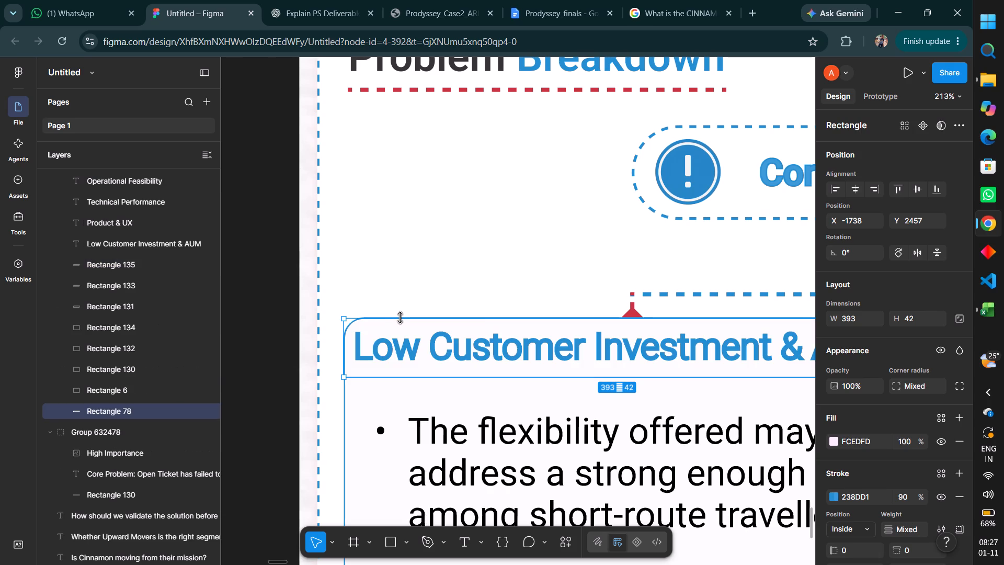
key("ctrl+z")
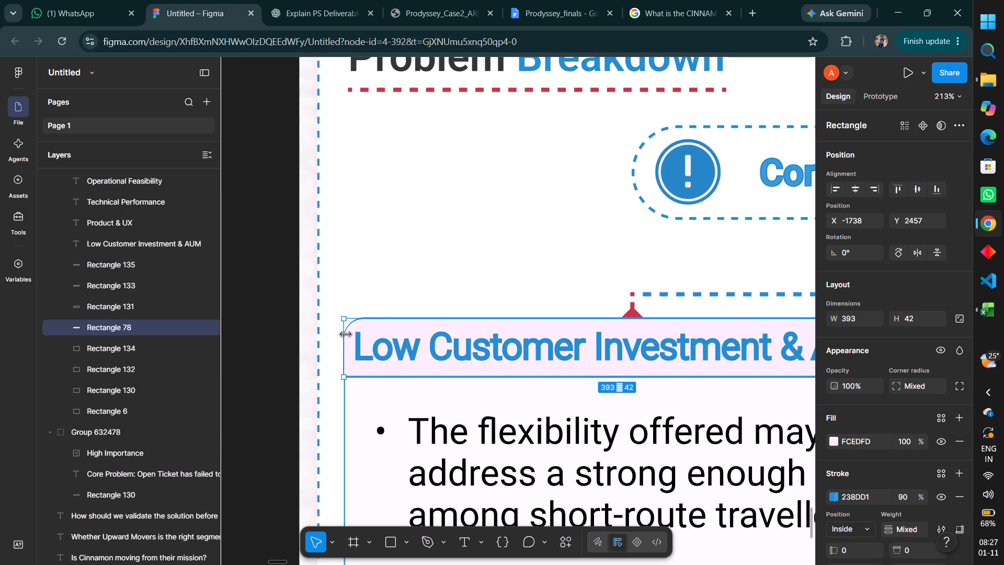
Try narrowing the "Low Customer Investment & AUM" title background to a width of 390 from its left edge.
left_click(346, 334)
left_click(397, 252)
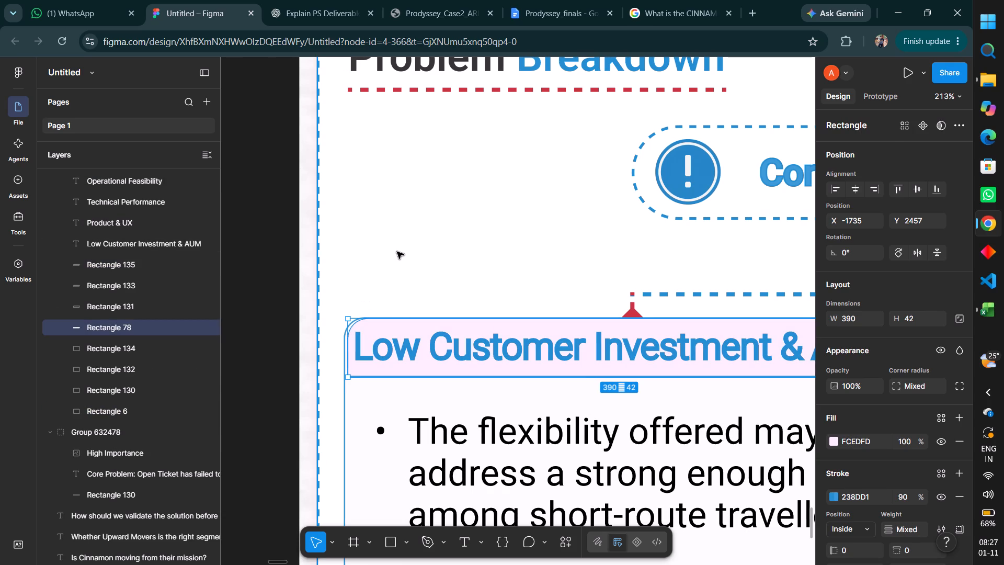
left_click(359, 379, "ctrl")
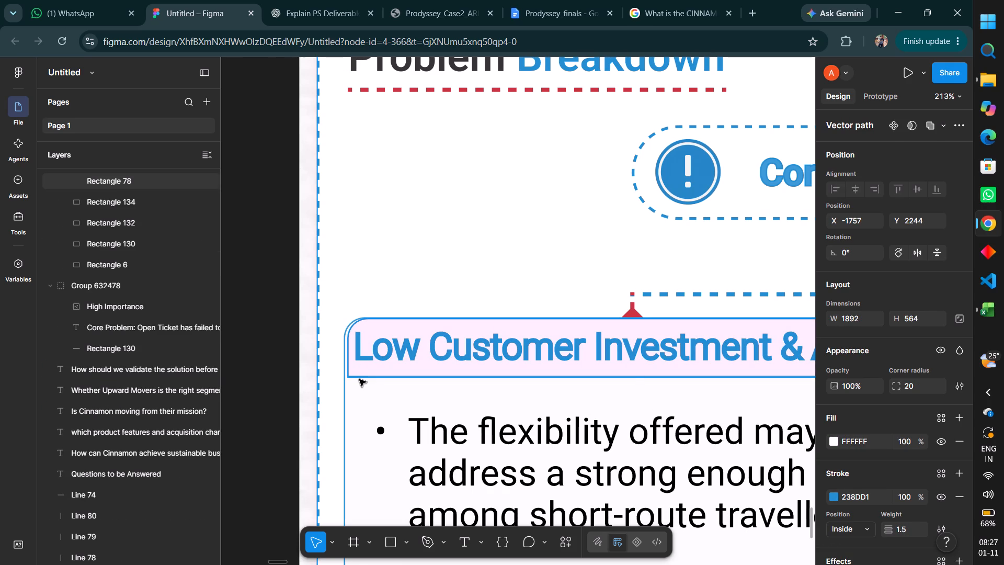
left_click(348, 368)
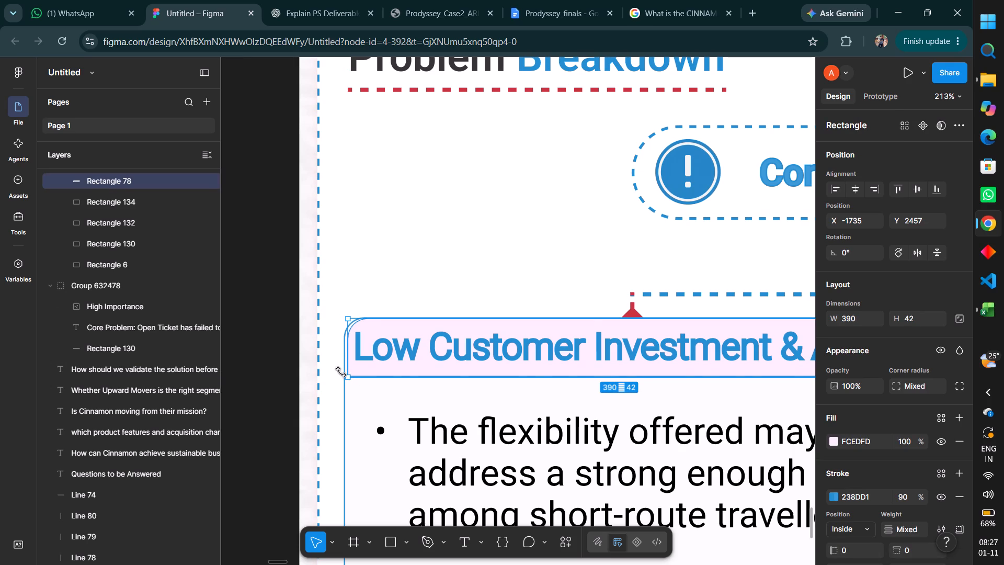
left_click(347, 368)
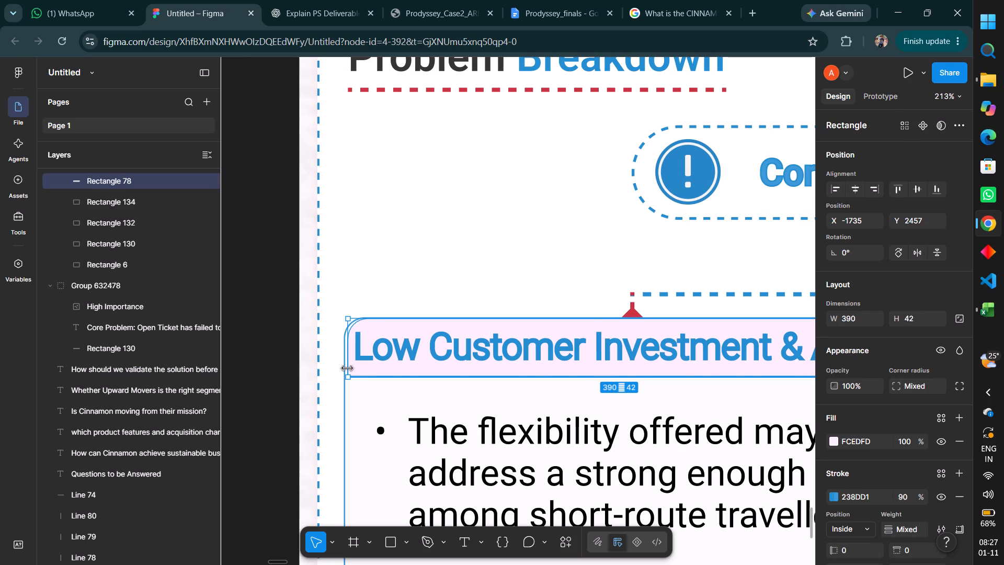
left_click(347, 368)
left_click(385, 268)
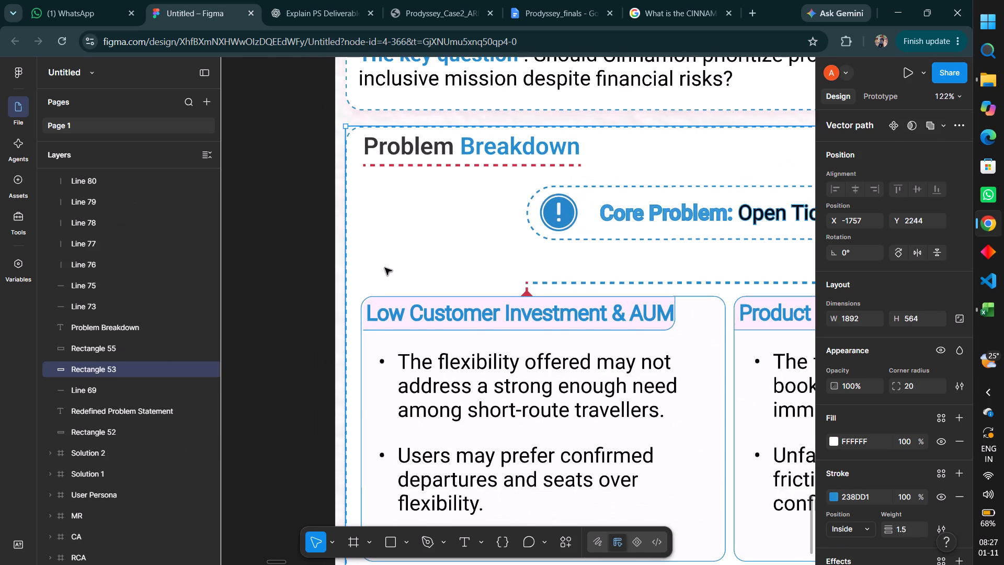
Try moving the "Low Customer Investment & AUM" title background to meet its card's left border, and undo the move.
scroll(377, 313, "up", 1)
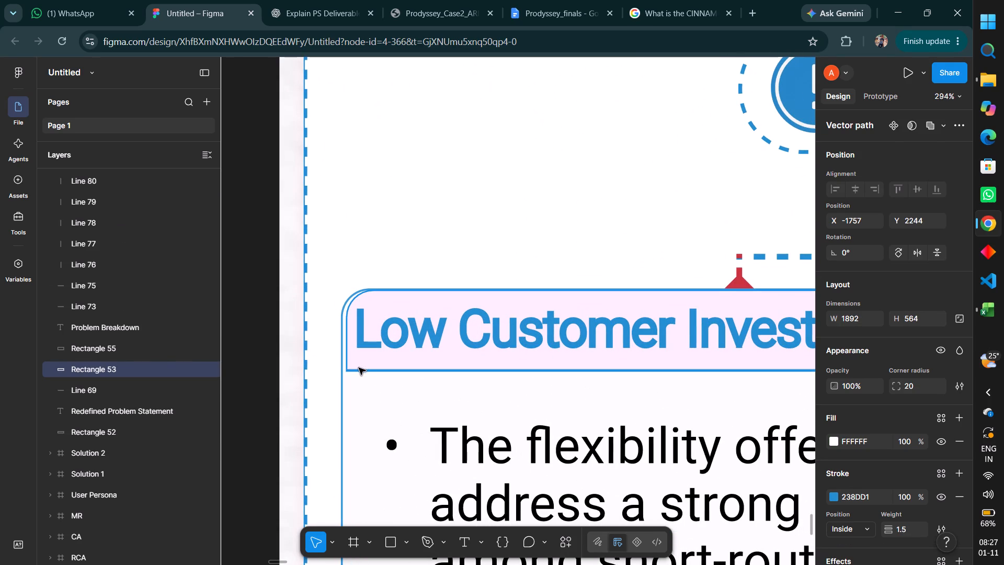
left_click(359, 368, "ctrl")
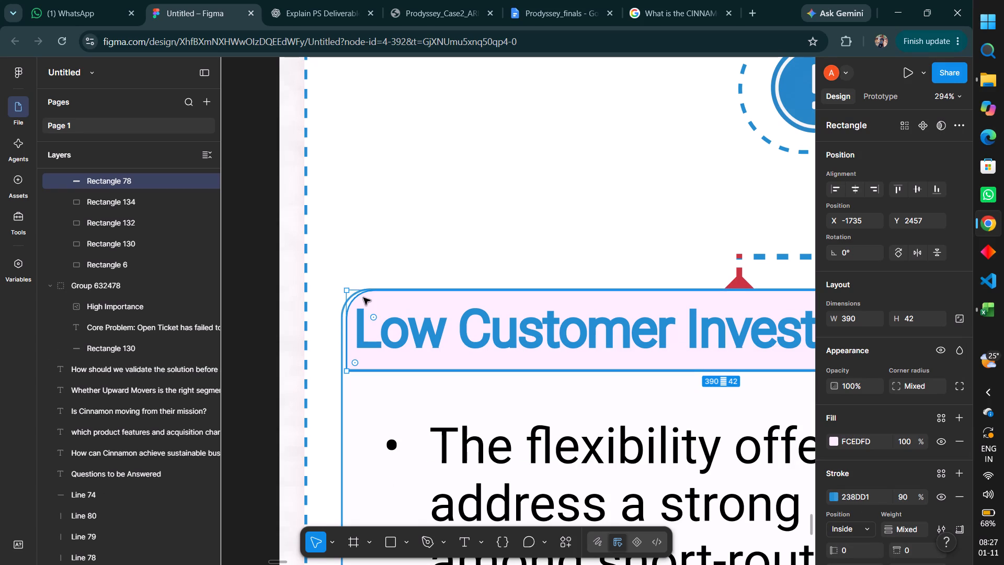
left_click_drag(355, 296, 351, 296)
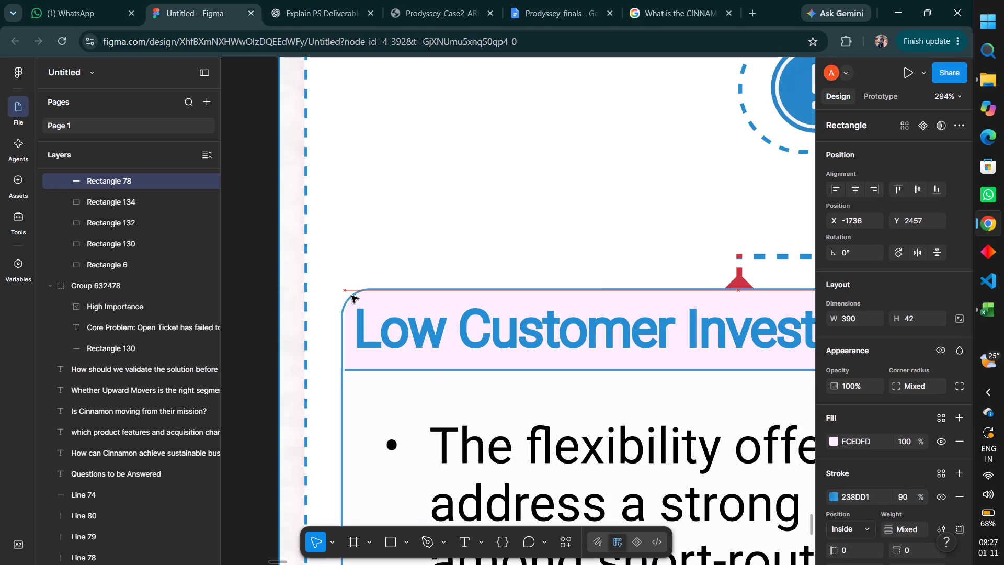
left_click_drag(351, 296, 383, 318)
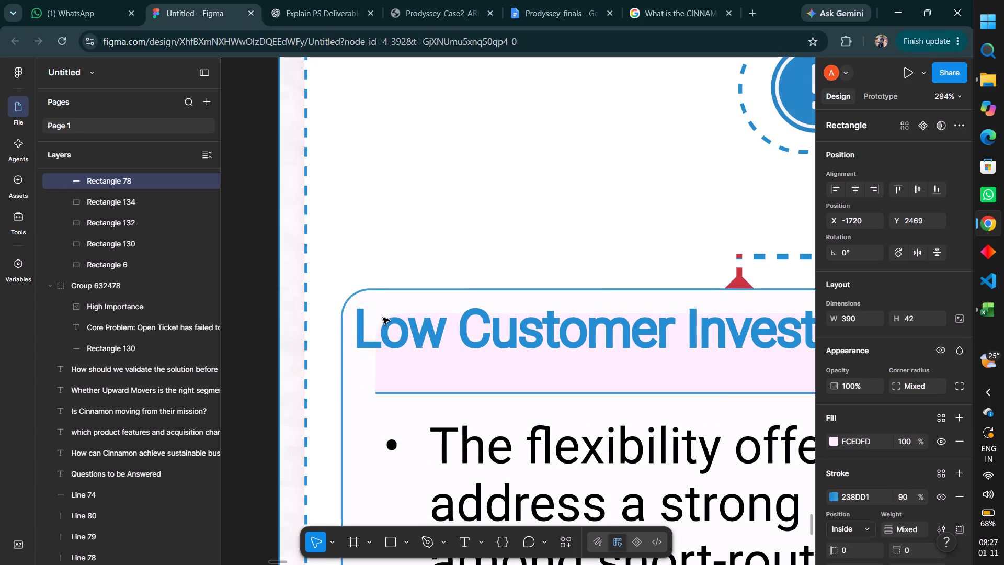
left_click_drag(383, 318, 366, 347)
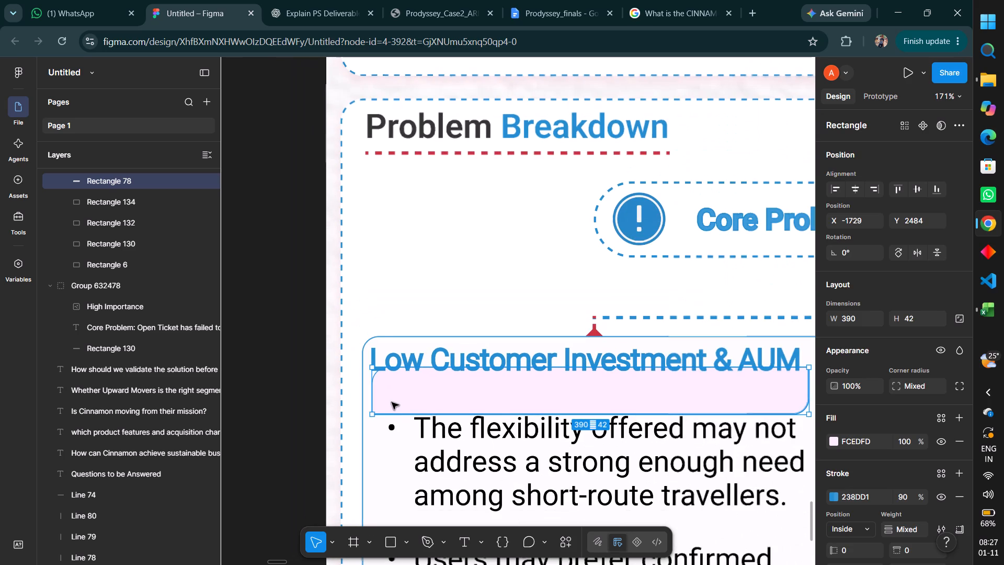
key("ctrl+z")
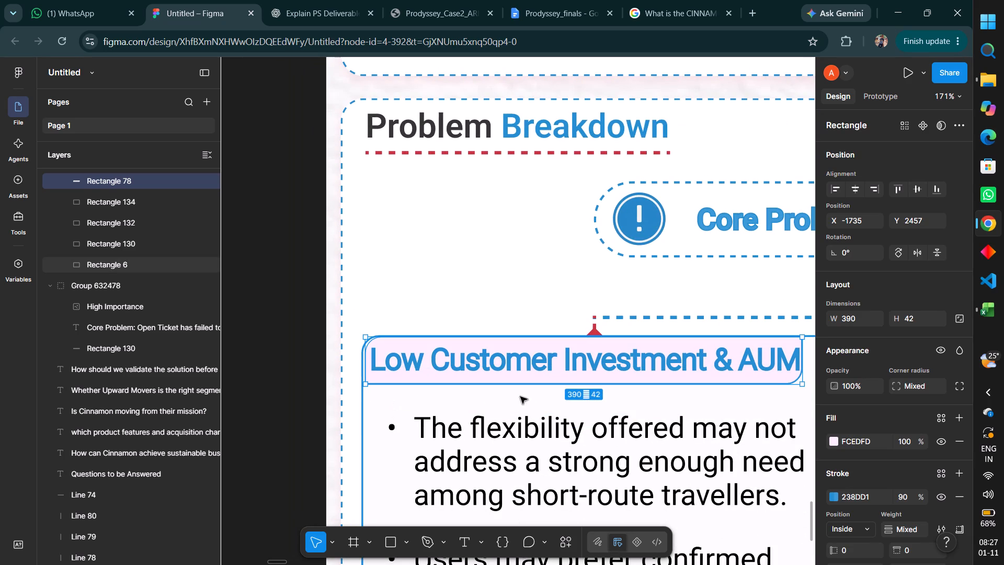
Extend the left edge of the "Low Customer Investment & AUM" title background to its card's left border, making it 393 wide.
left_click_drag(368, 358, 356, 359)
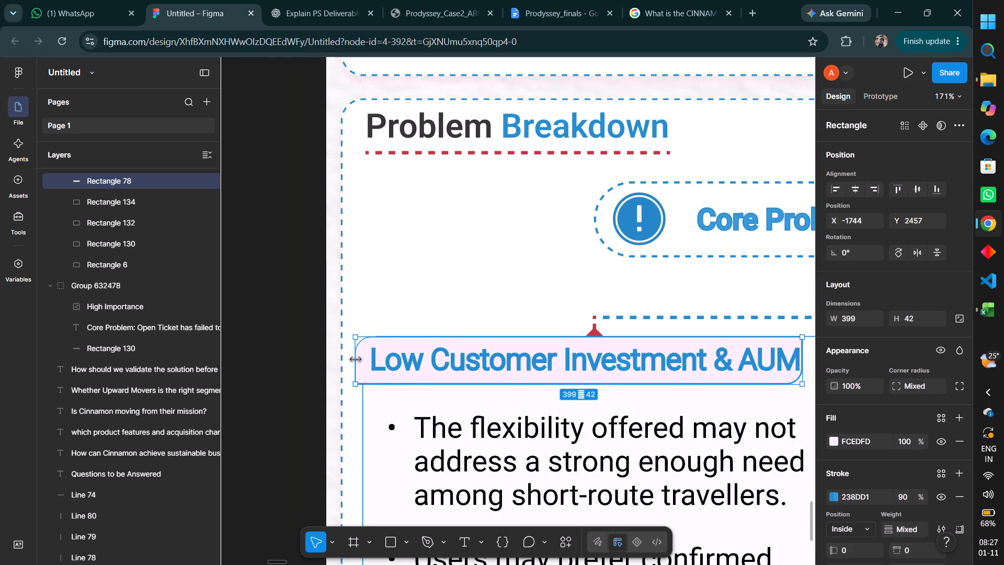
left_click_drag(356, 359, 363, 359)
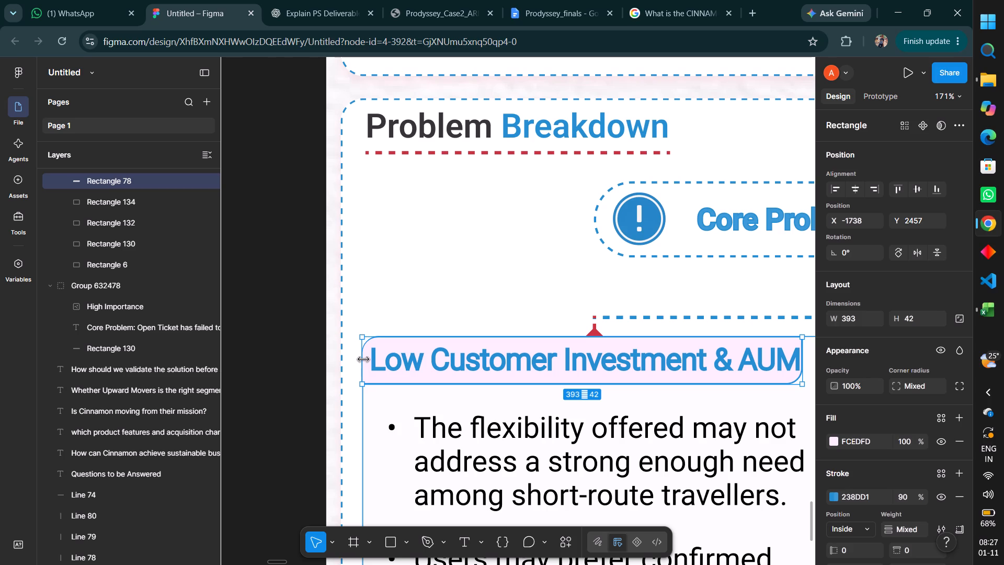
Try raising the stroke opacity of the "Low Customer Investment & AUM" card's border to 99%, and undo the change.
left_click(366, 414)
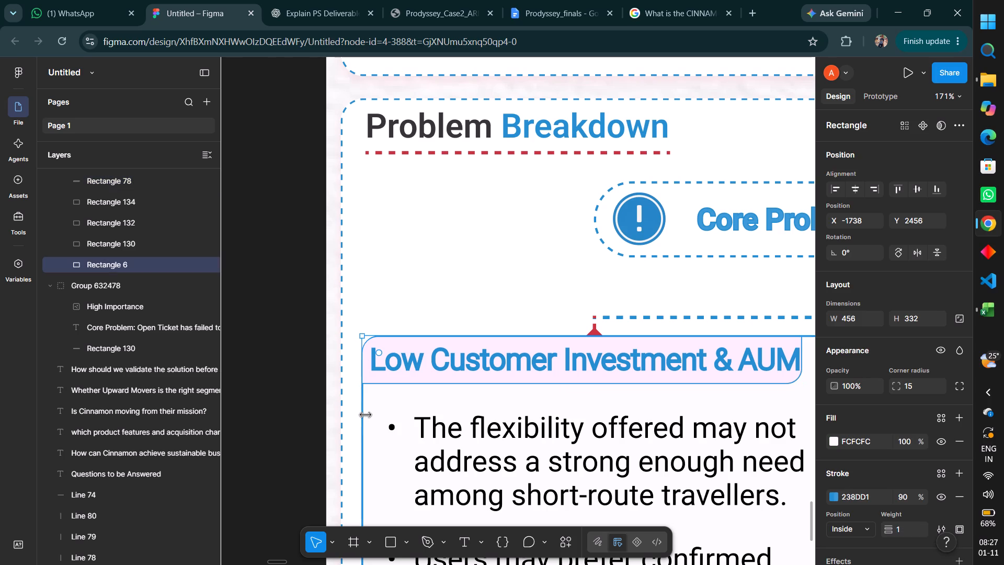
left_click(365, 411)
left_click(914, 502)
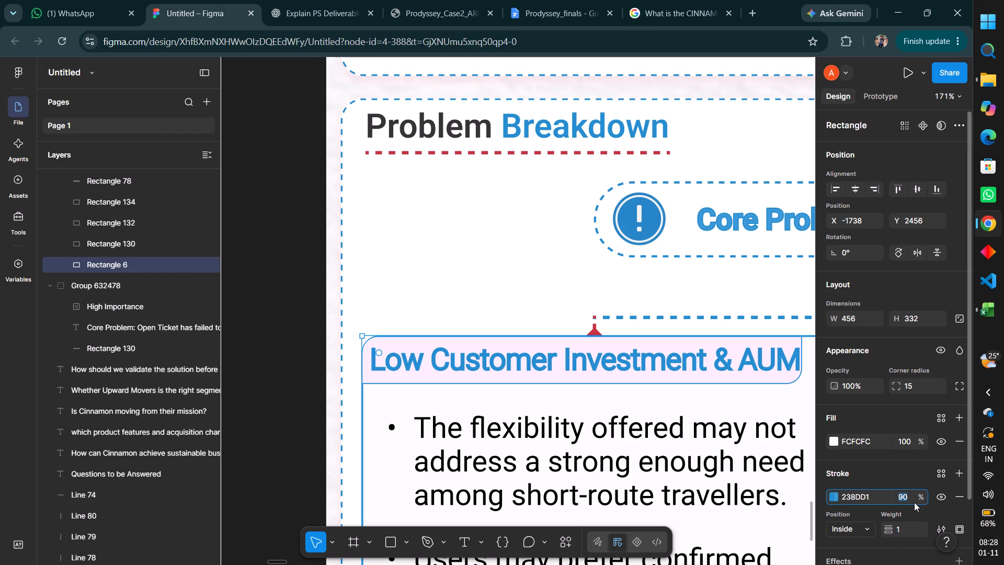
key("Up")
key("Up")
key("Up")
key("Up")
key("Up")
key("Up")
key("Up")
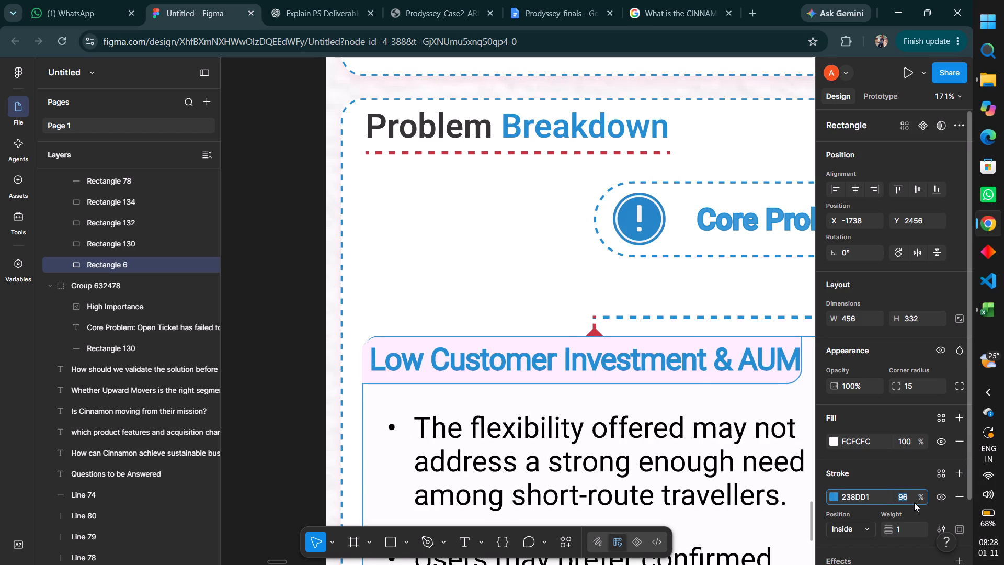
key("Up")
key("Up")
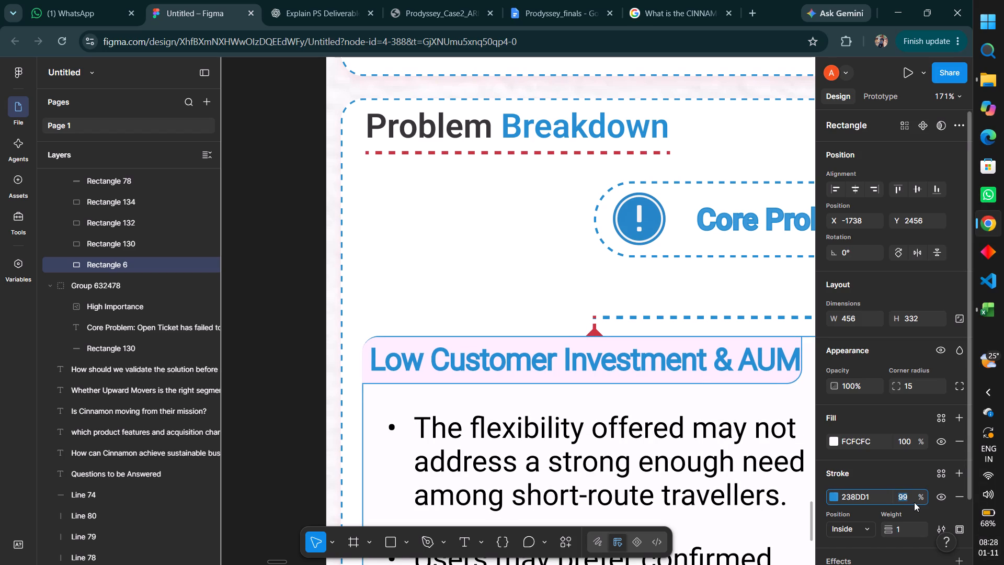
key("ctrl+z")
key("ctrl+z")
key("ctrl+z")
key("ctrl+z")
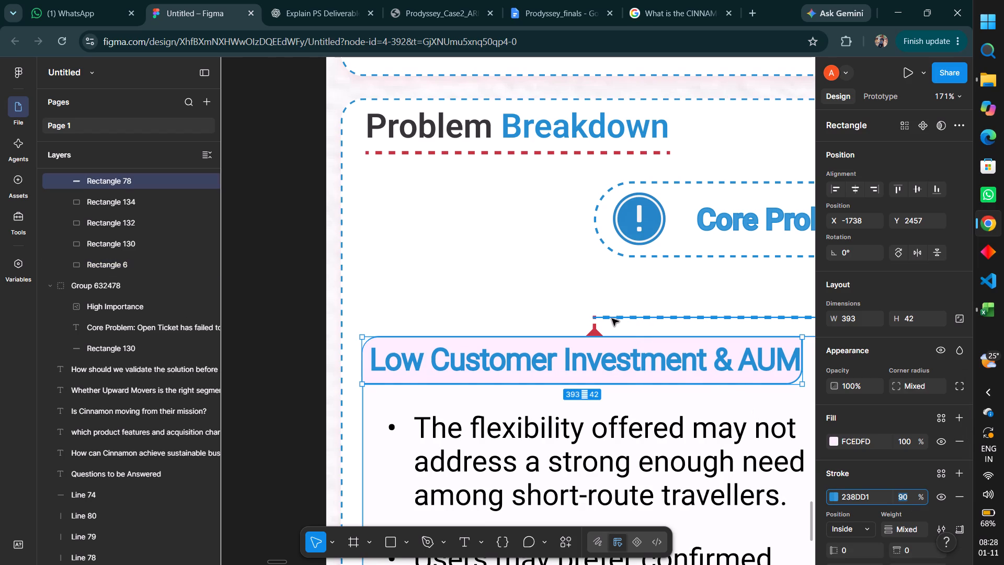
Examine up close how the "Low Customer Investment & AUM" title background lines up with its card's border.
left_click(506, 247)
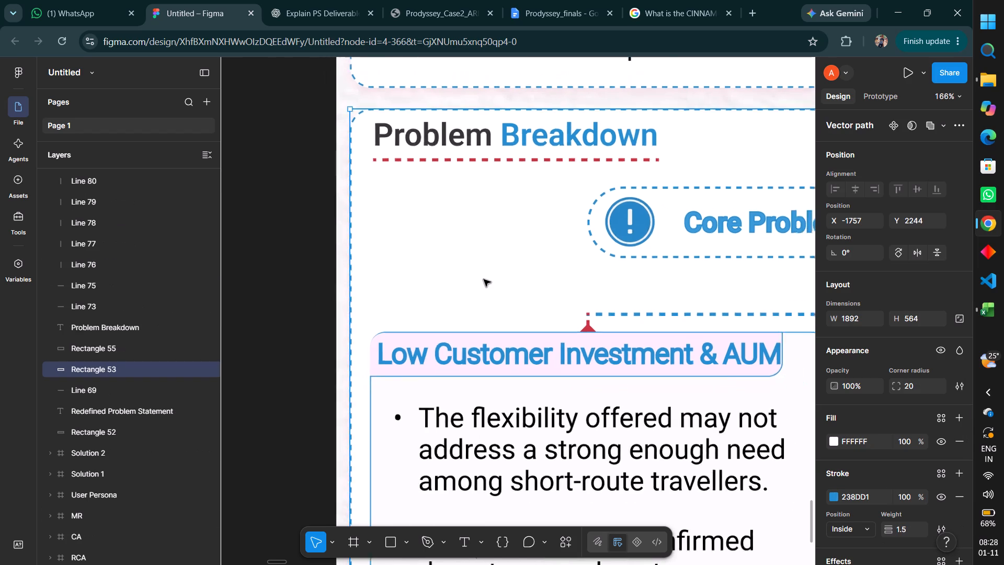
scroll(484, 279, "left", 2)
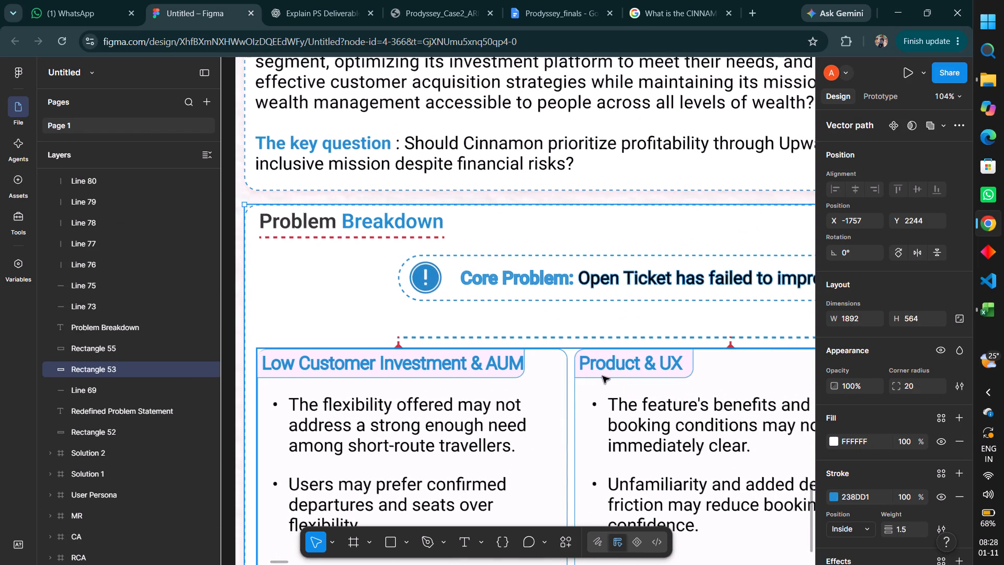
scroll(606, 378, "up", 1)
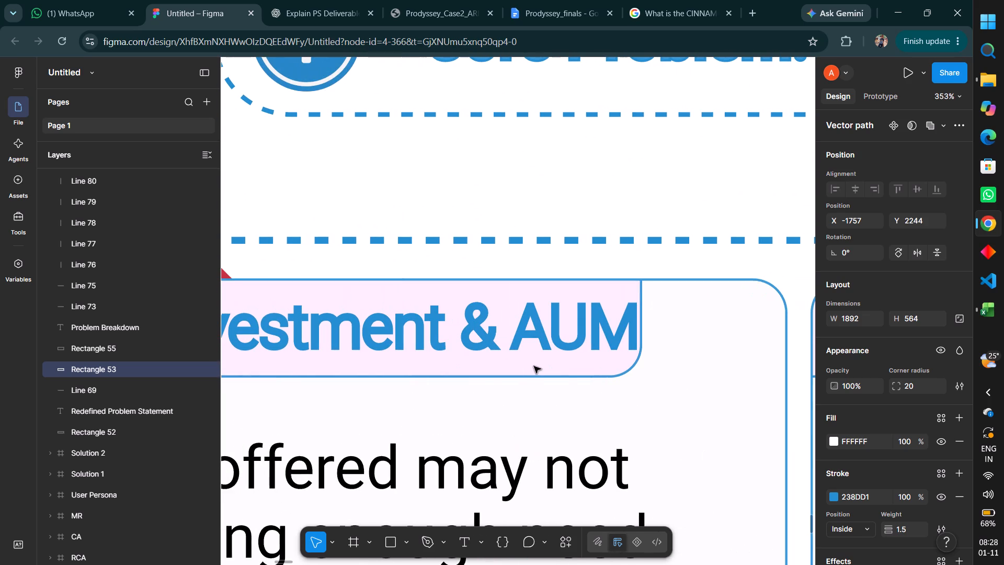
scroll(565, 377, "right", 6)
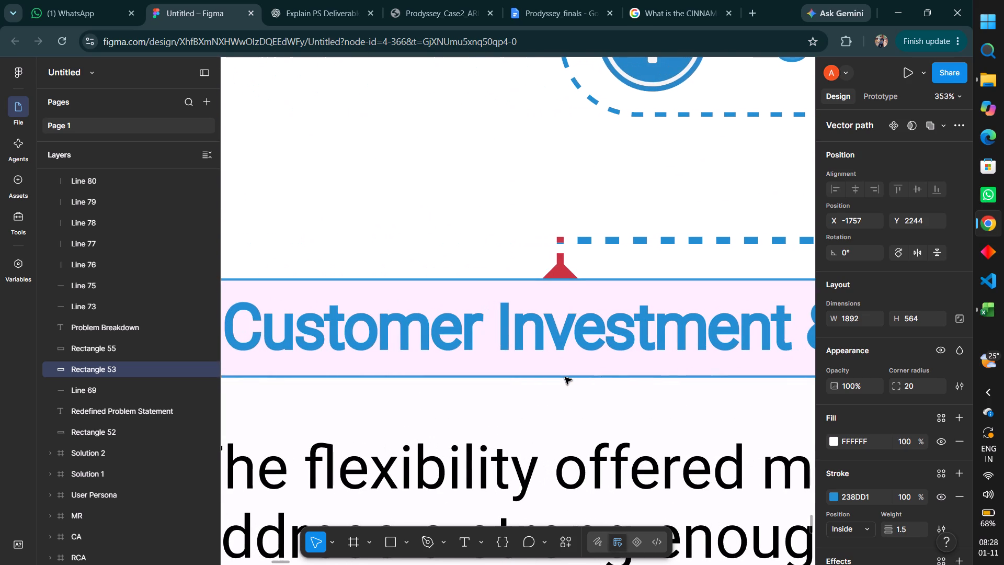
scroll(565, 377, "right", 6)
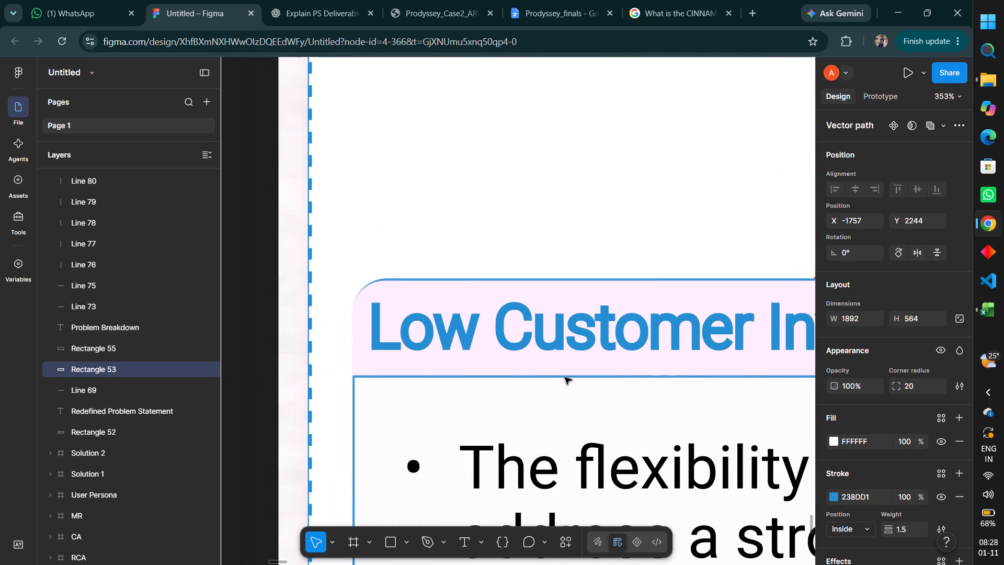
scroll(557, 377, "down", 1)
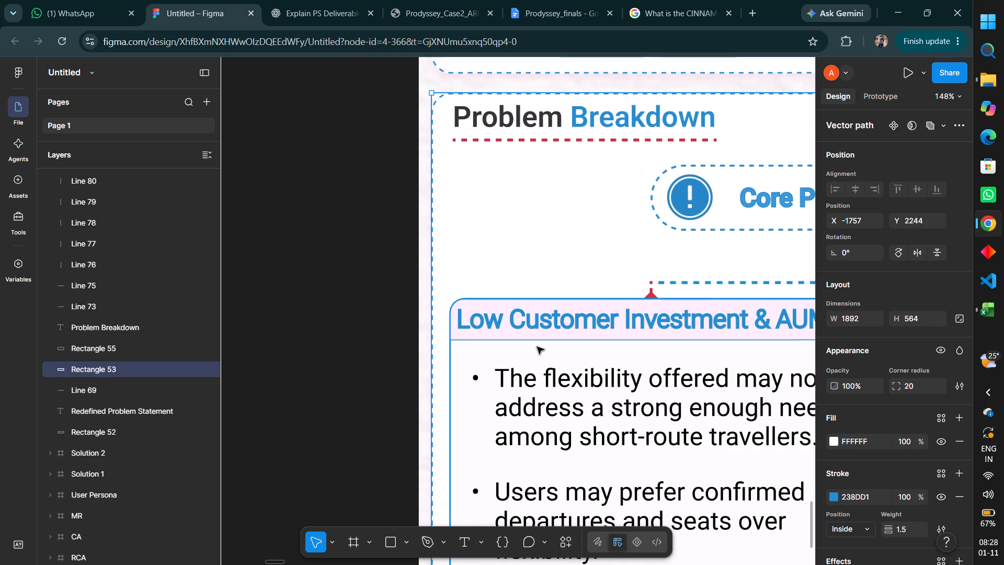
left_click(538, 346)
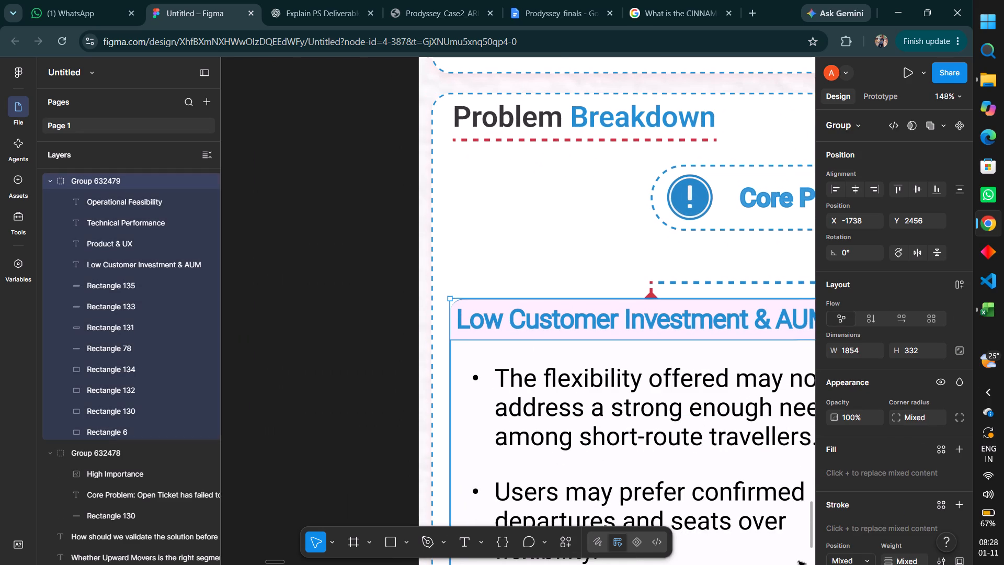
left_click(553, 235)
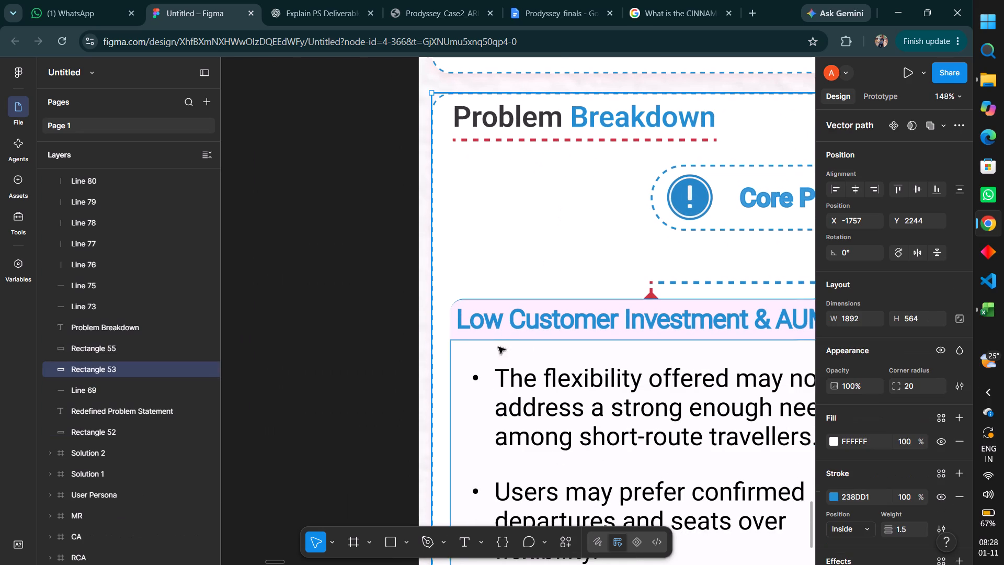
left_click(481, 435)
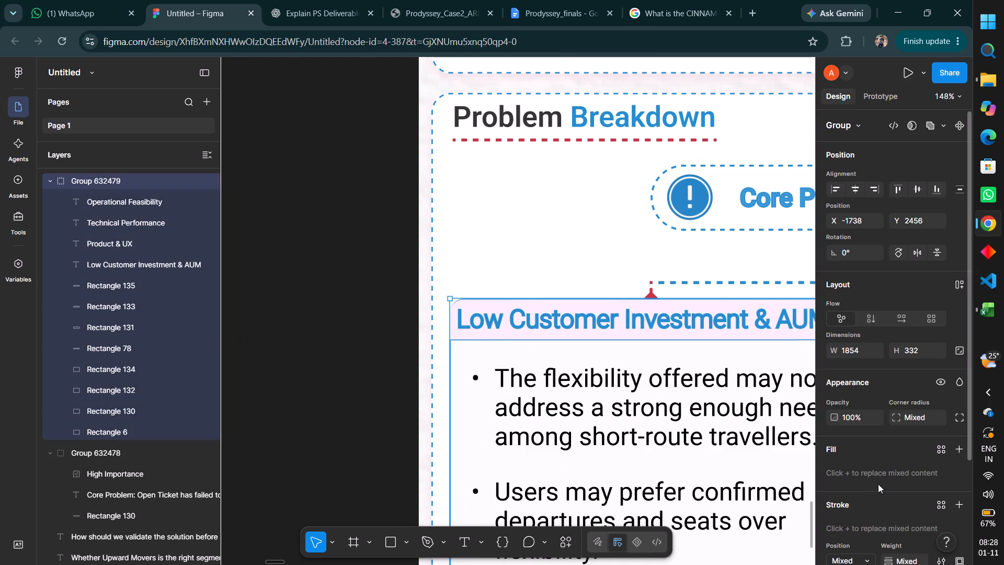
scroll(878, 484, "left", 3)
scroll(693, 419, "down", 1)
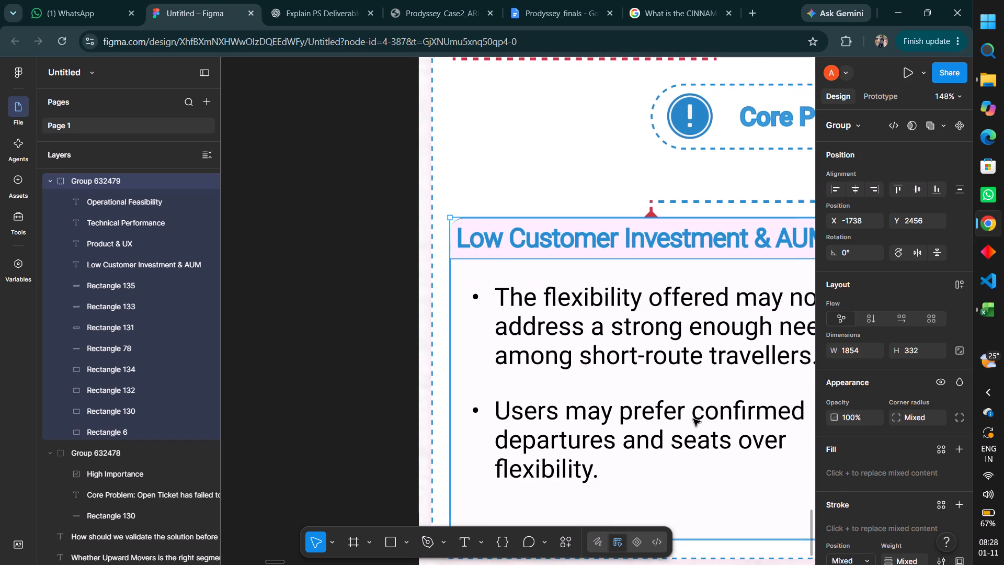
scroll(693, 419, "left", 3)
left_click(587, 380, "ctrl")
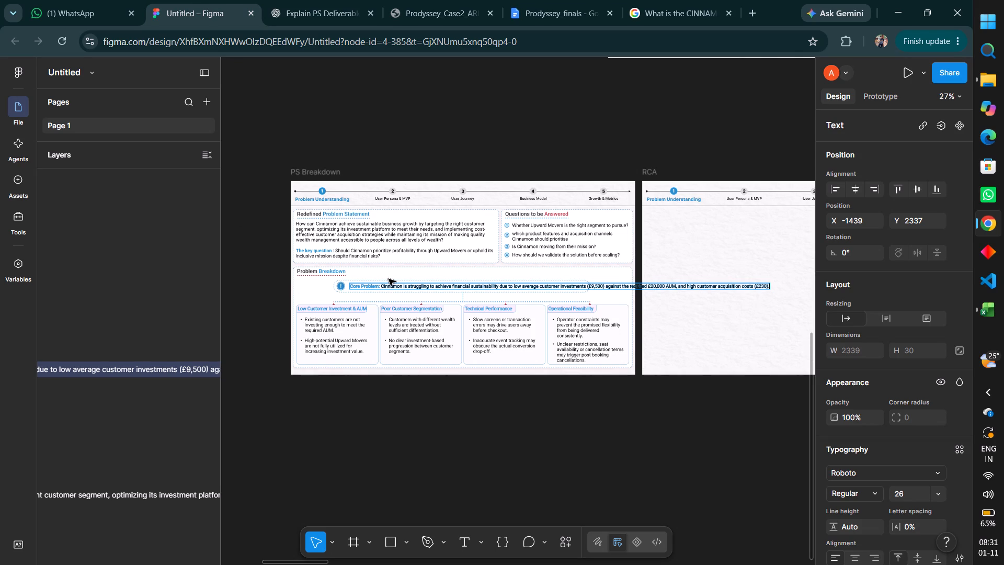
triple_click(385, 282)
left_click(385, 282)
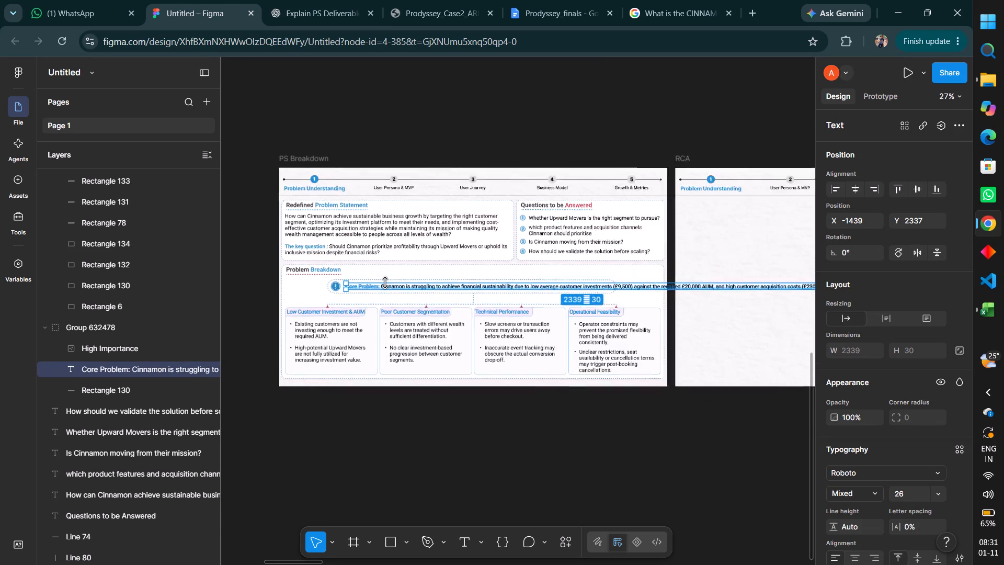
triple_click(374, 289)
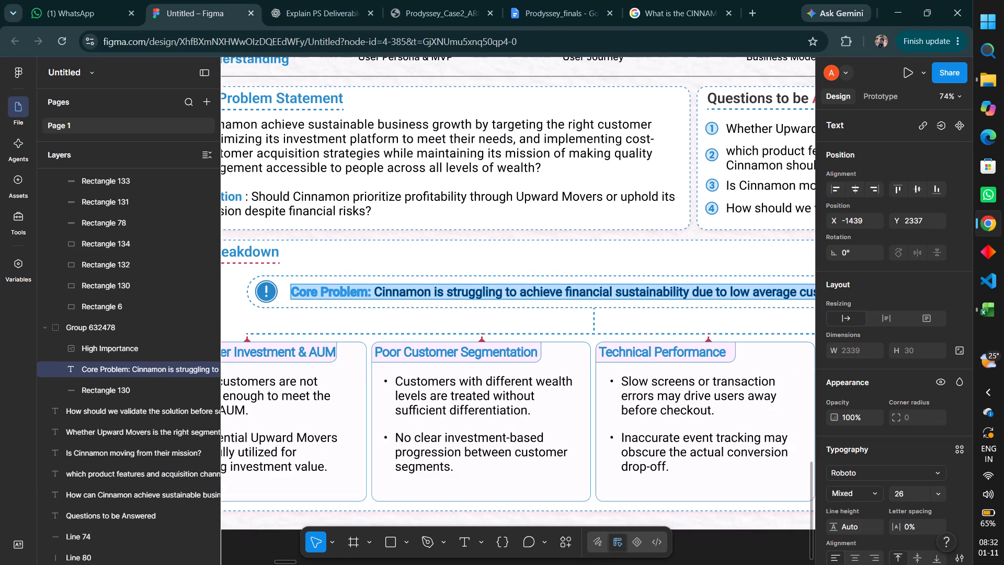
left_click(374, 289)
left_click(374, 289)
key("shift+Down")
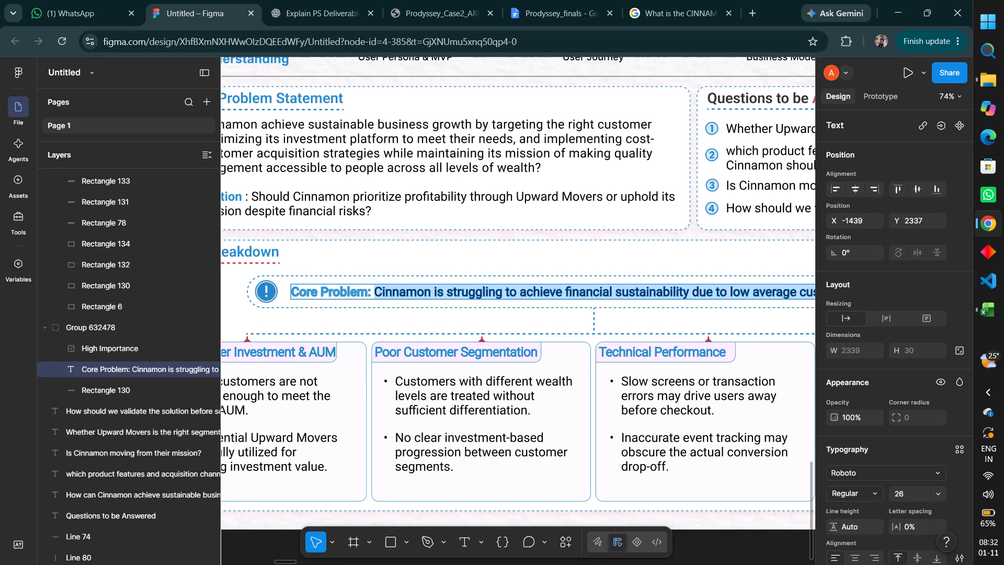
key("ctrl+v")
Delete the bracketed "(£9,500 vs. £20,000 target)" after "low average AUM" in the core problem statement.
scroll(374, 289, "left", 4)
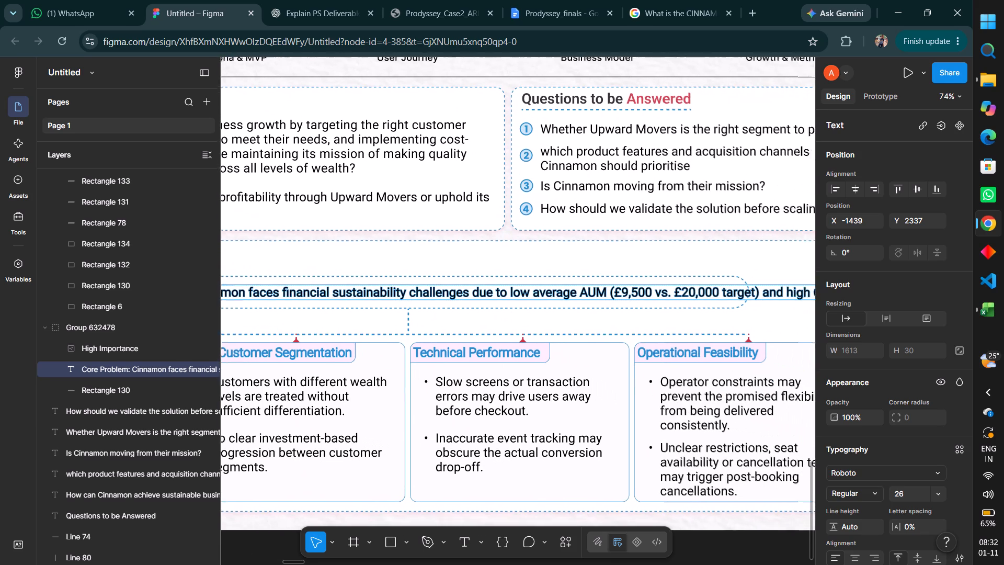
scroll(374, 289, "left", 1)
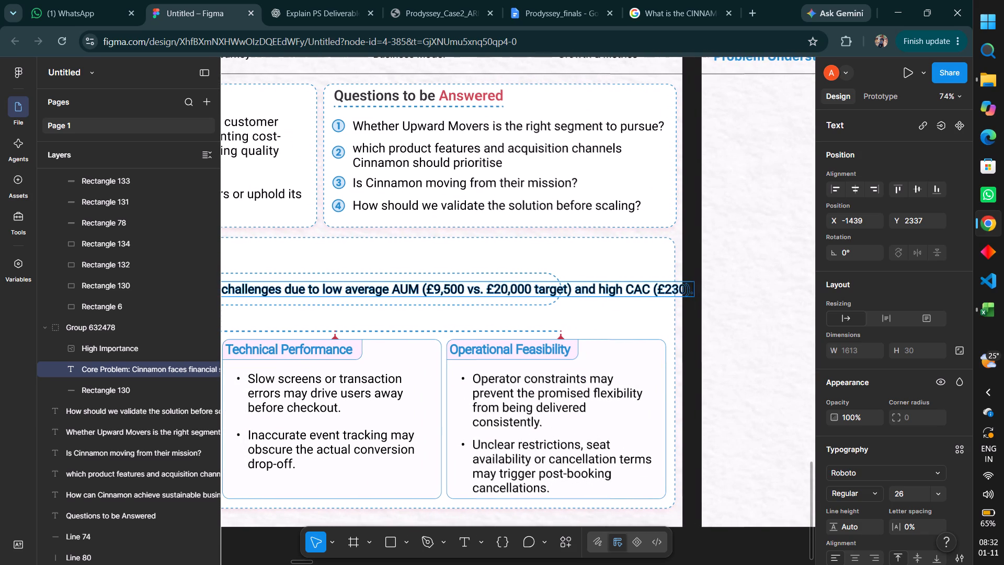
left_click(579, 296)
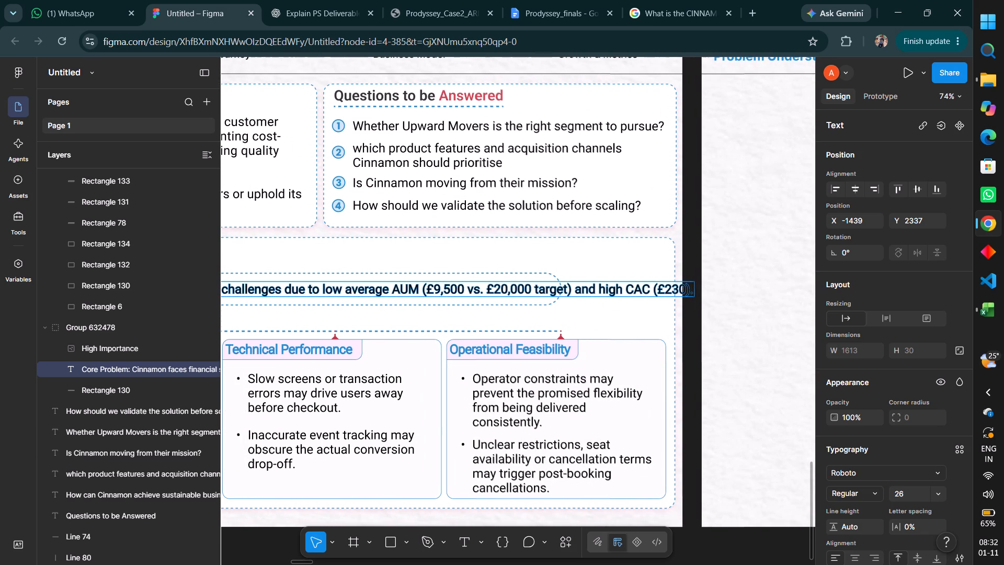
left_click(576, 290)
key("BackSpace")
key("BackSpace")
key("BackSpace")
key("BackSpace")
key("BackSpace")
key("BackSpace")
key("BackSpace")
key("BackSpace")
key("BackSpace")
key("BackSpace")
key("BackSpace")
key("BackSpace")
key("BackSpace")
key("BackSpace")
key("BackSpace")
key("BackSpace")
key("BackSpace")
key("BackSpace")
key("BackSpace")
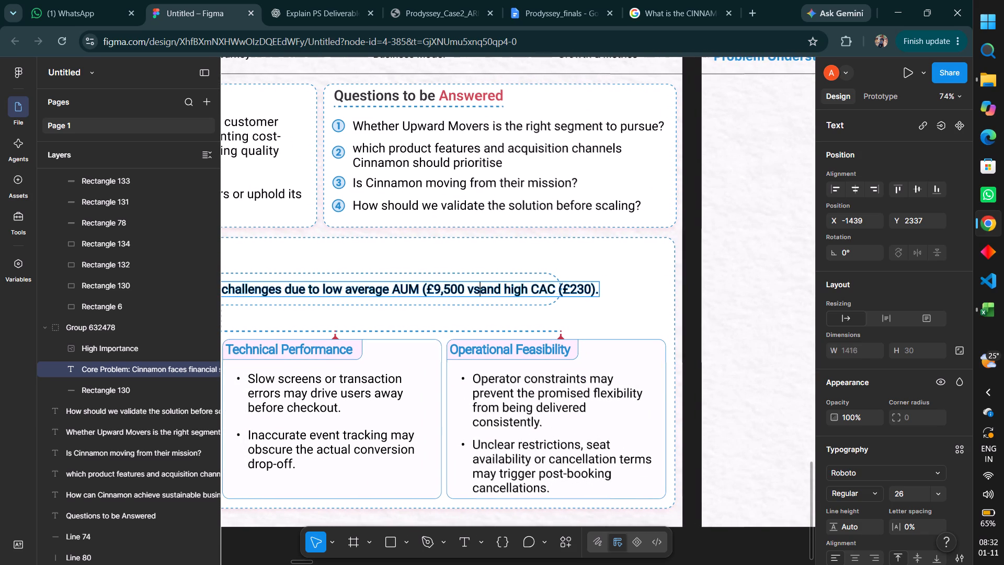
key("BackSpace")
key("BackSpace")
key("BackSpace")
key("BackSpace")
key("BackSpace")
key("BackSpace")
key("BackSpace")
key("BackSpace")
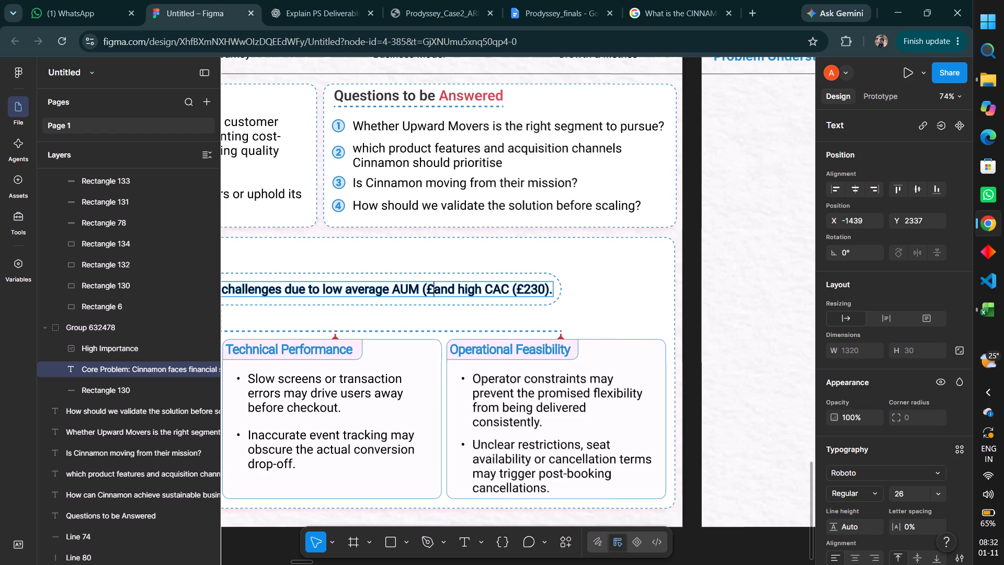
key("BackSpace")
Delete the bracketed "(£230)" and the full stop from the end of the core problem statement.
key("Down")
key("BackSpace")
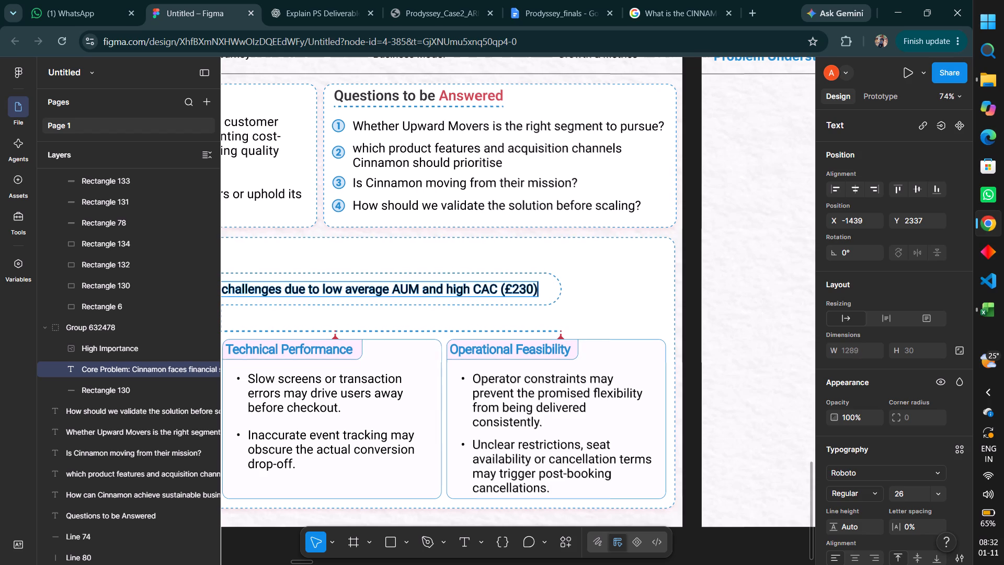
key("BackSpace")
key("BackSpace")
key("BackSpace")
key("BackSpace")
key("BackSpace")
key("BackSpace")
key("BackSpace")
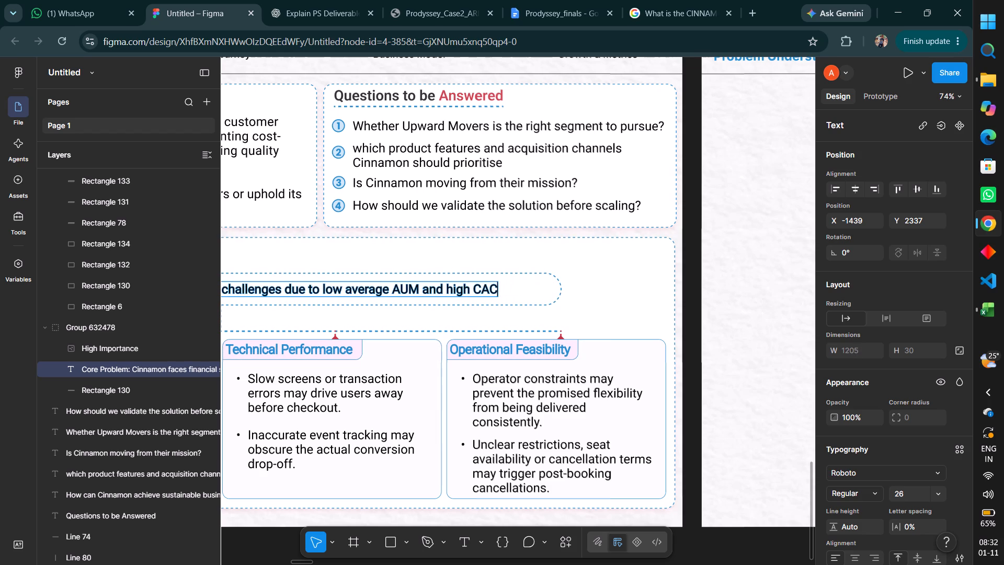
Set the fill colour of the phrase "low average AUM and high CAC" in the core problem statement to 238DD1.
scroll(576, 290, "right", 5)
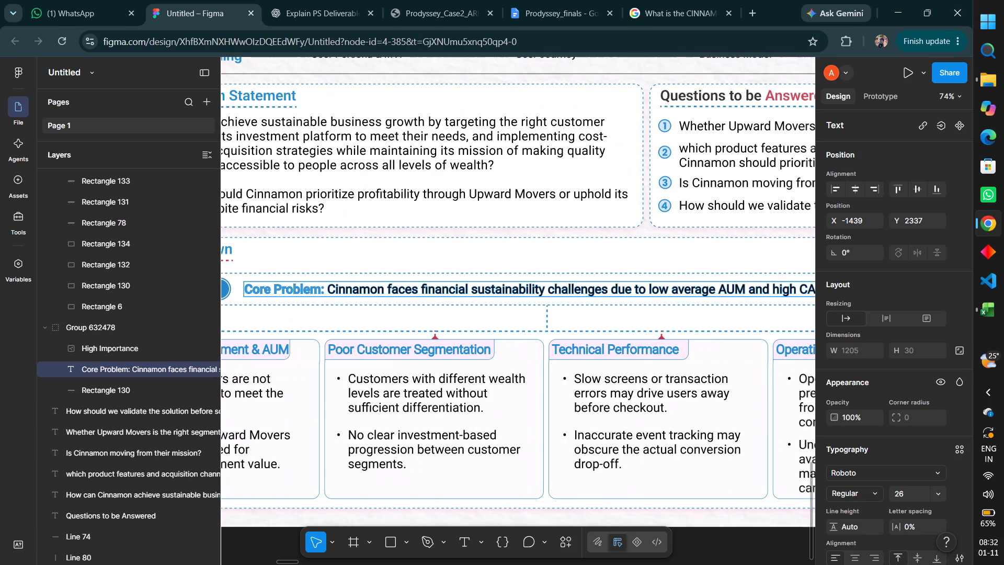
triple_click(393, 288)
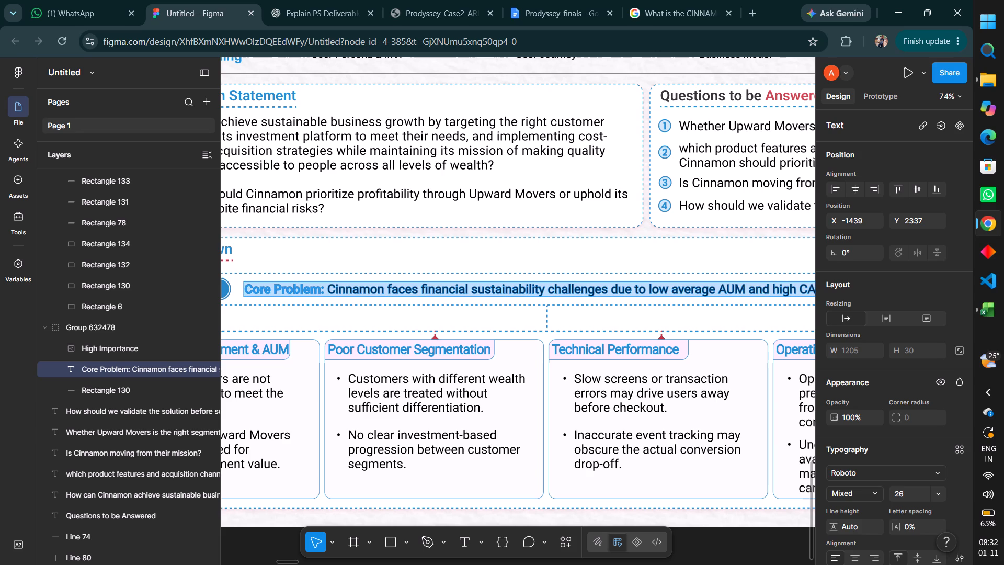
left_click(327, 291)
scroll(327, 291, "left", 1)
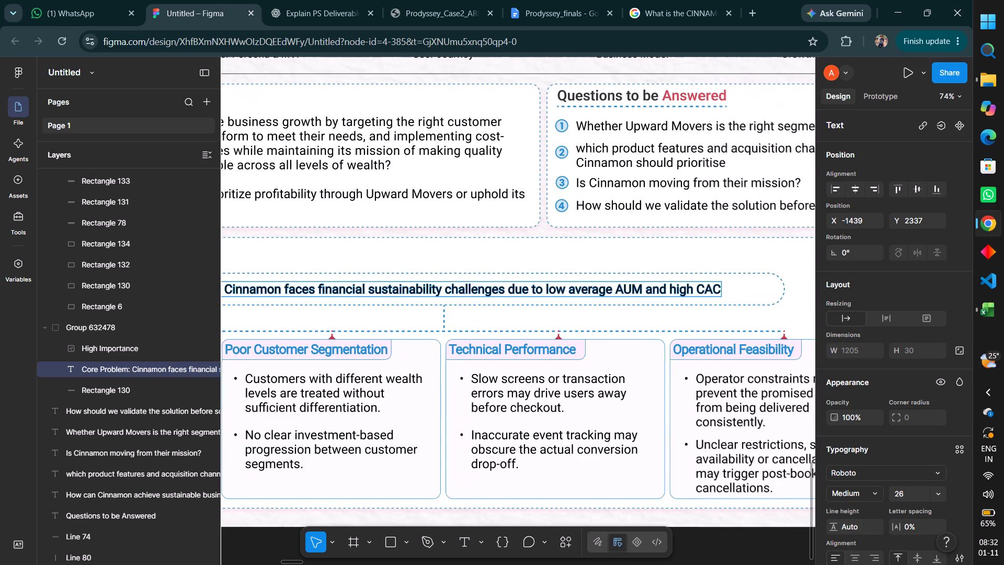
scroll(327, 291, "left", 1)
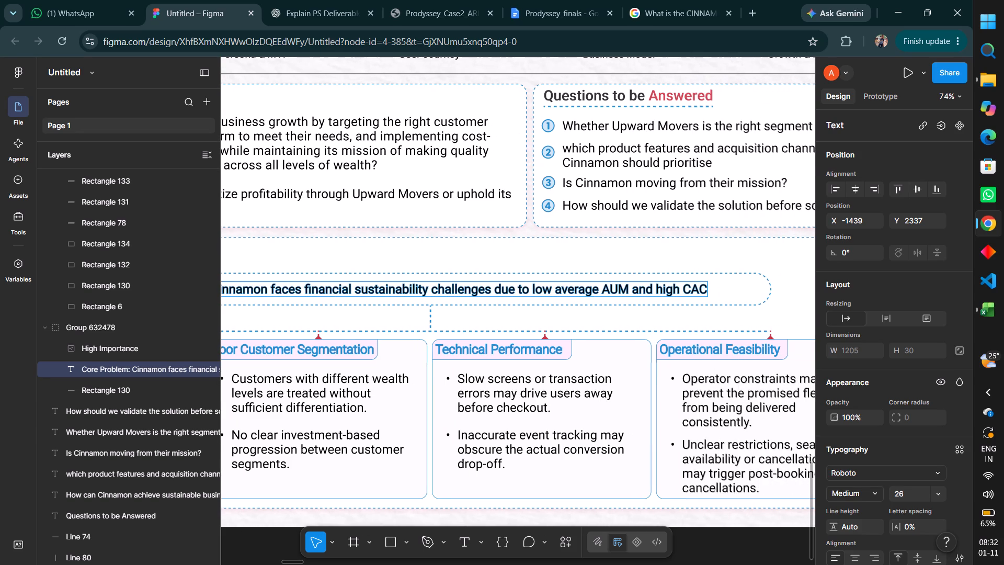
left_click_drag(533, 287, 722, 283)
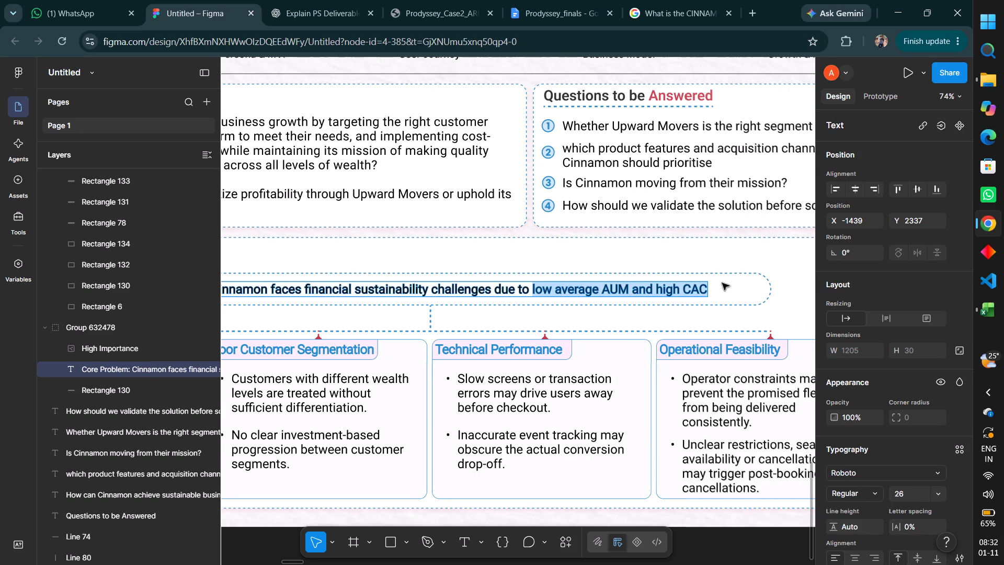
scroll(839, 450, "down", 2)
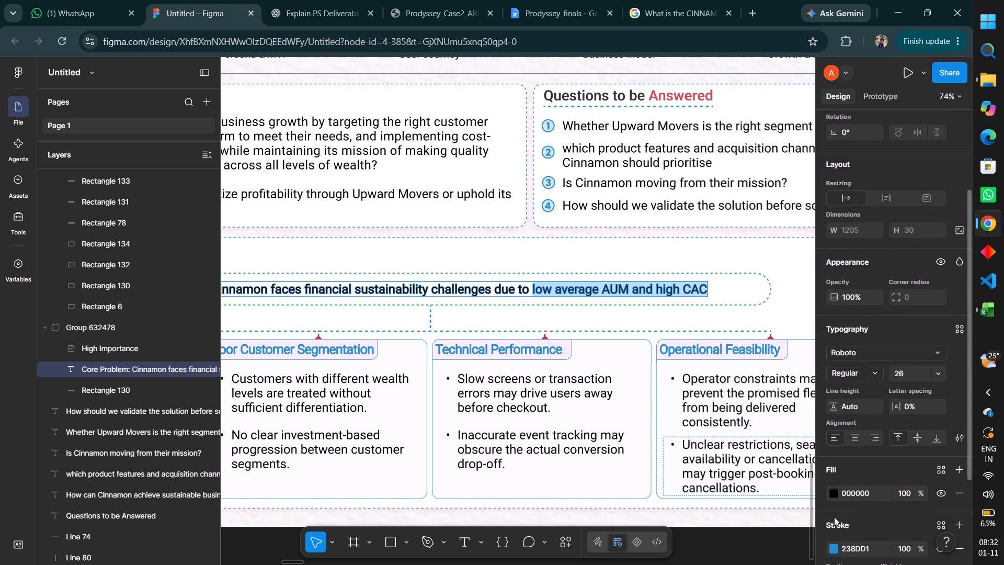
left_click(833, 487)
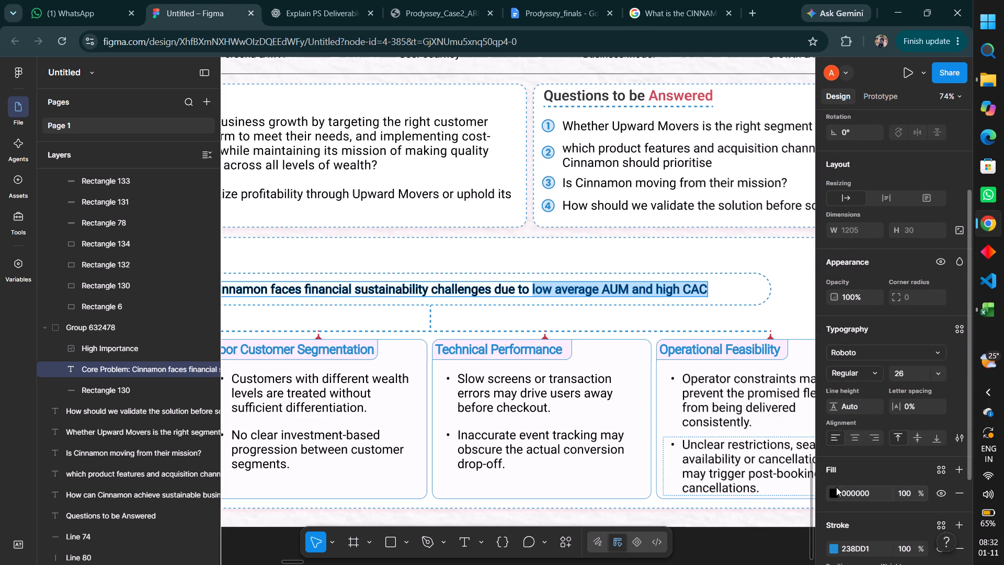
left_click(836, 487)
left_click(836, 487)
left_click(836, 491)
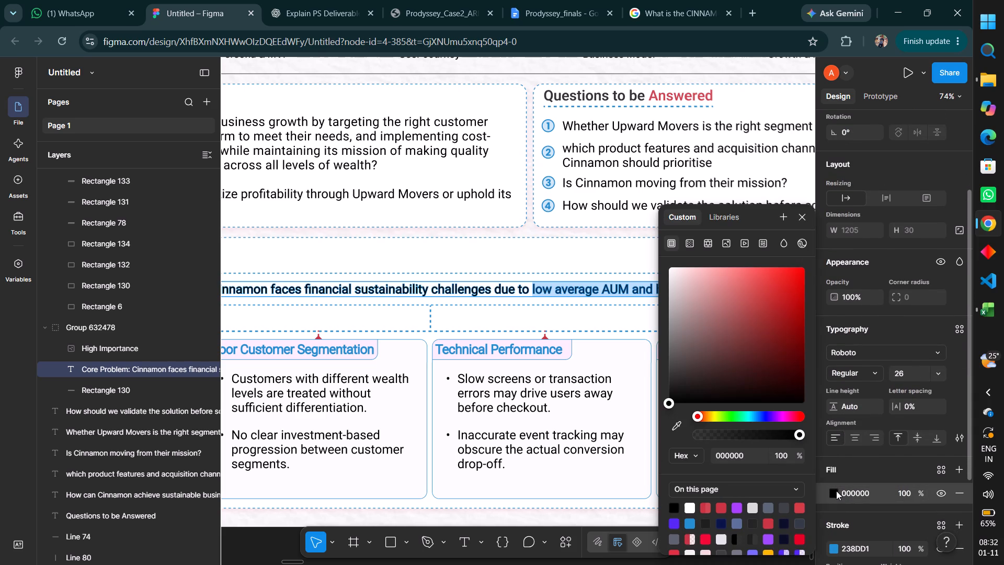
left_click(737, 454)
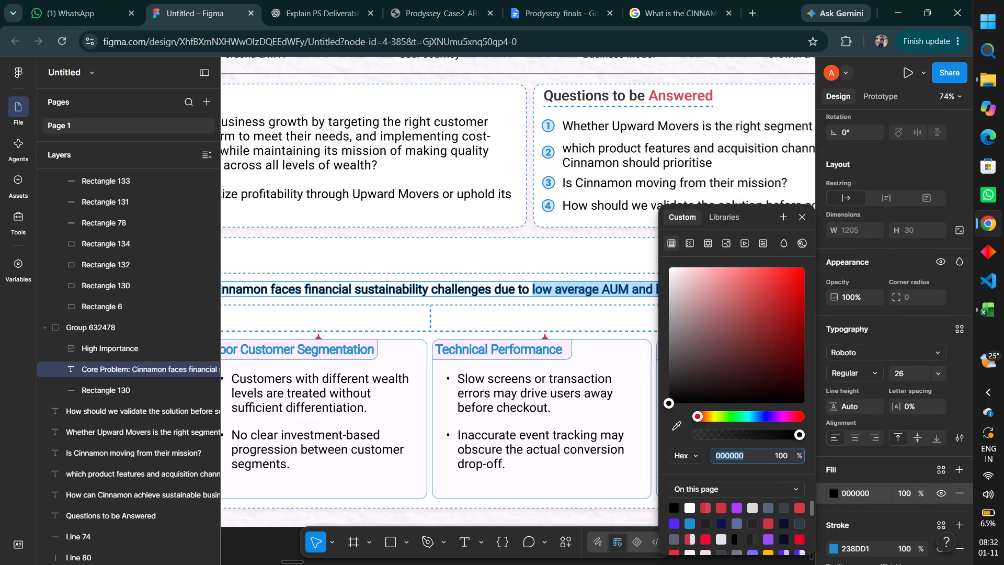
type("238")
type("dd")
key("BackSpace")
key("BackSpace")
type("DD!")
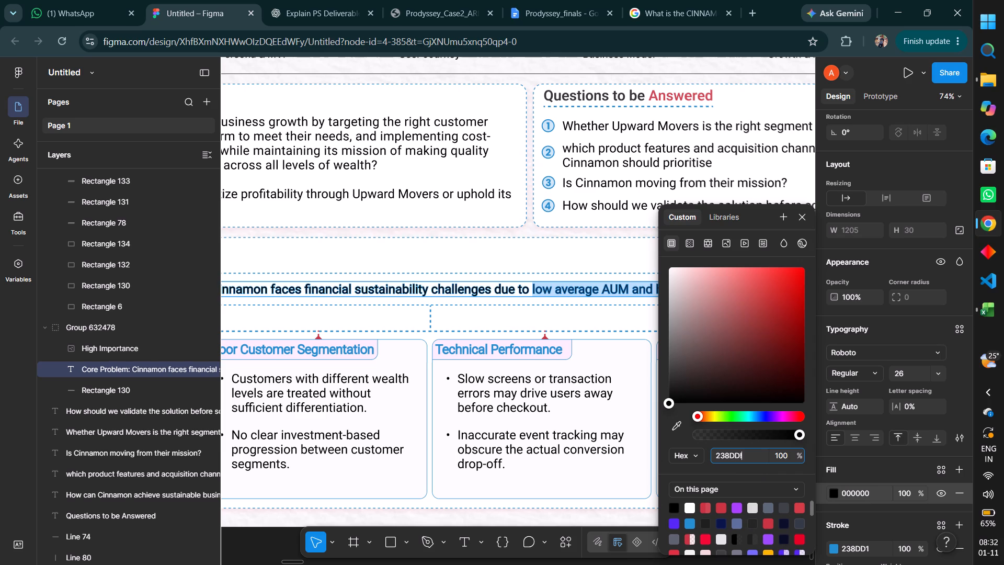
key("Return")
double_click(745, 457)
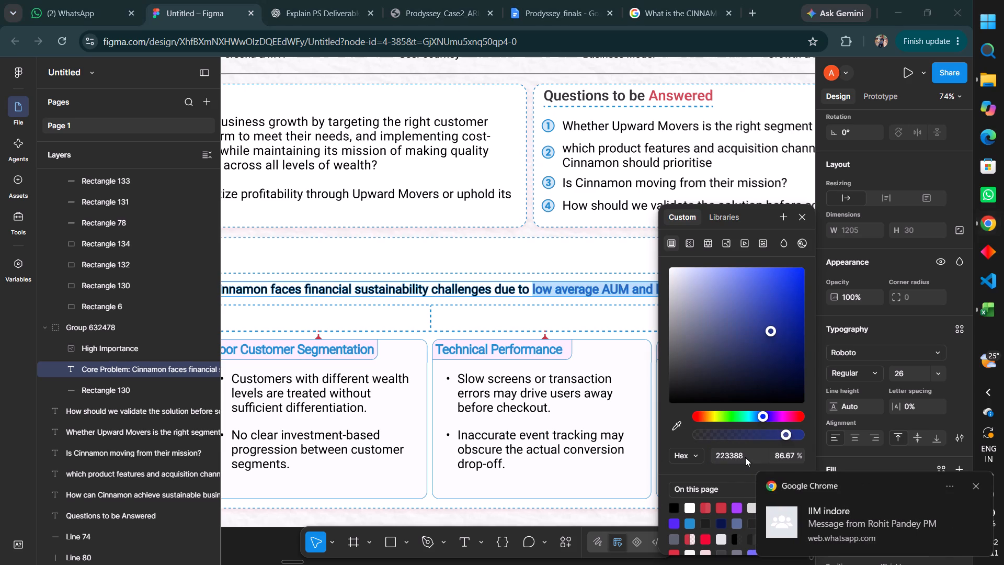
triple_click(739, 454)
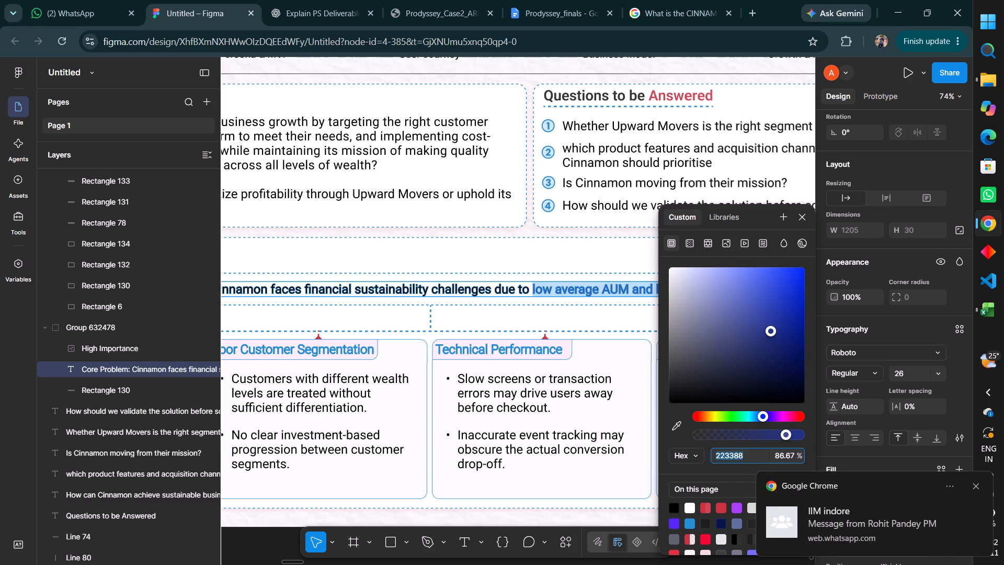
type("238DD!")
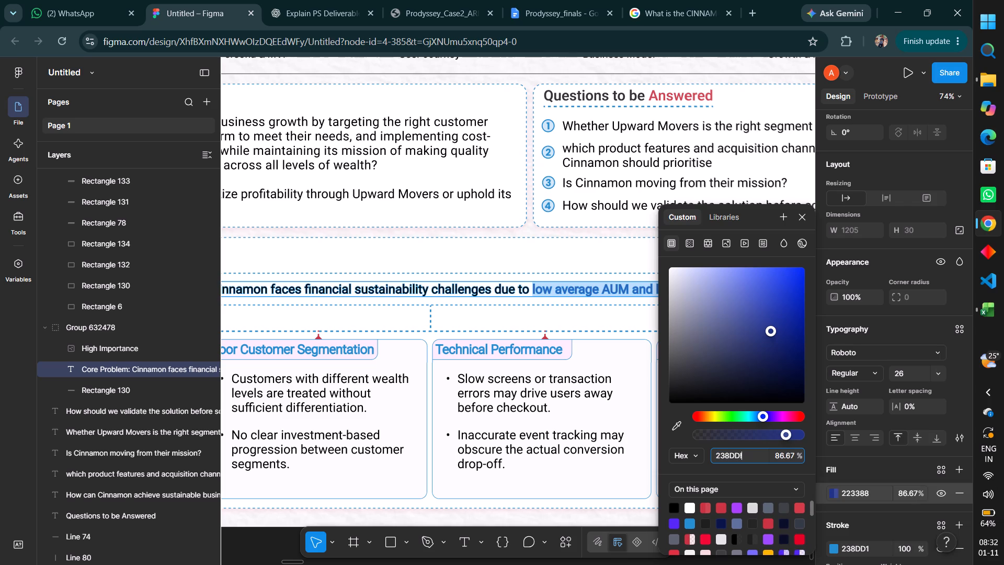
key("BackSpace")
key("1")
key("Return")
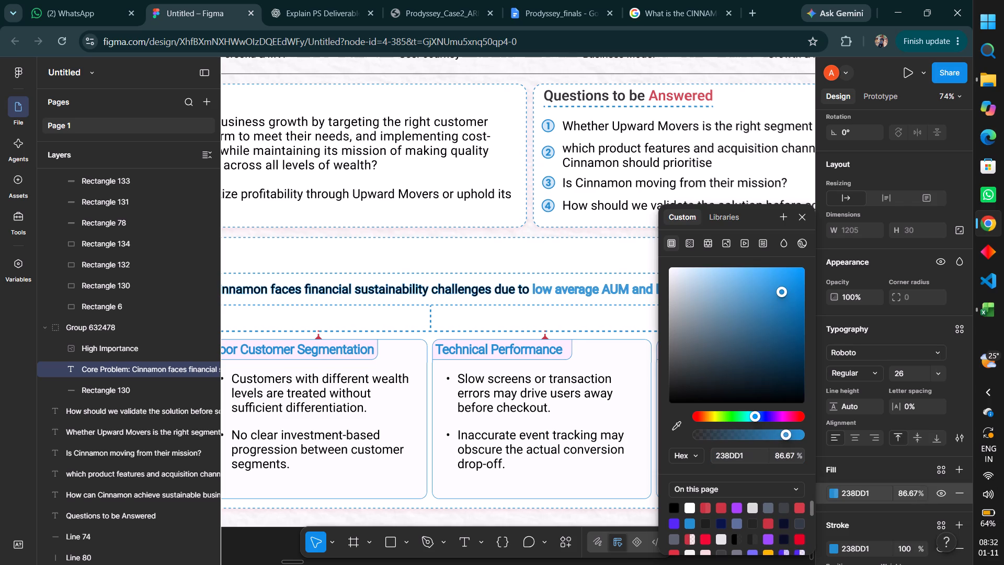
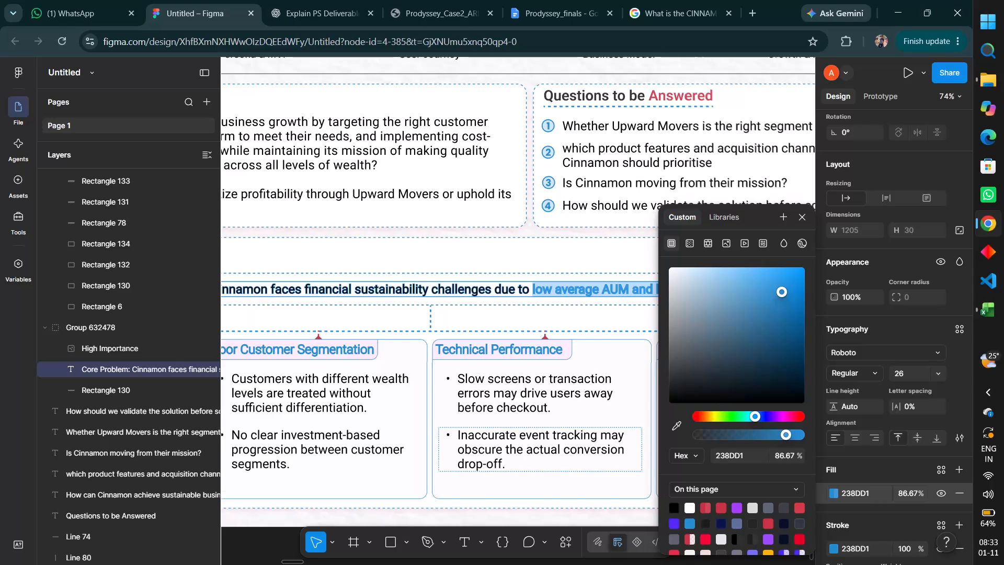
left_click(606, 503)
scroll(606, 503, "left", 1)
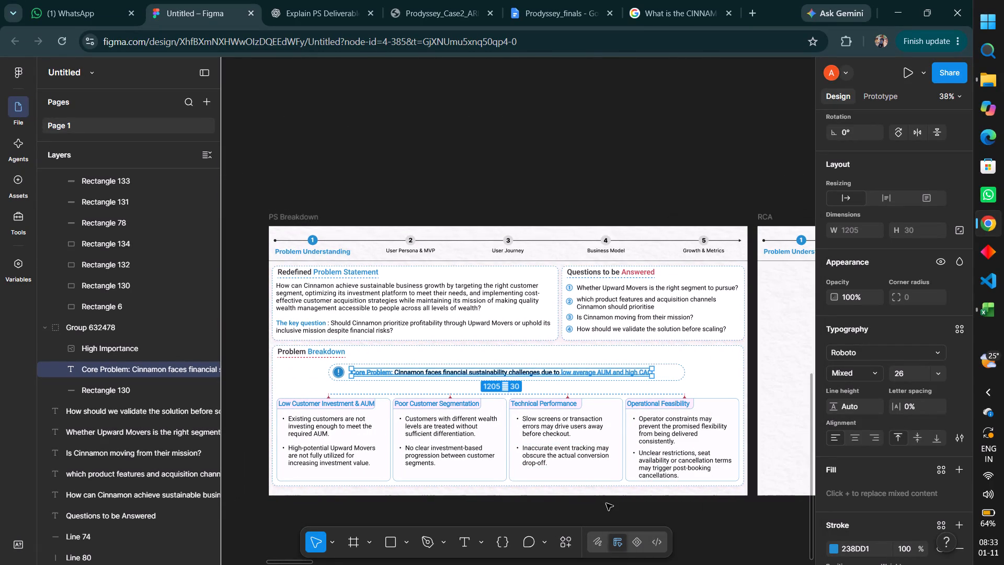
scroll(606, 503, "left", 1)
left_click(606, 503)
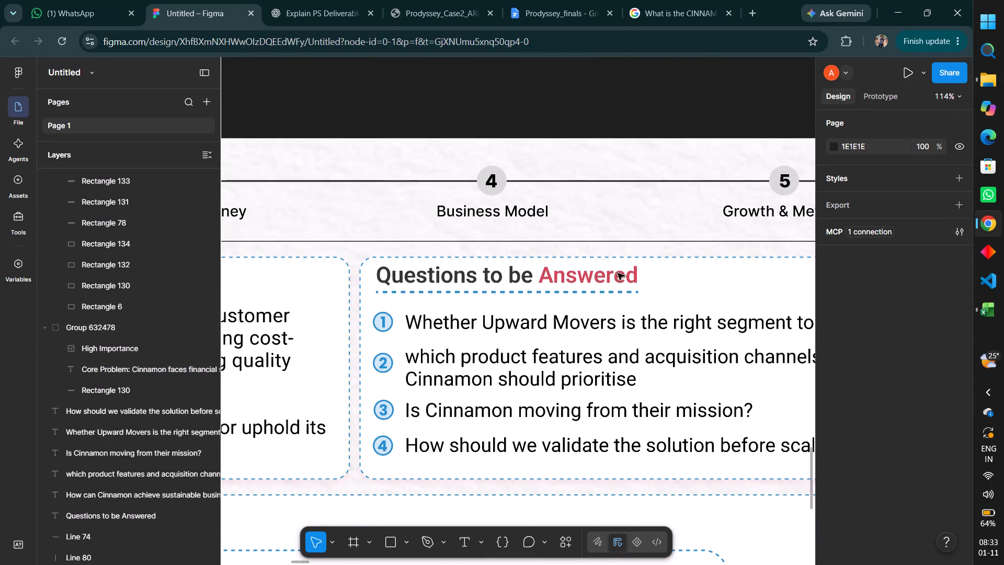
triple_click(595, 284)
left_click(595, 284)
left_click(595, 284)
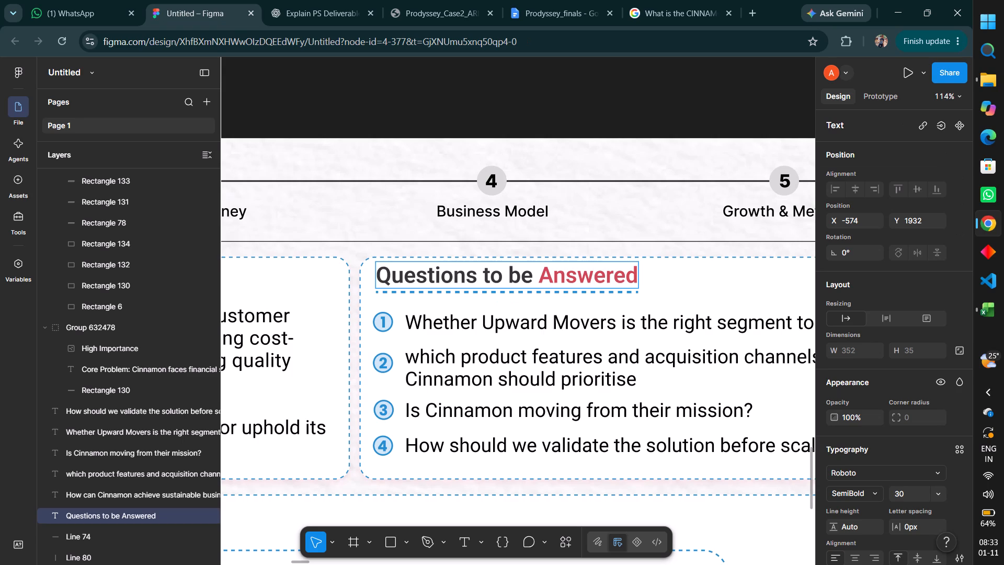
triple_click(595, 284)
double_click(595, 284)
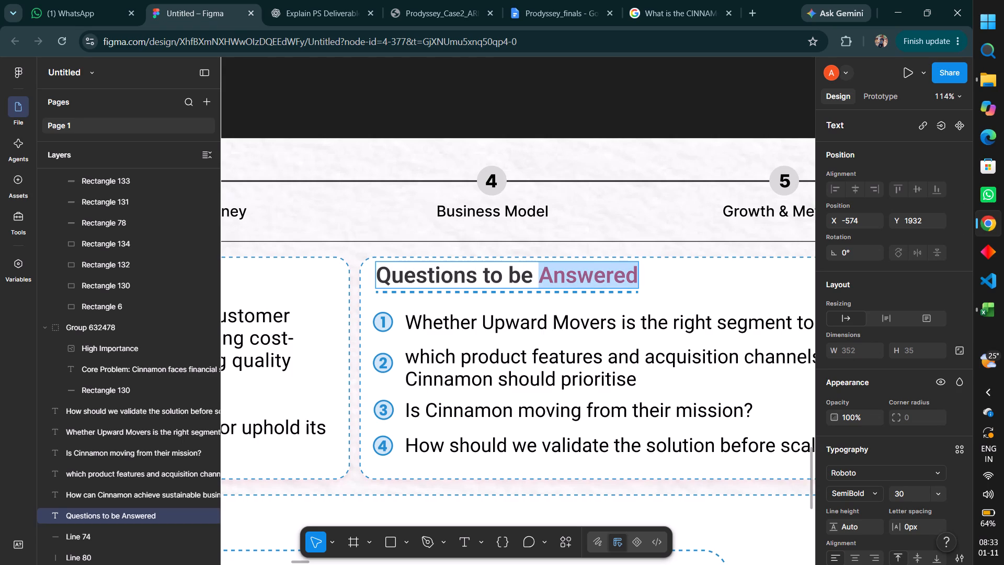
scroll(840, 407, "down", 2)
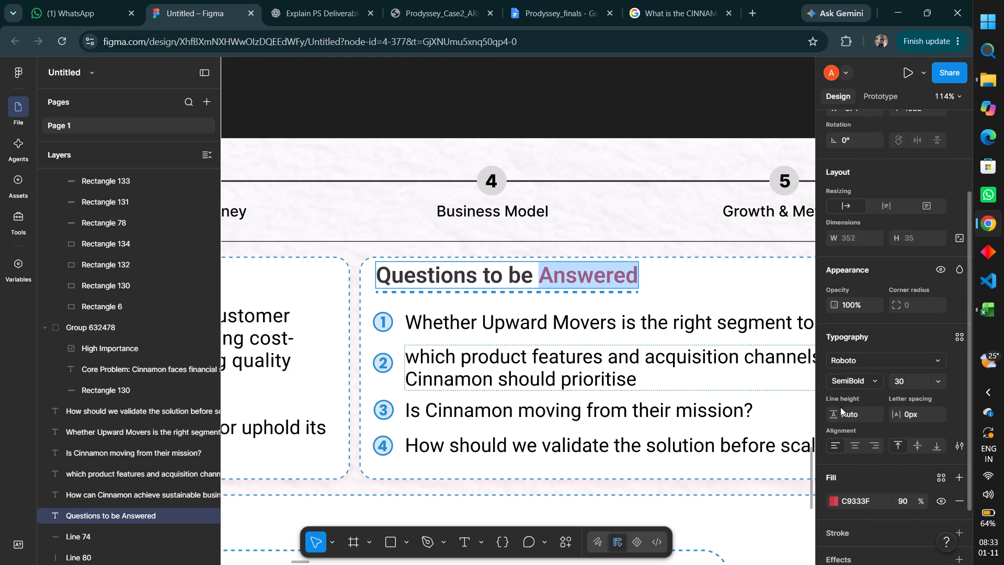
scroll(840, 407, "down", 1)
left_click(835, 499)
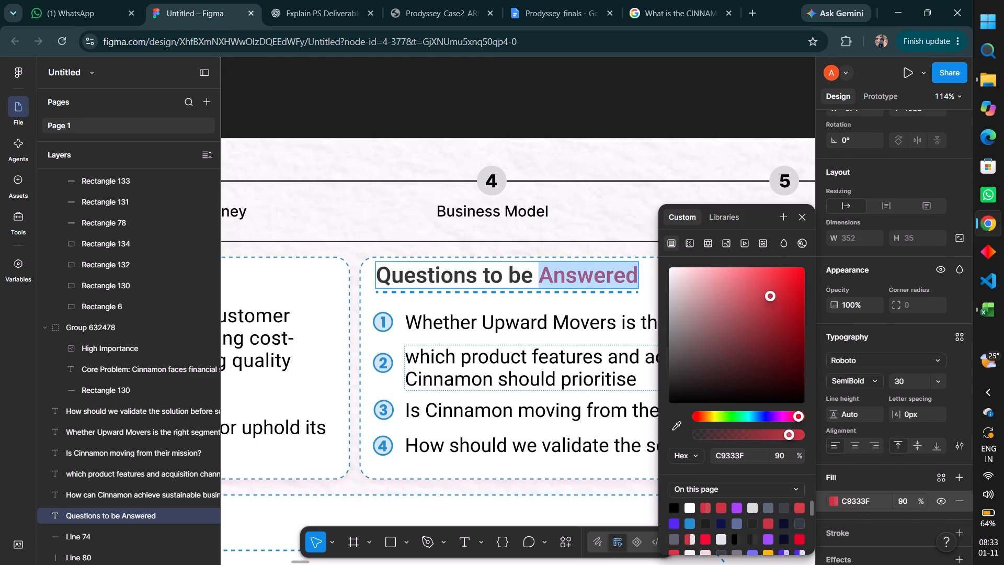
left_click(748, 458)
left_click(748, 458)
type("238")
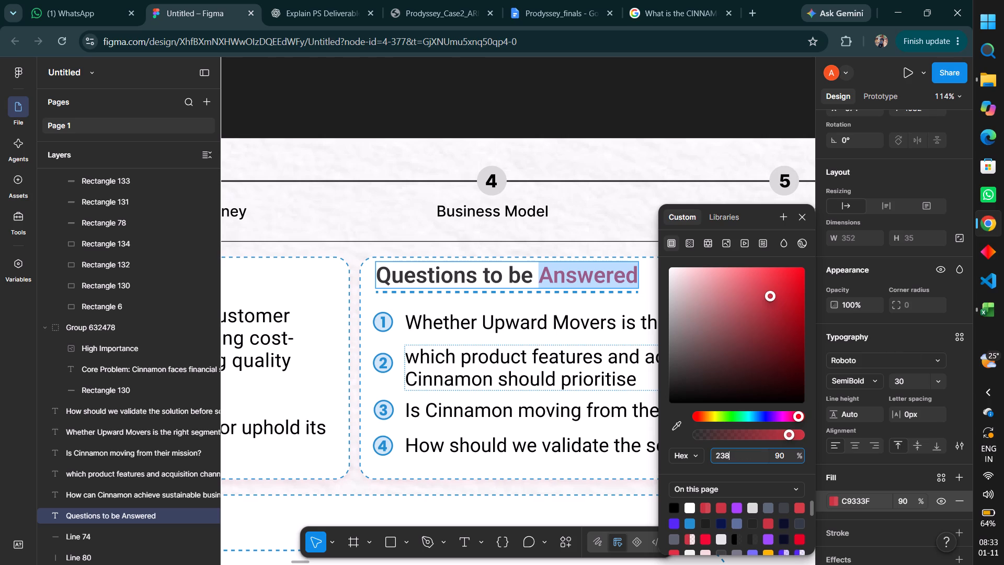
key("shift+d")
key("shift+d")
key("1")
key("Return")
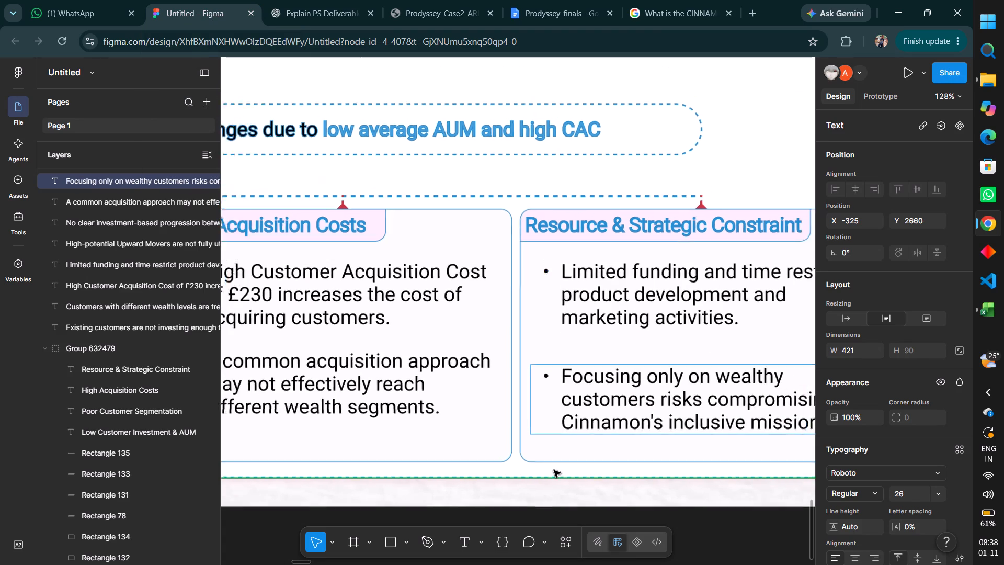
left_click_drag(579, 509, 700, 508)
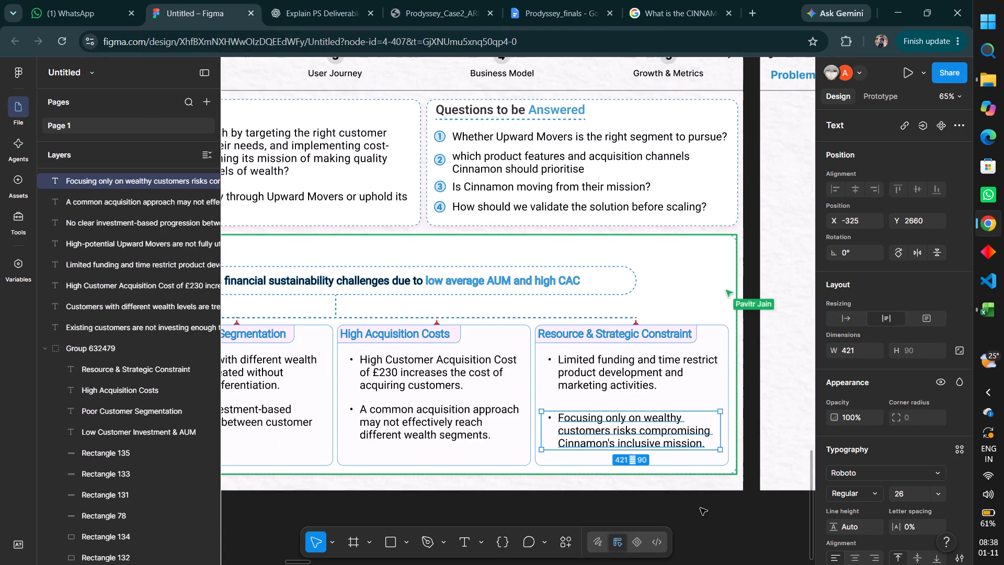
left_click_drag(700, 508, 700, 507)
left_click(700, 507)
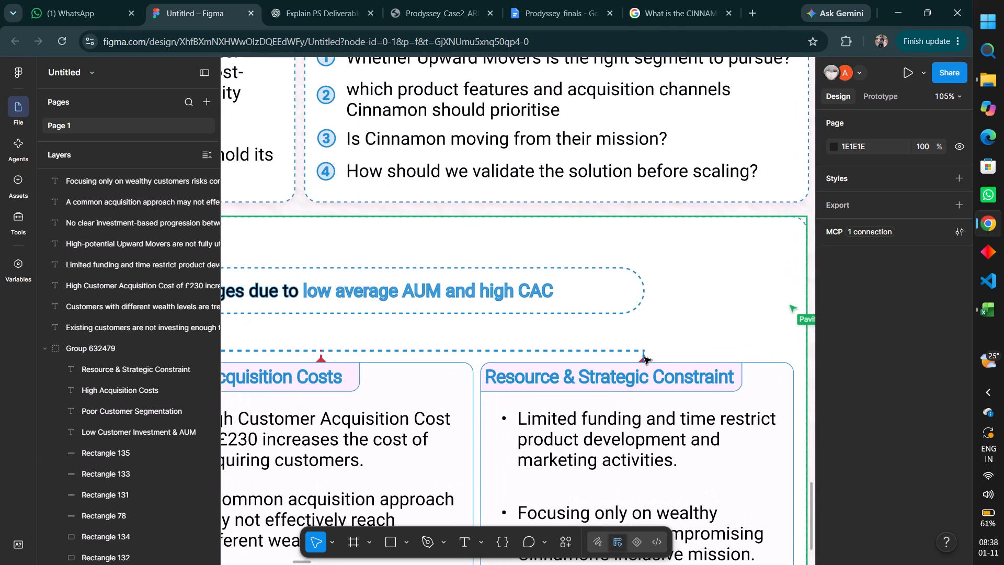
Recolour the four red connector arrowheads above the problem cards and the dashed underline beneath the Problem Breakdown heading to blue 238DD1.
left_click(644, 358, "ctrl")
scroll(463, 339, "right", 2)
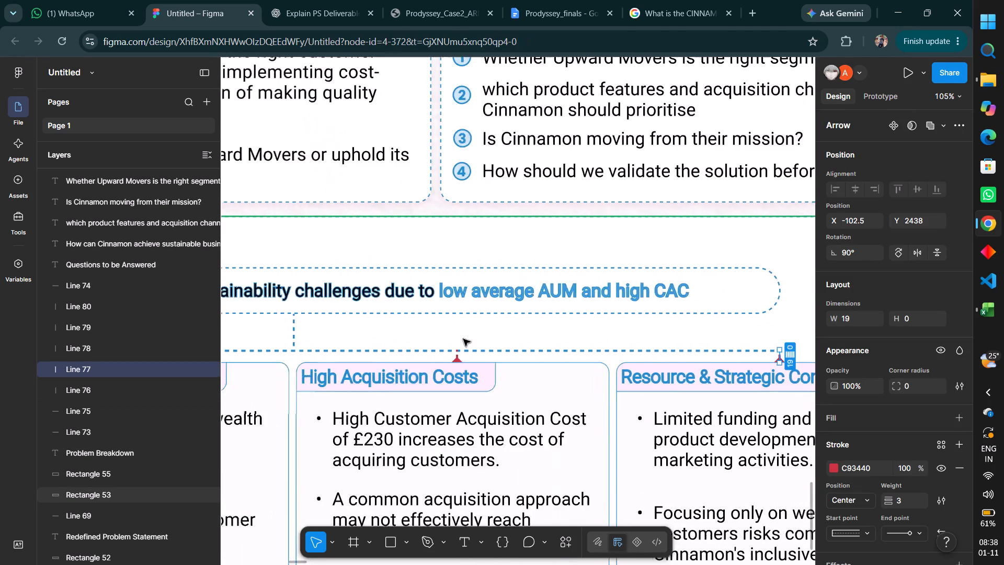
scroll(463, 339, "right", 2)
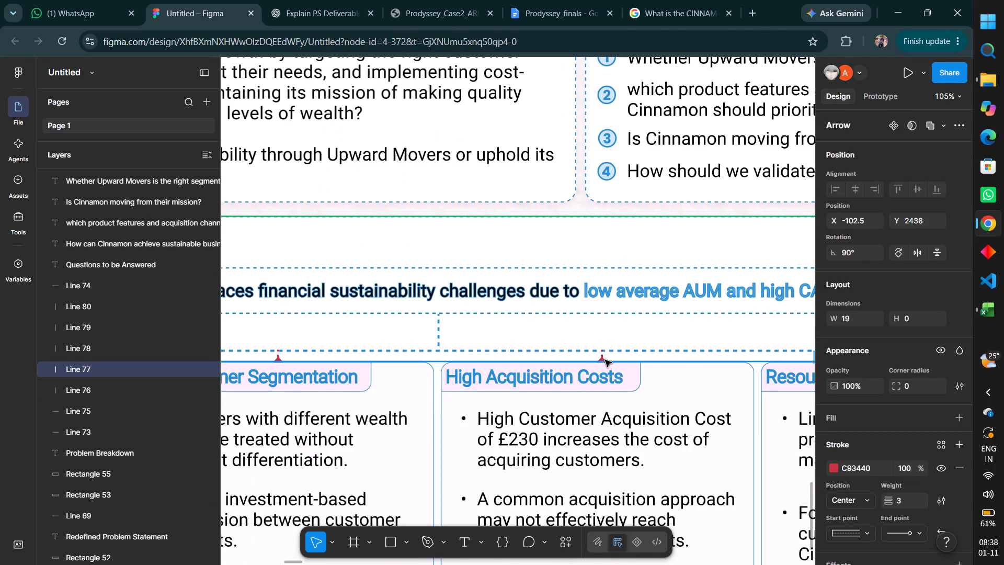
left_click(603, 358, "shift")
scroll(603, 358, "right", 6)
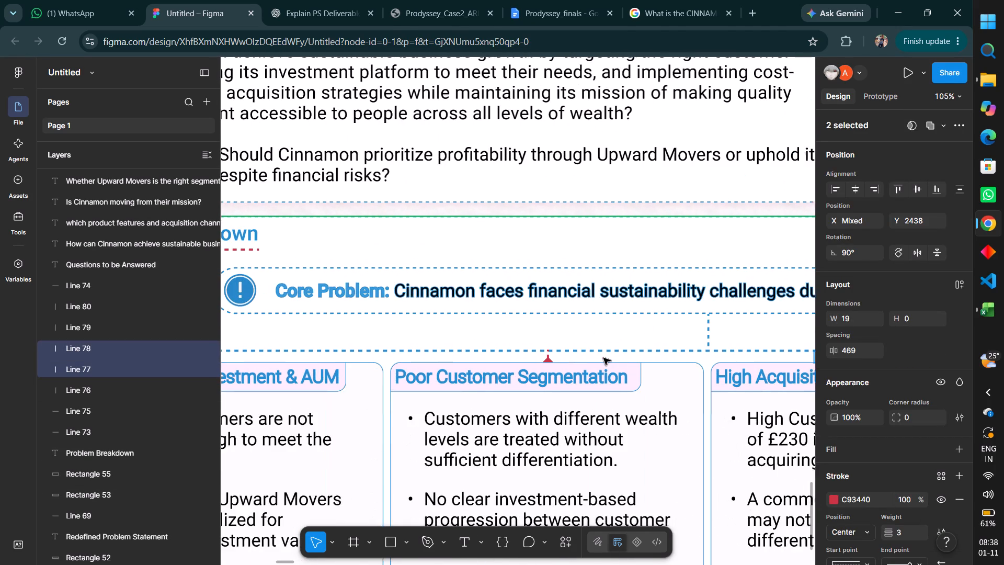
left_click(554, 360, "shift")
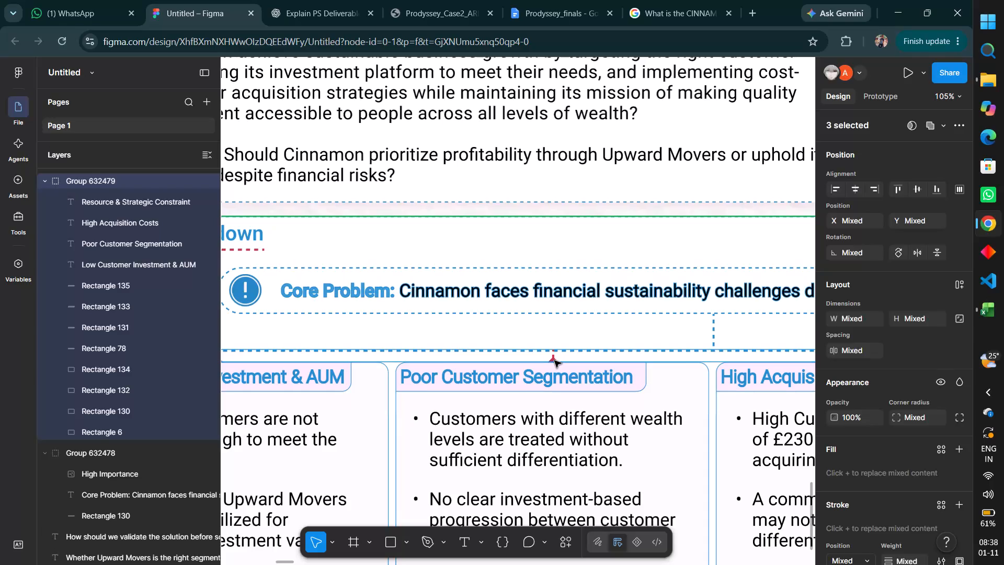
key("ctrl+z")
scroll(564, 357, "left", 5)
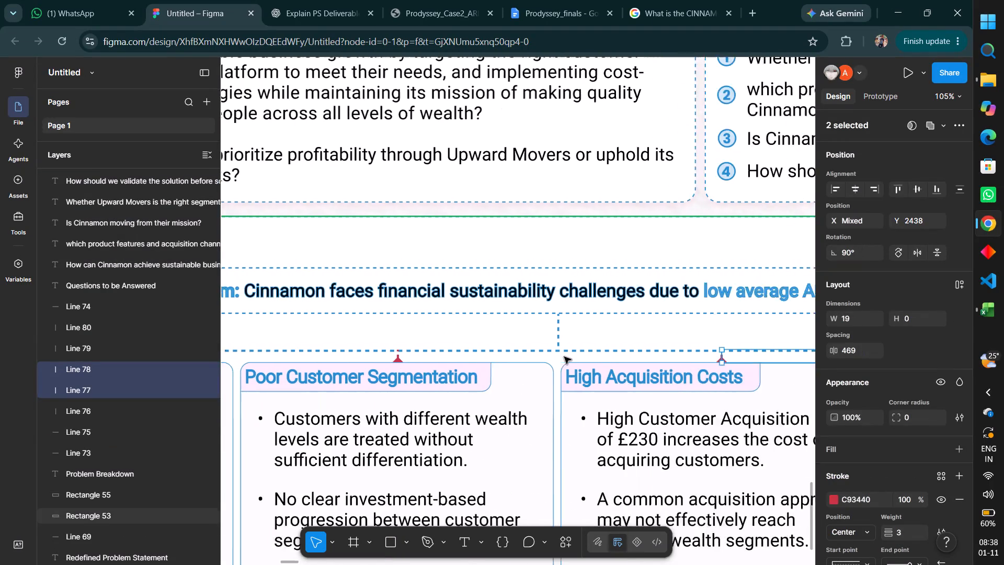
scroll(564, 357, "left", 3)
scroll(564, 357, "right", 15)
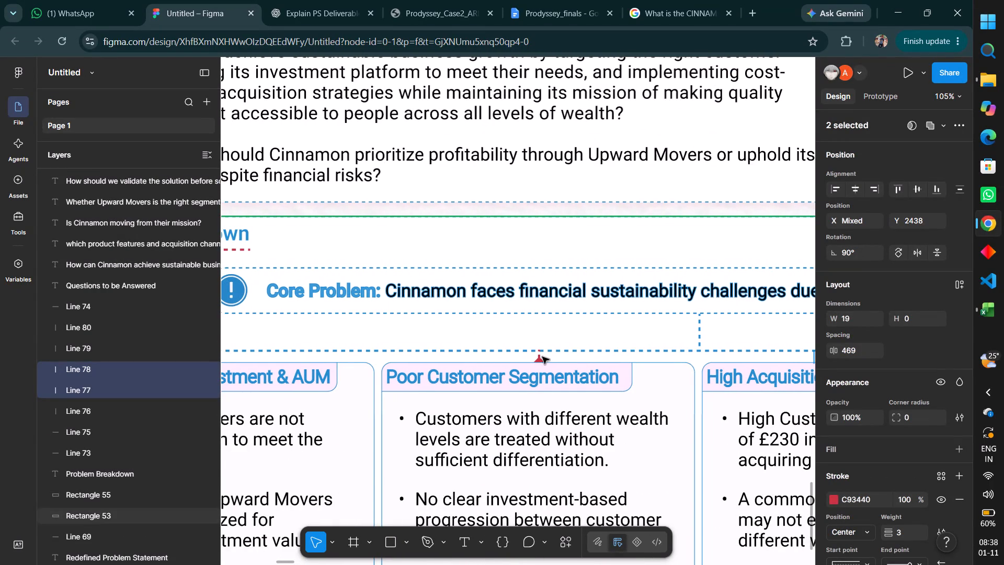
left_click(540, 357, "shift")
scroll(540, 357, "right", 7)
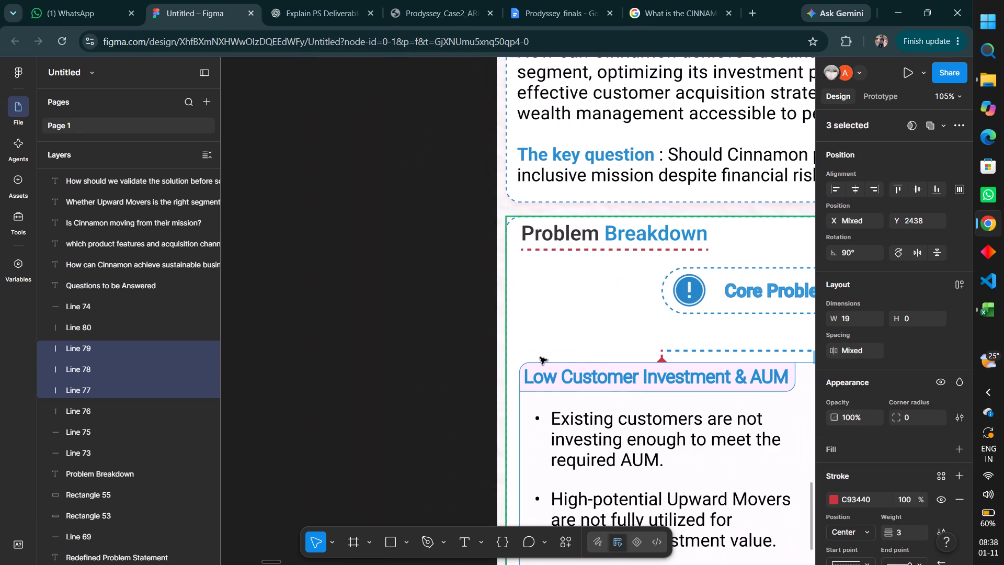
left_click(664, 358, "shift")
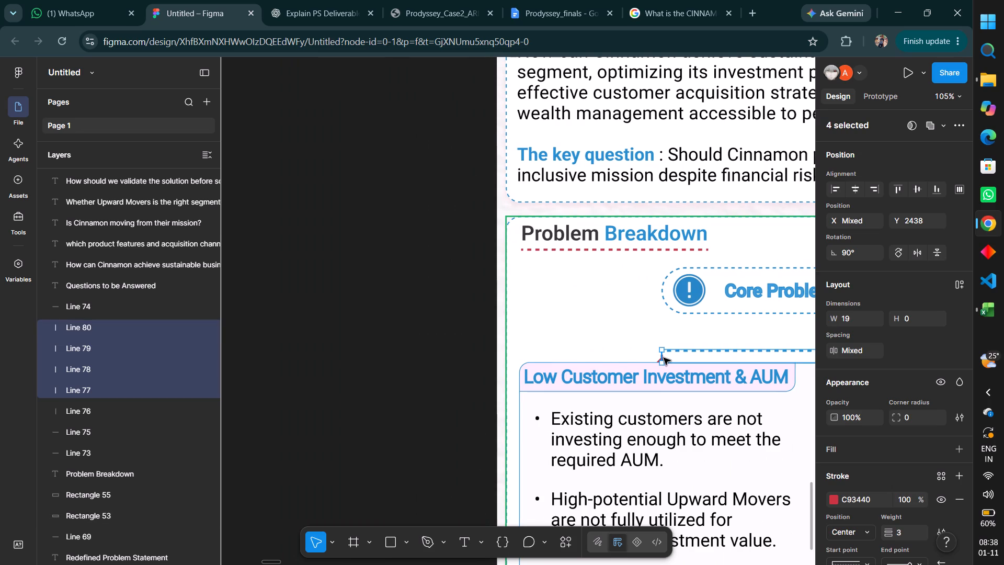
left_click(831, 496)
scroll(676, 510, "down", 1)
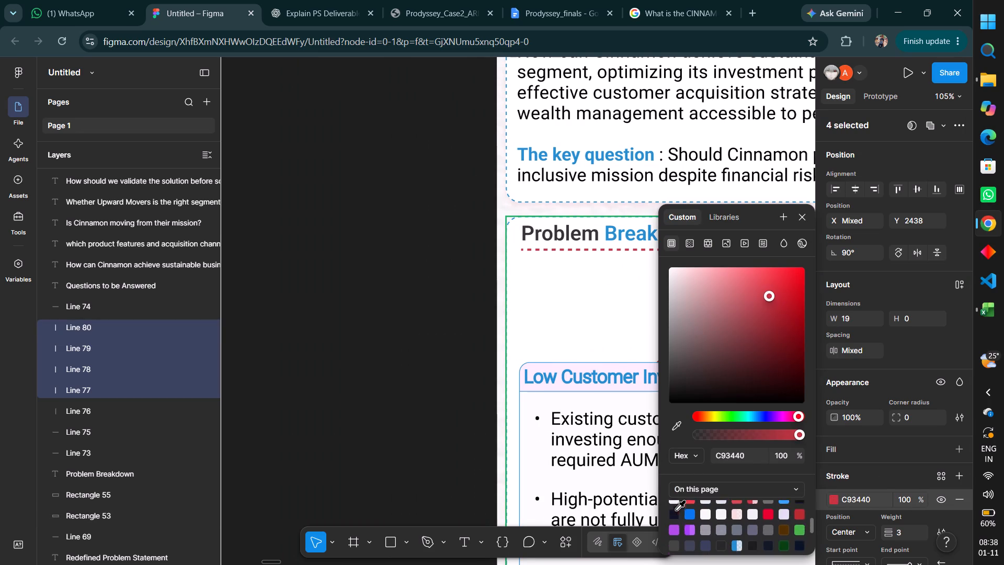
scroll(676, 510, "down", 1)
scroll(676, 510, "up", 1)
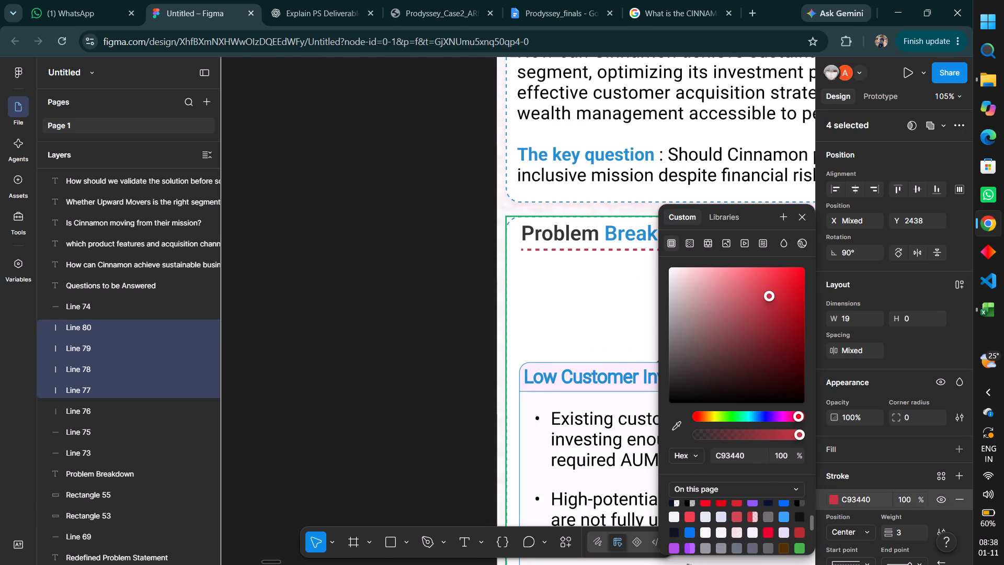
scroll(688, 564, "up", 1)
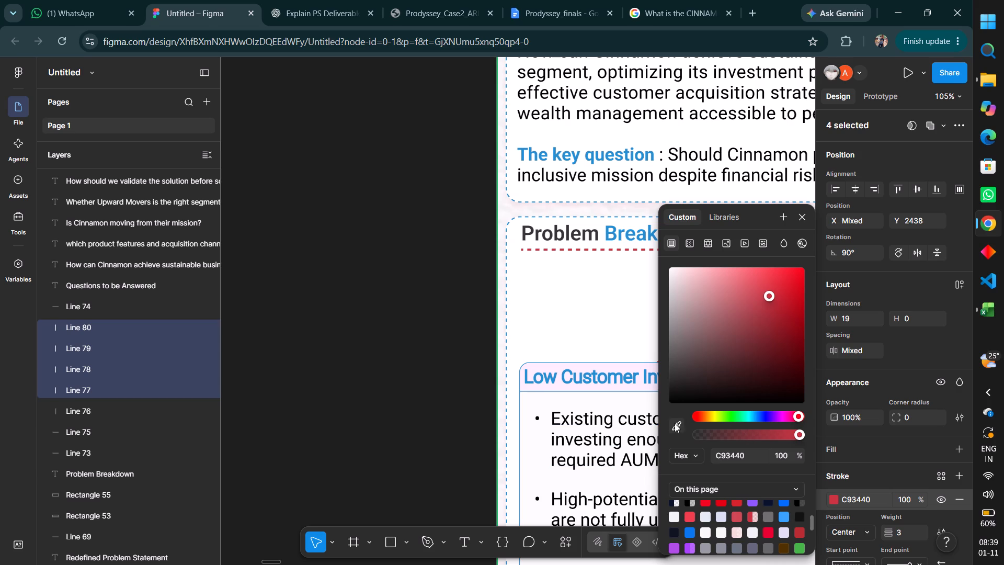
left_click(605, 251, "shift")
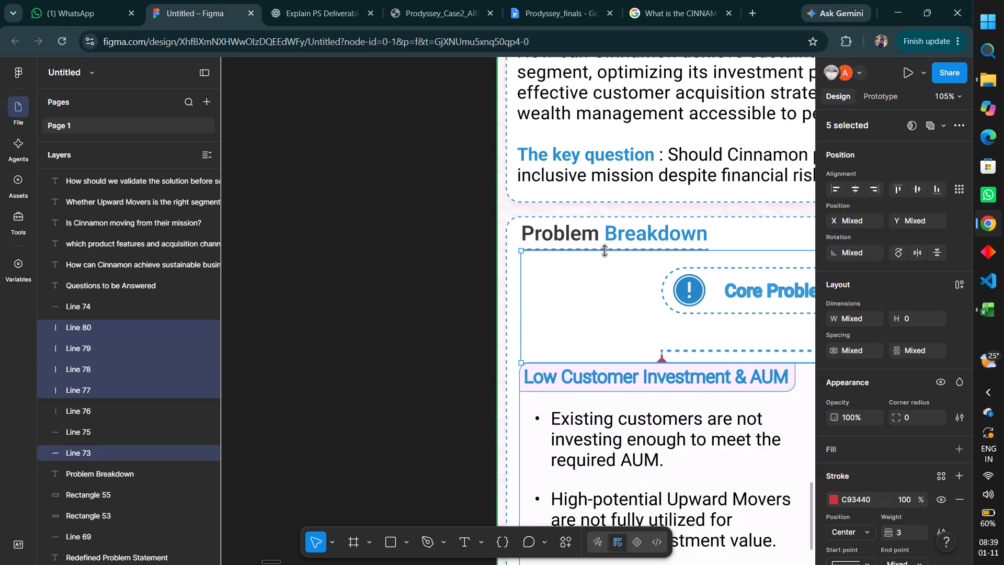
left_click(834, 500)
double_click(731, 453)
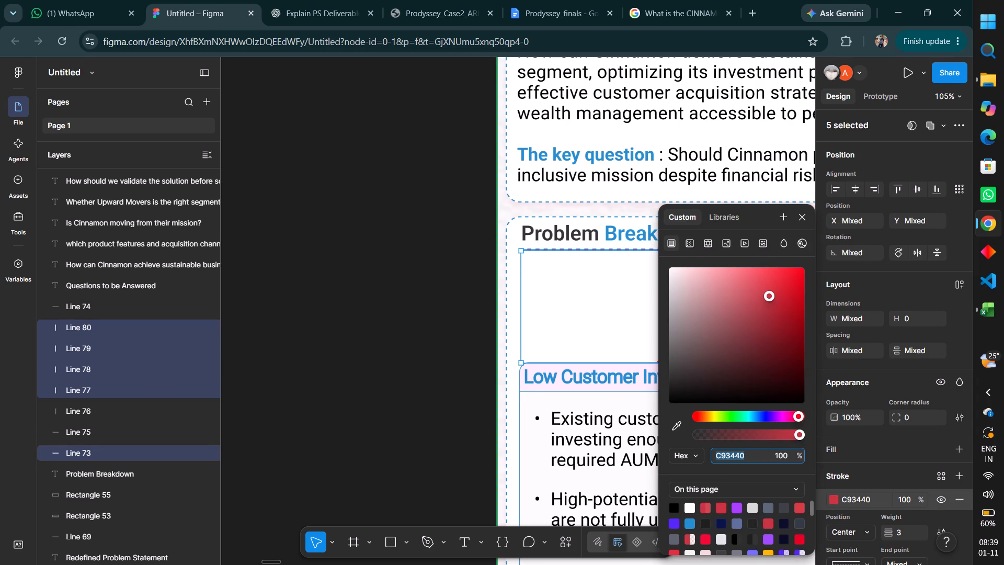
type("238")
type("DD1")
key("Return")
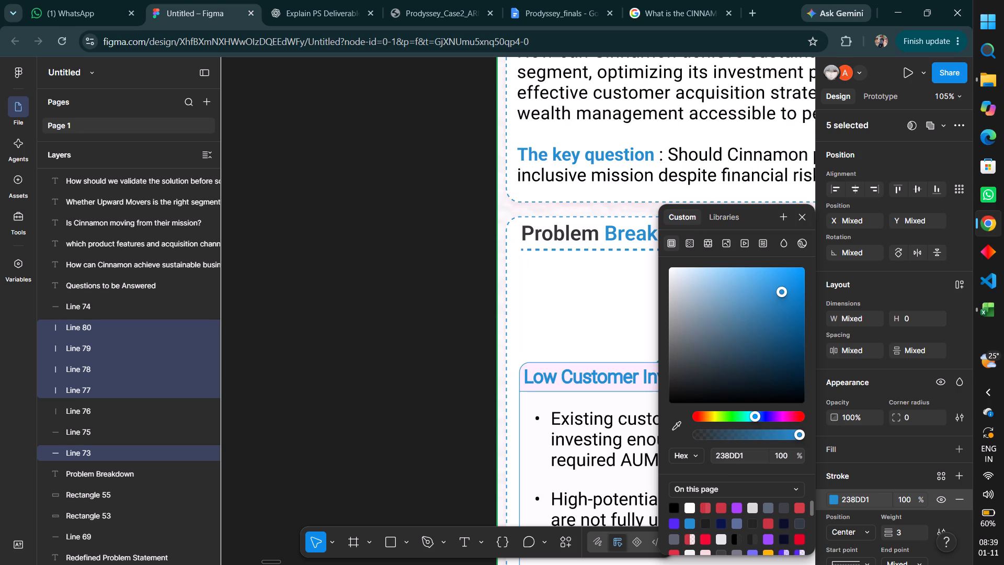
left_click(443, 330)
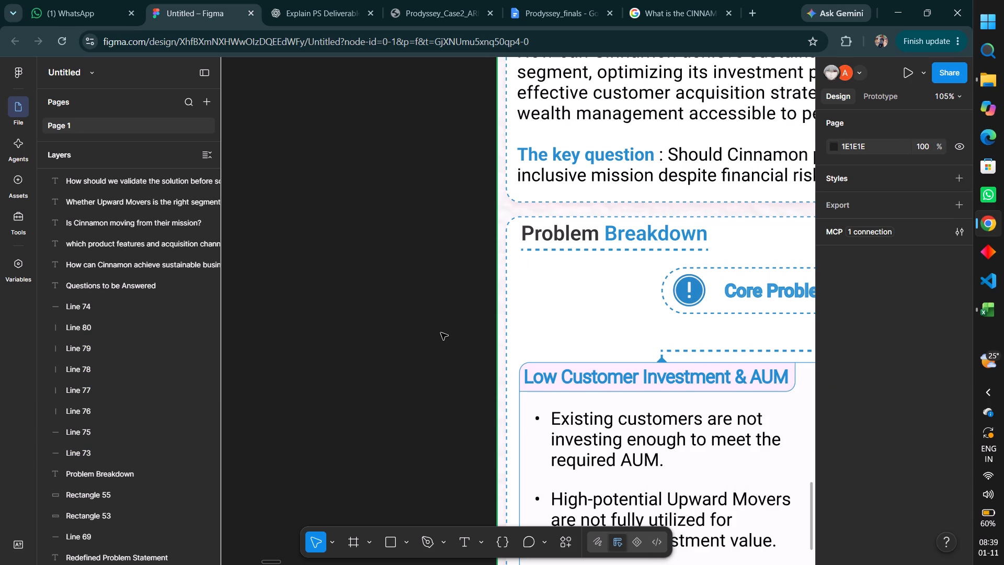
Change the PS Breakdown frame's blue 238DD1 selection colour to the purple A841FF used on this page.
scroll(441, 333, "down", 1)
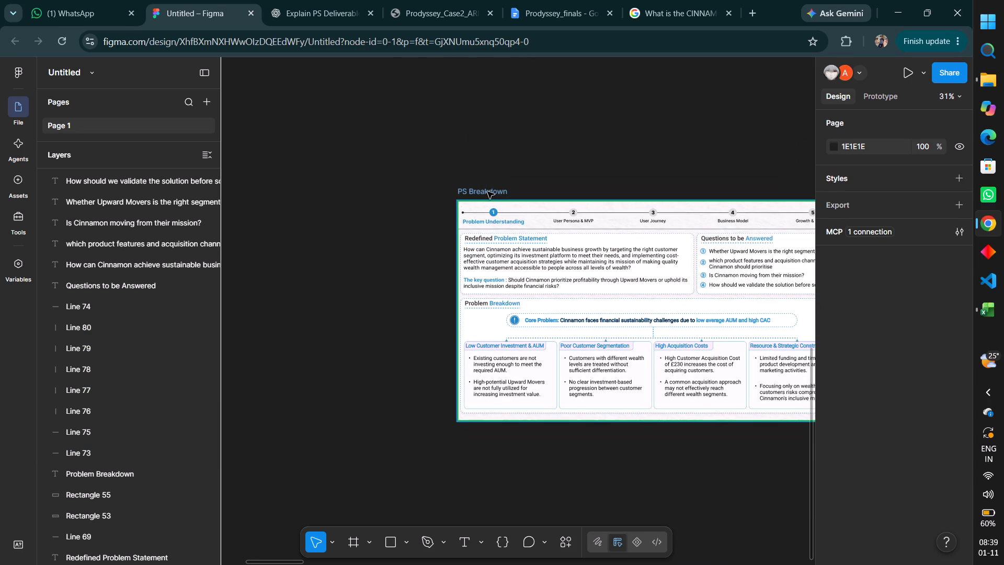
left_click(487, 191)
scroll(856, 456, "down", 2)
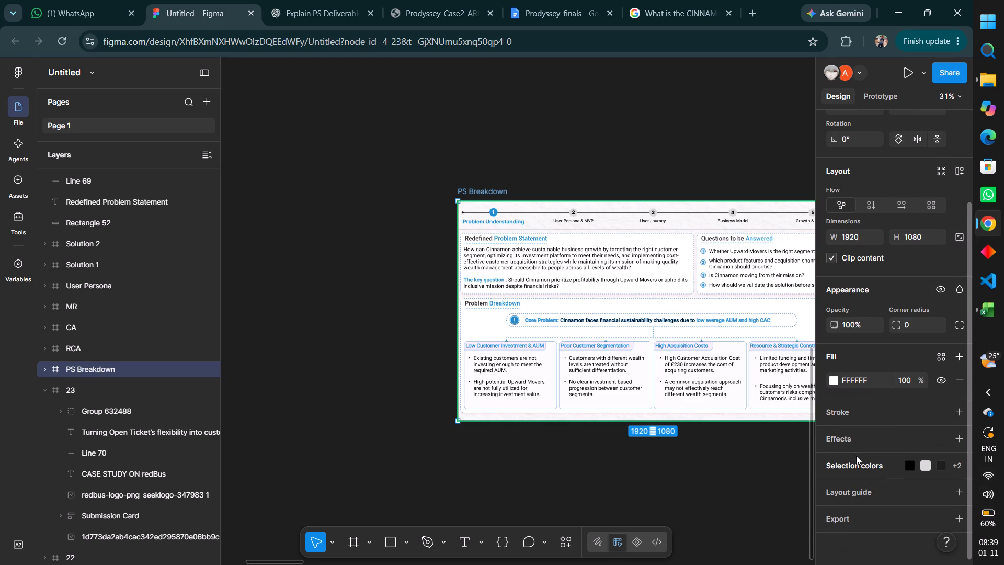
scroll(856, 456, "down", 1)
left_click(926, 461)
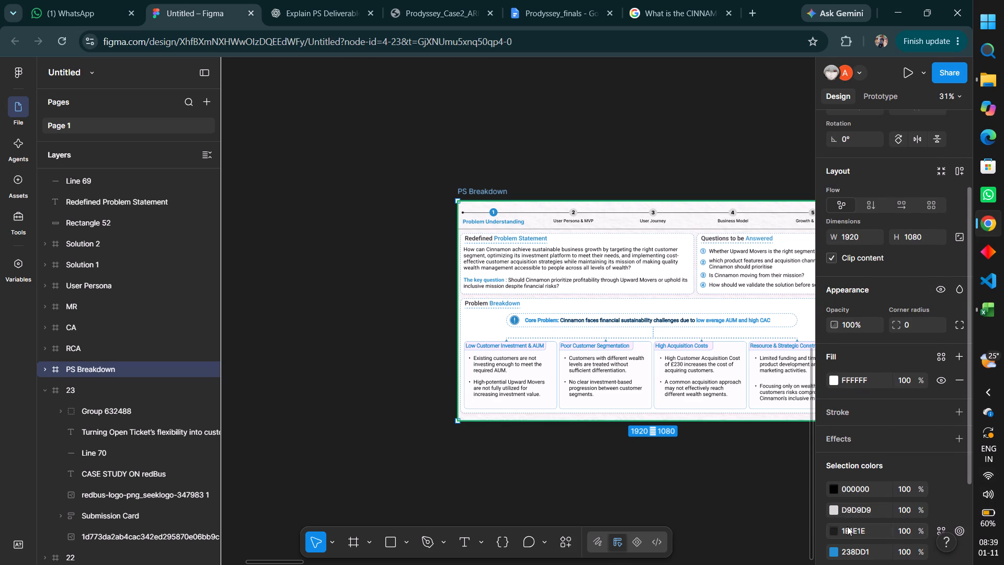
scroll(847, 526, "down", 1)
left_click(835, 521)
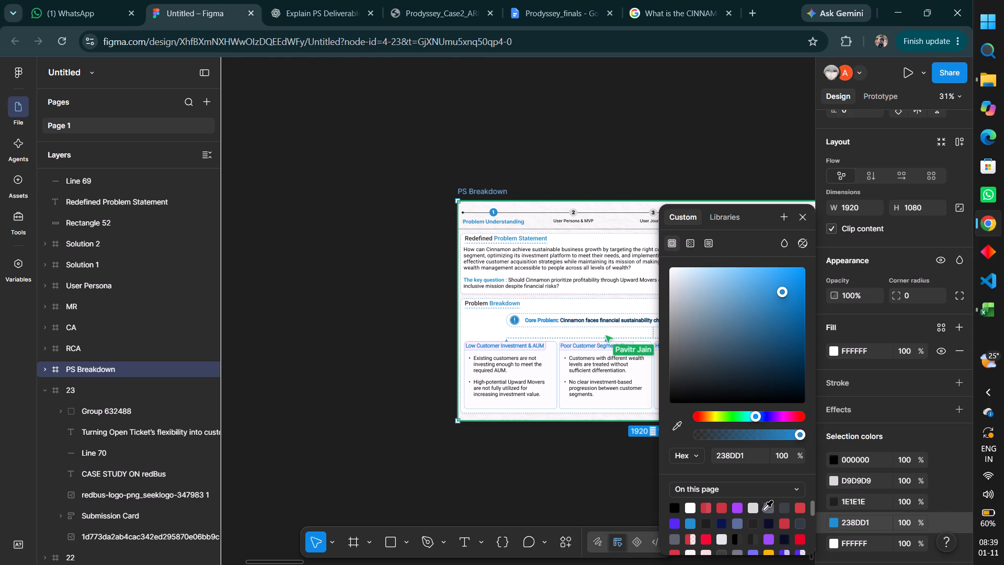
left_click(738, 508)
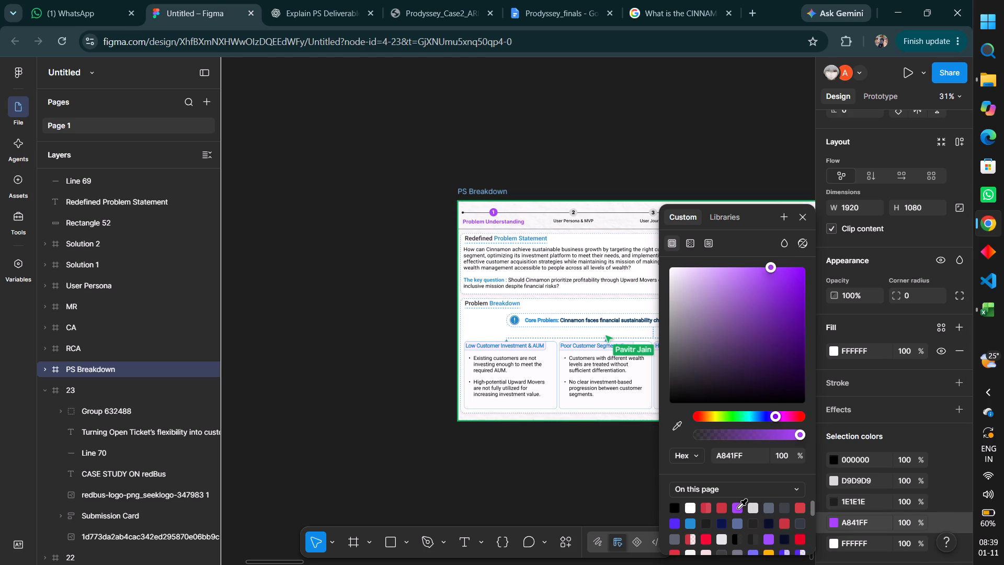
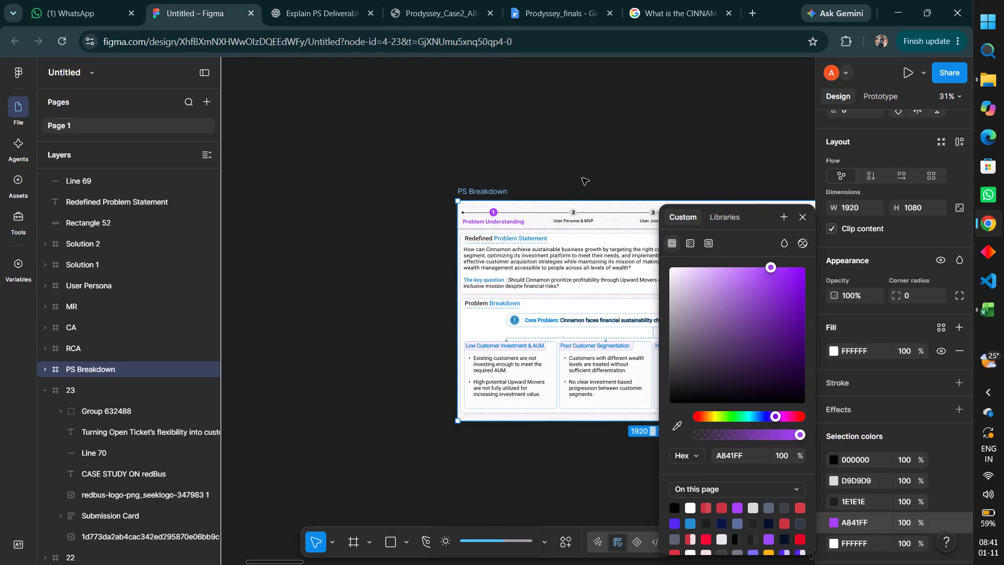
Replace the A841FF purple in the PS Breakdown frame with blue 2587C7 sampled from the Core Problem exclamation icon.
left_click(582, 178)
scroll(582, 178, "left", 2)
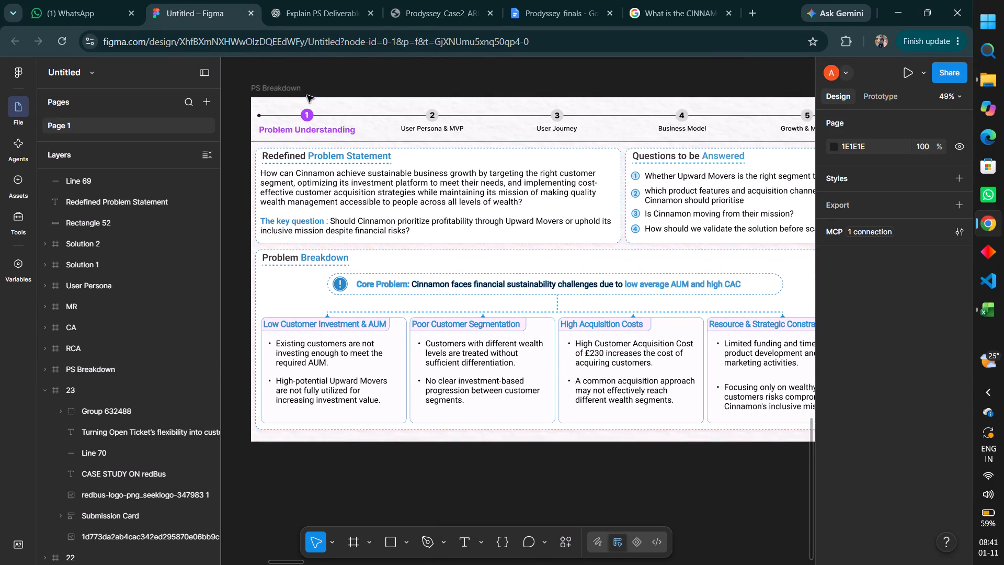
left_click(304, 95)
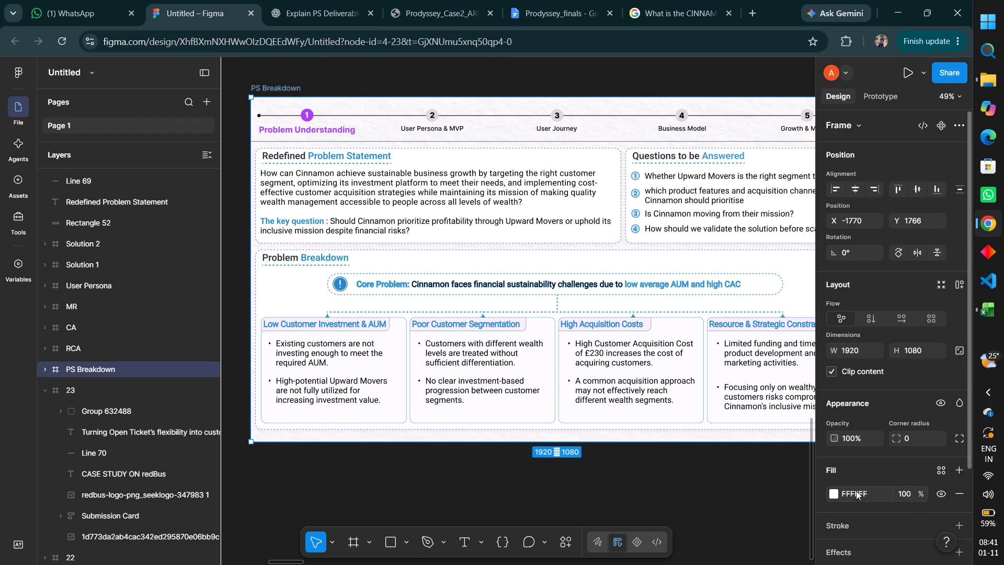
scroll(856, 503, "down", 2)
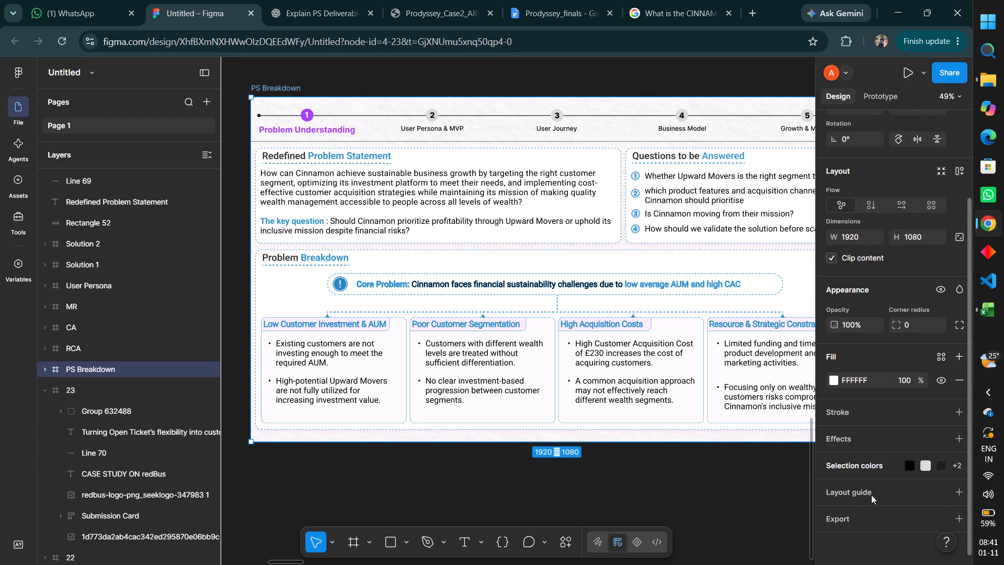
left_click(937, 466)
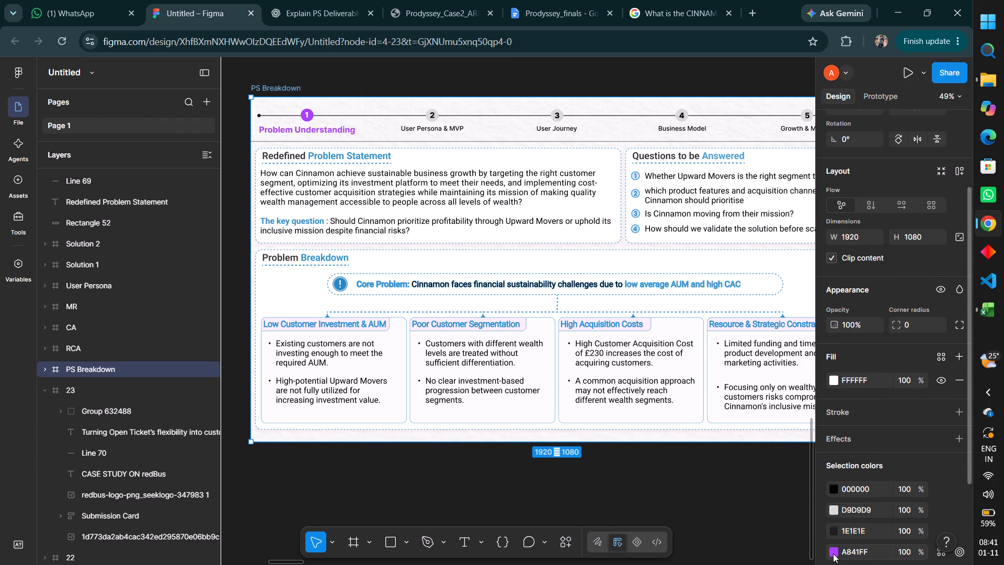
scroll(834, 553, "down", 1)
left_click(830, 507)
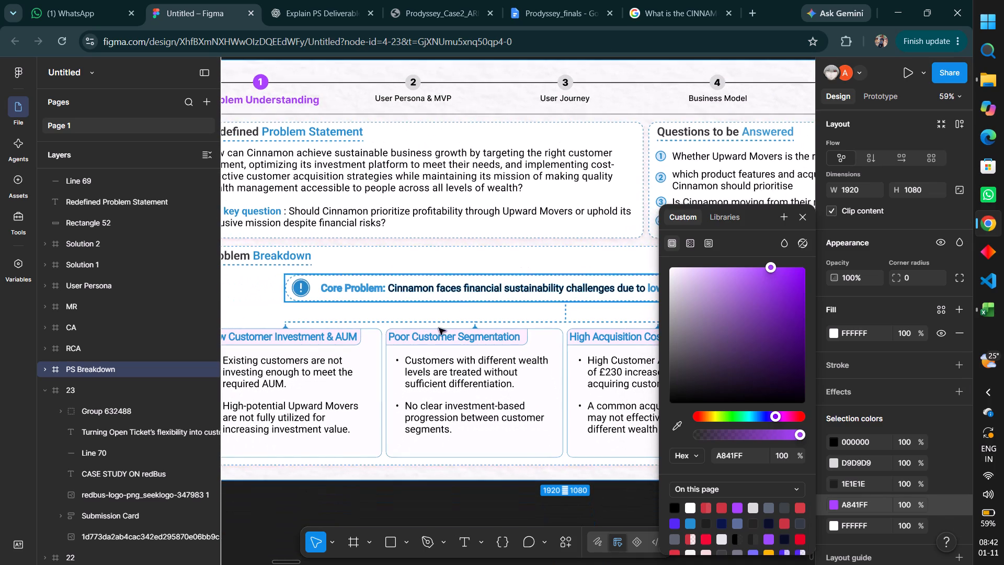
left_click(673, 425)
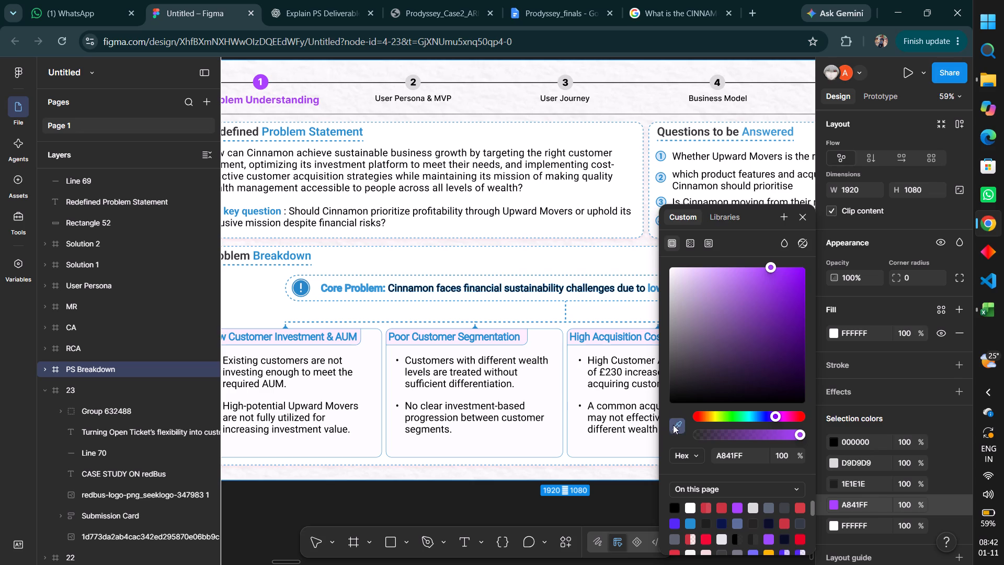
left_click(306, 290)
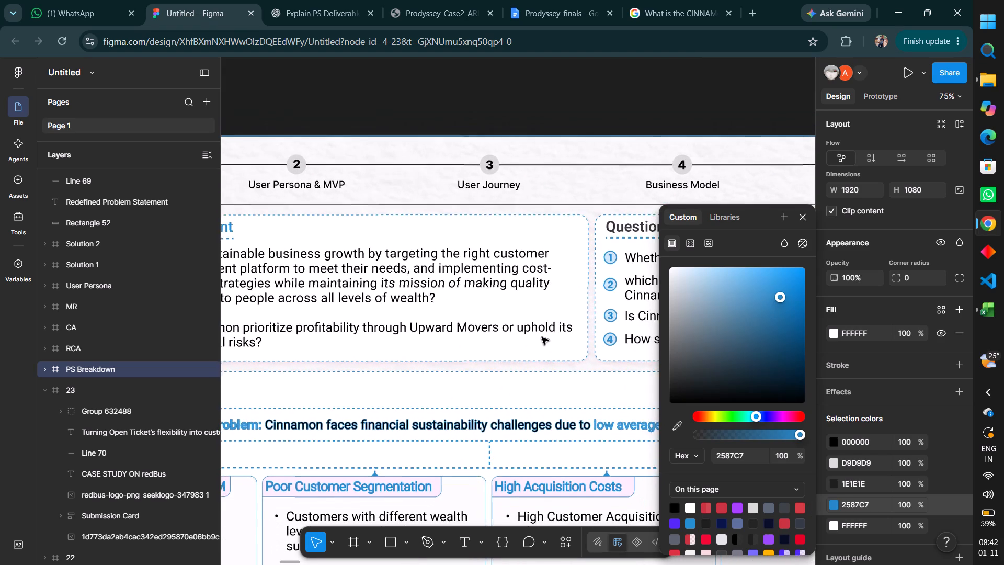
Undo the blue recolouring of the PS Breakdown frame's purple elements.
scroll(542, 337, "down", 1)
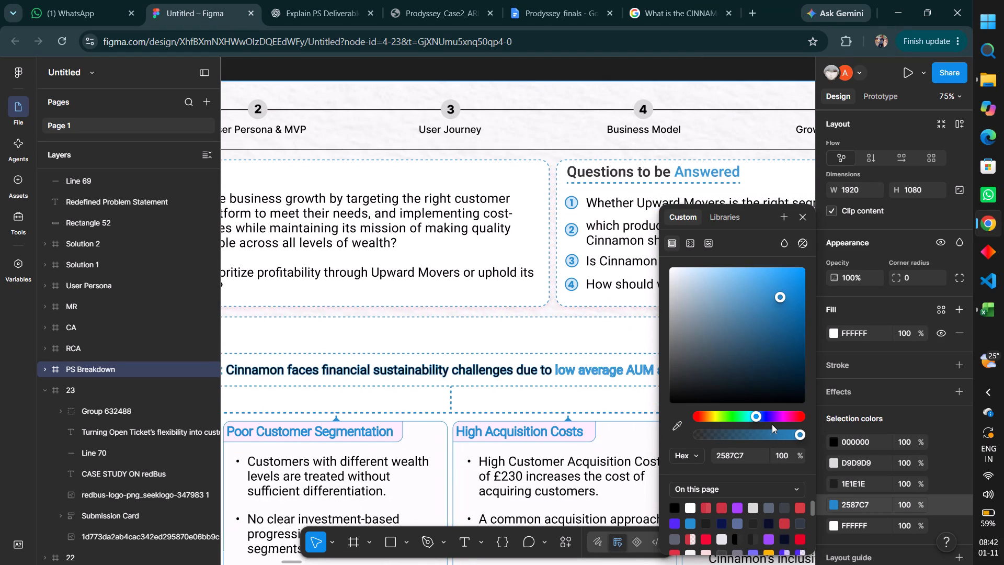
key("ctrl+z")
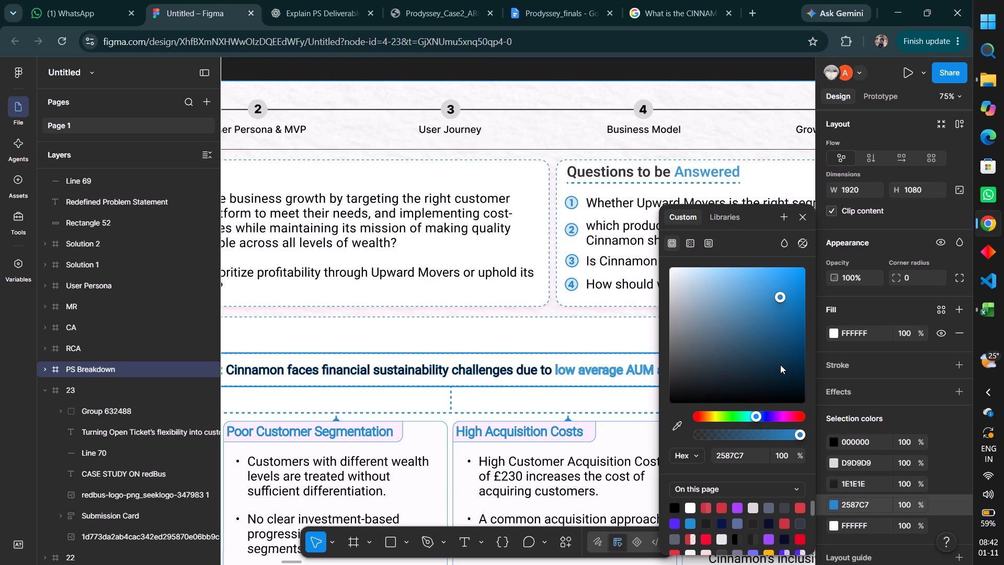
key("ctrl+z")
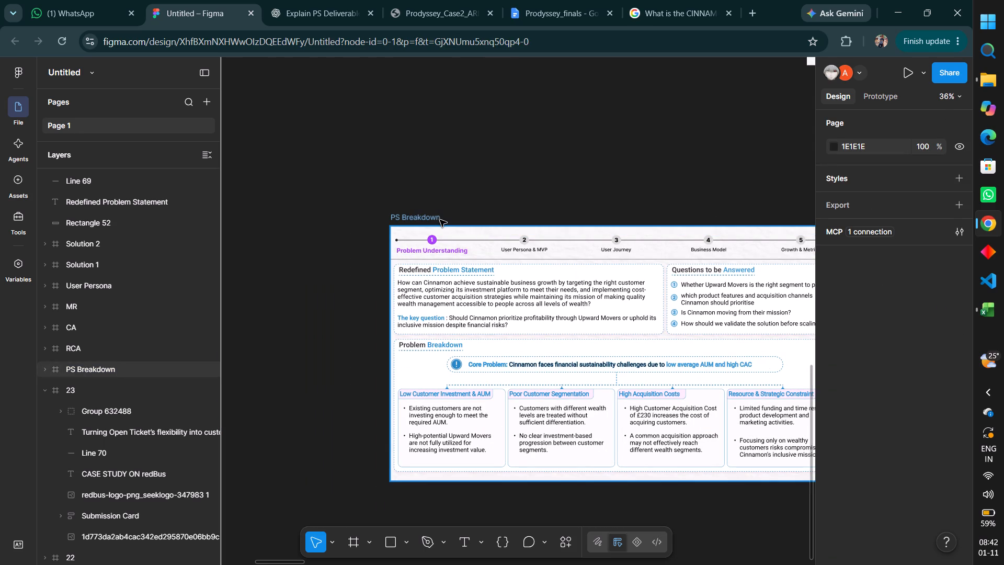
Darken the A841FF purple in the PS Breakdown frame's selection colours to 680FB3.
left_click(440, 220)
scroll(843, 494, "down", 1)
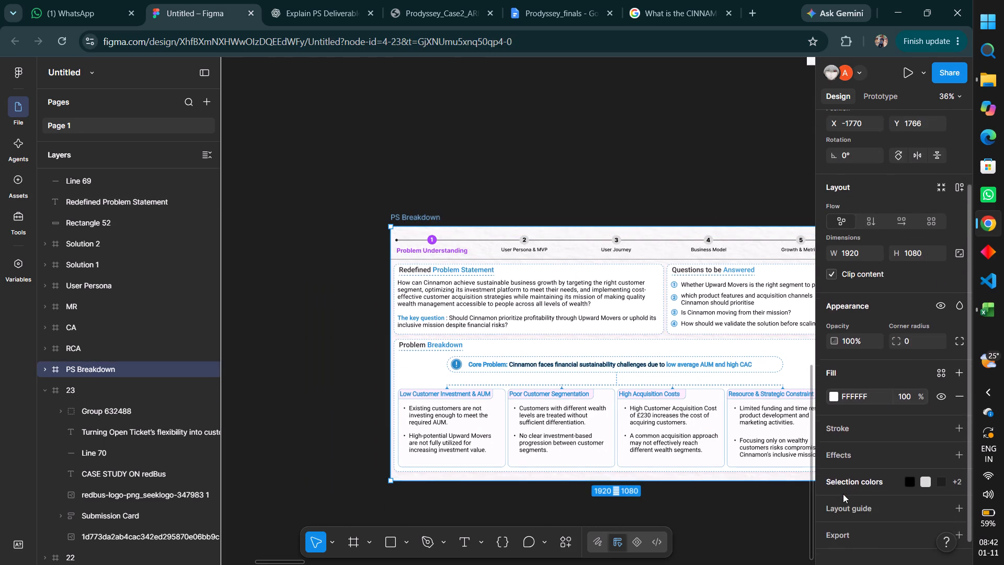
scroll(843, 494, "down", 1)
left_click(860, 487)
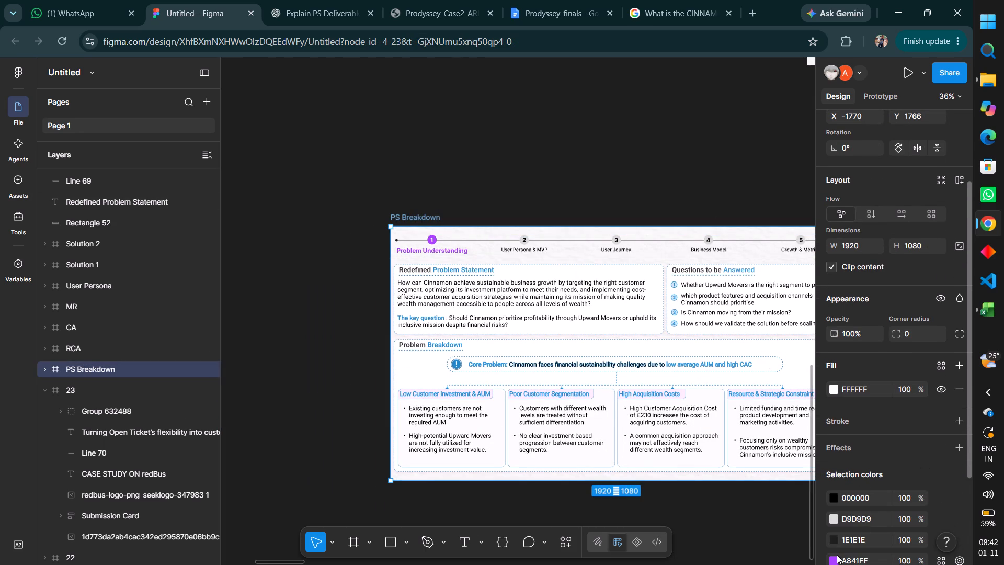
left_click(837, 555)
left_click(832, 563)
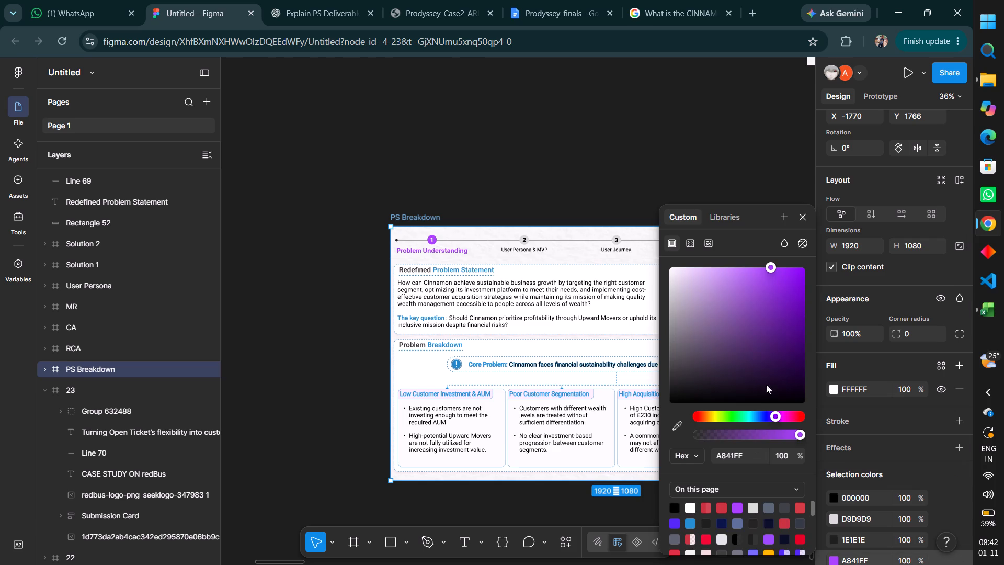
left_click_drag(772, 271, 784, 290)
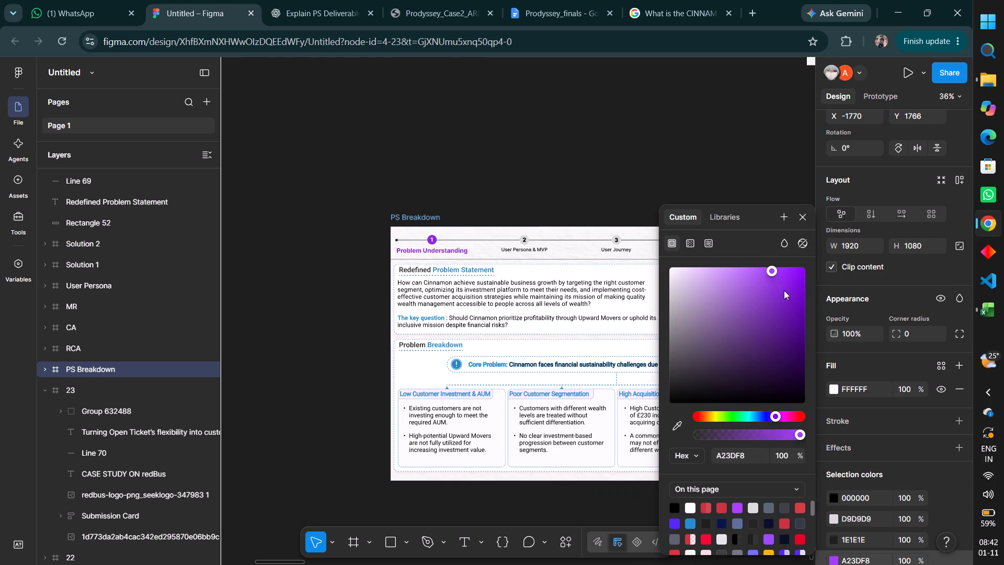
left_click_drag(784, 290, 787, 303)
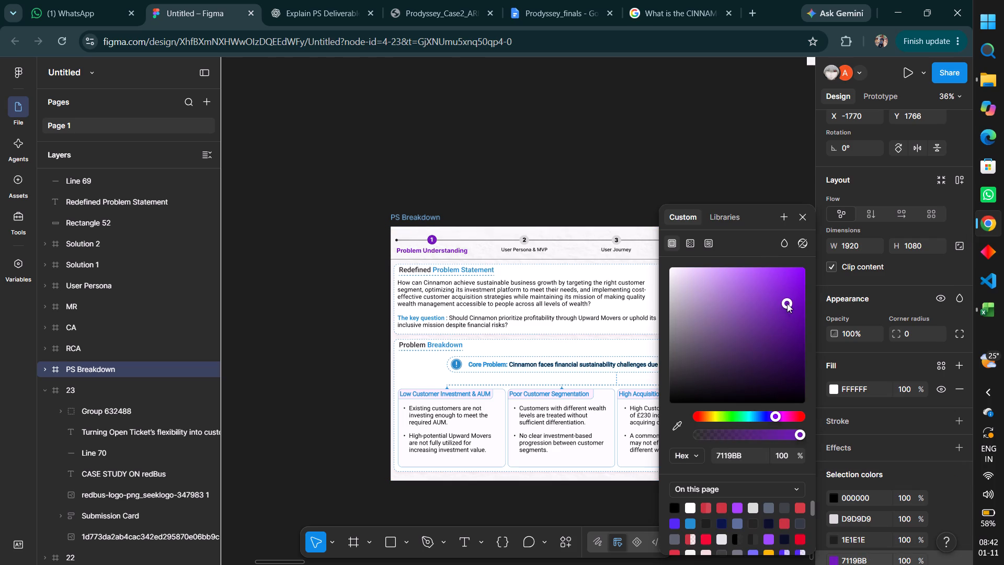
left_click_drag(787, 303, 794, 308)
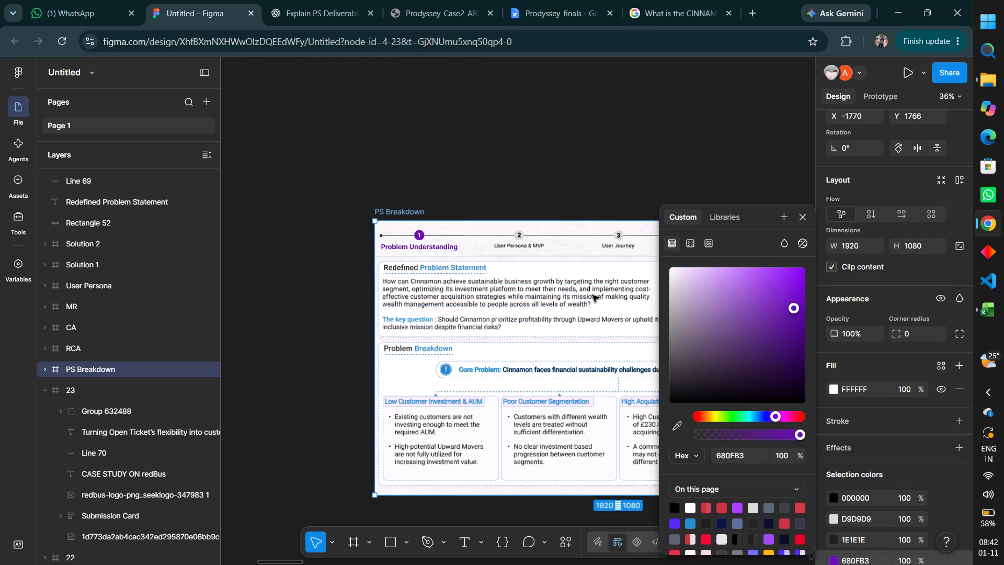
Examine the colour properties of the Problem Breakdown box, its heading and the Low Customer Investment & AUM title.
scroll(592, 295, "down", 2)
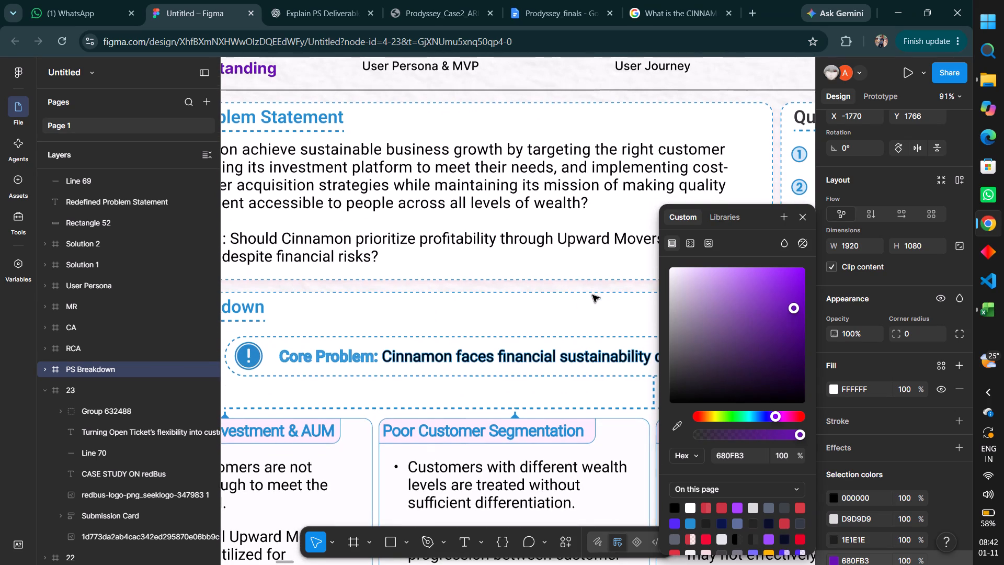
scroll(592, 295, "right", 1)
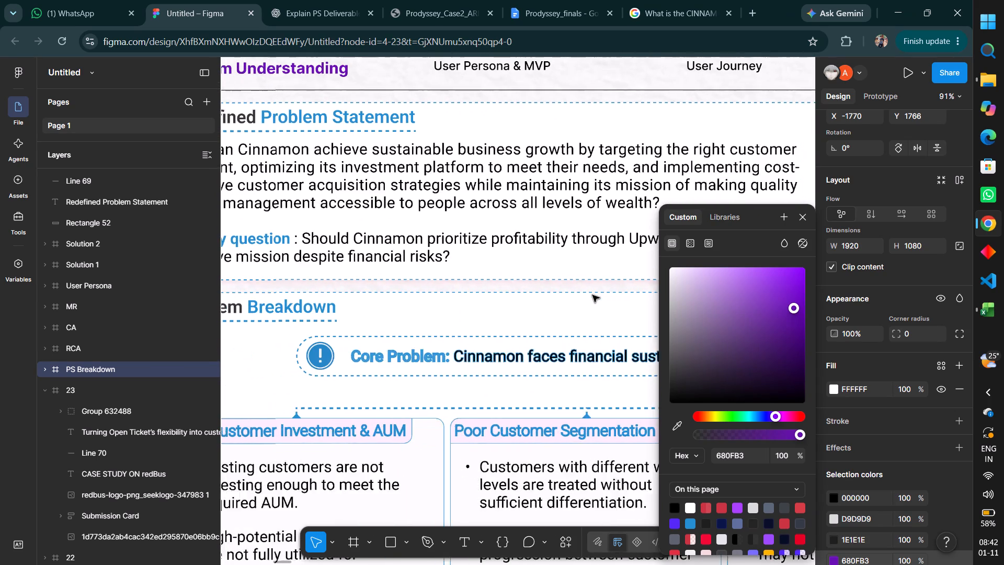
left_click(509, 295)
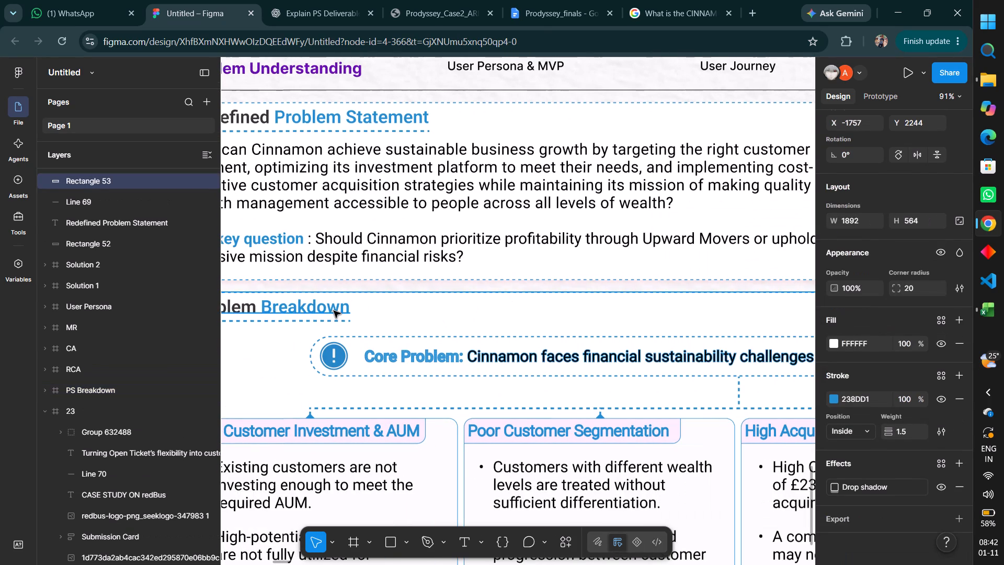
left_click(334, 311, "ctrl")
double_click(334, 311, "ctrl")
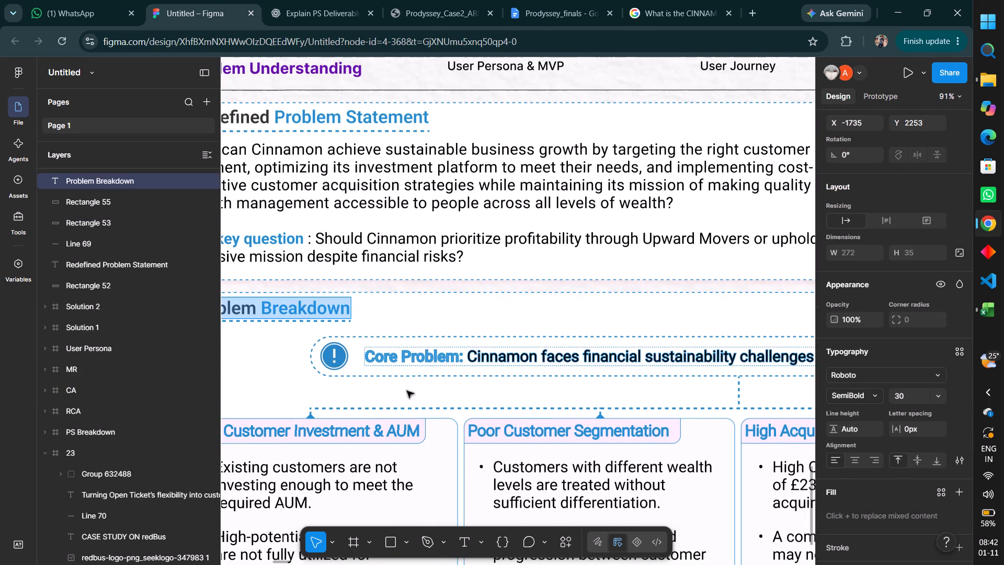
left_click(385, 435)
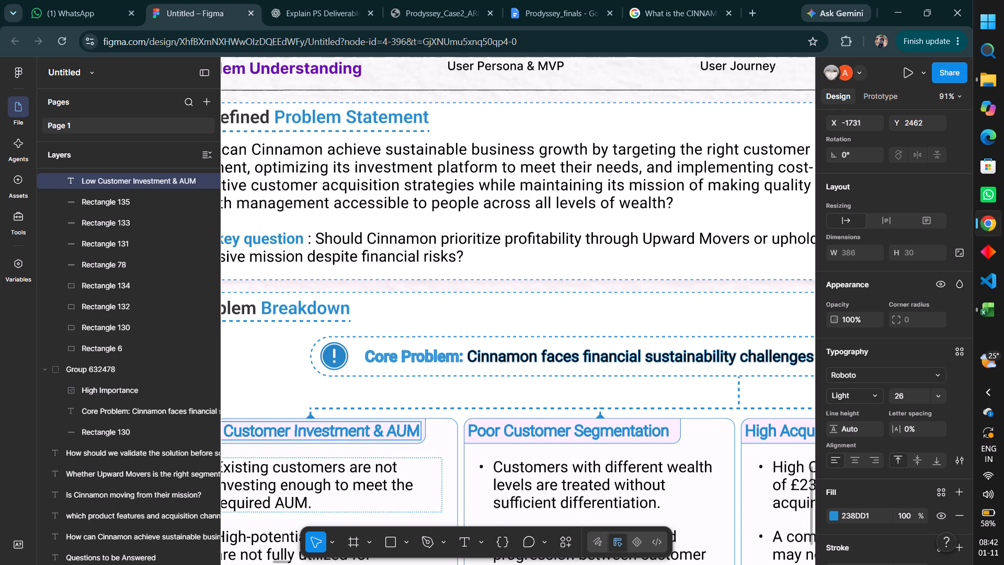
left_click(441, 439)
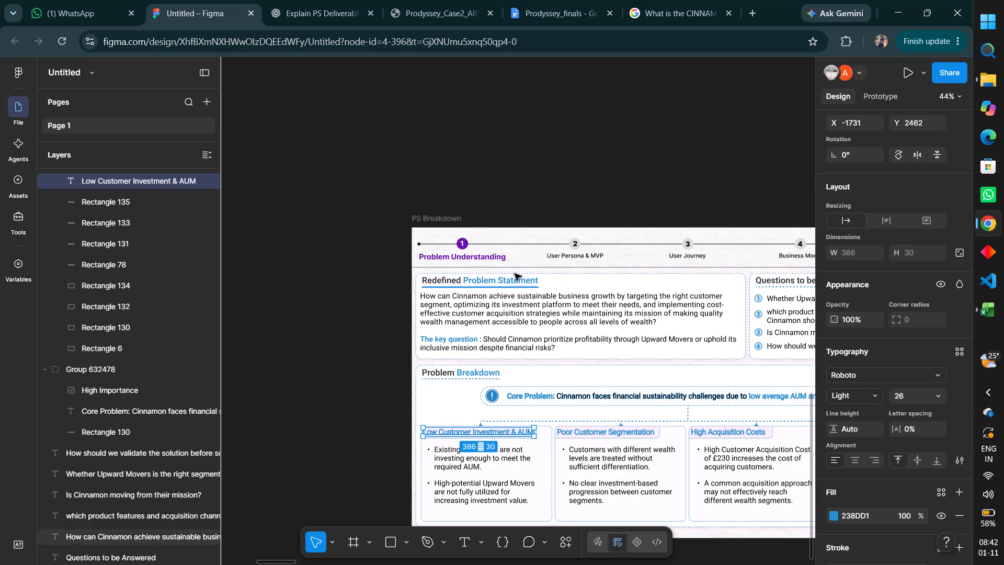
Examine the PS Breakdown frame's selection colours, the Redefined Problem Statement box's stroke and the layers nested in the frame.
left_click(462, 225)
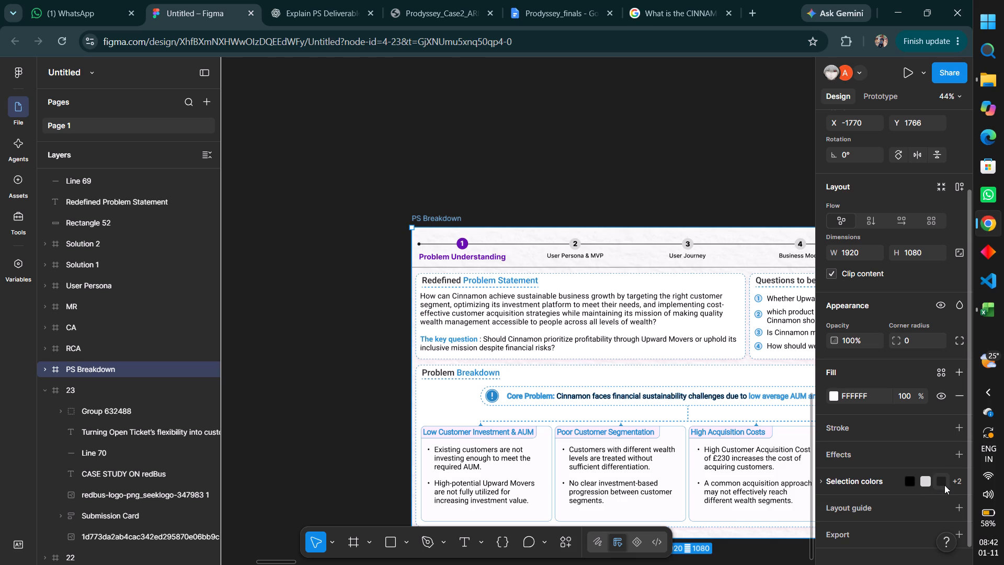
left_click(952, 483)
scroll(908, 506, "down", 1)
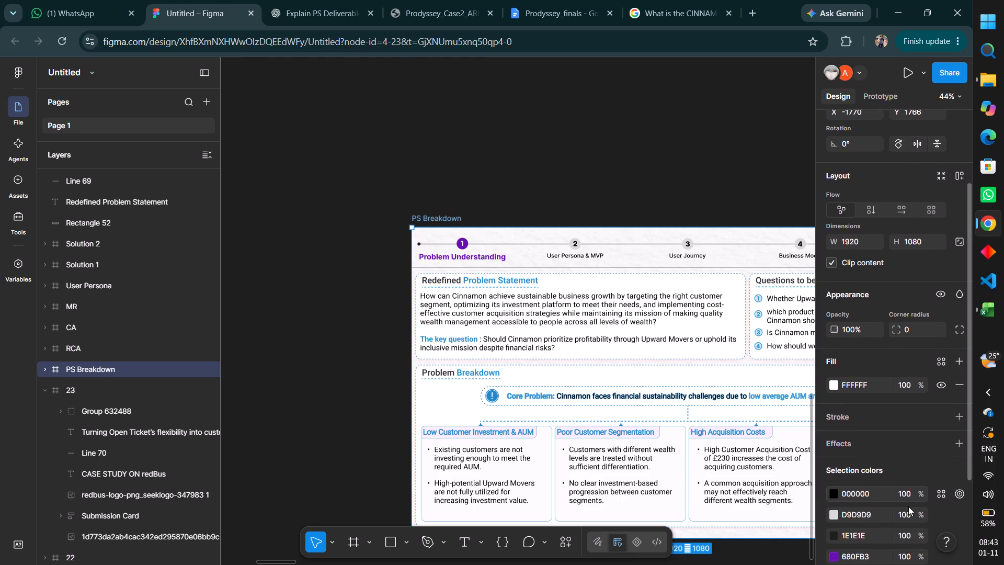
scroll(908, 506, "down", 1)
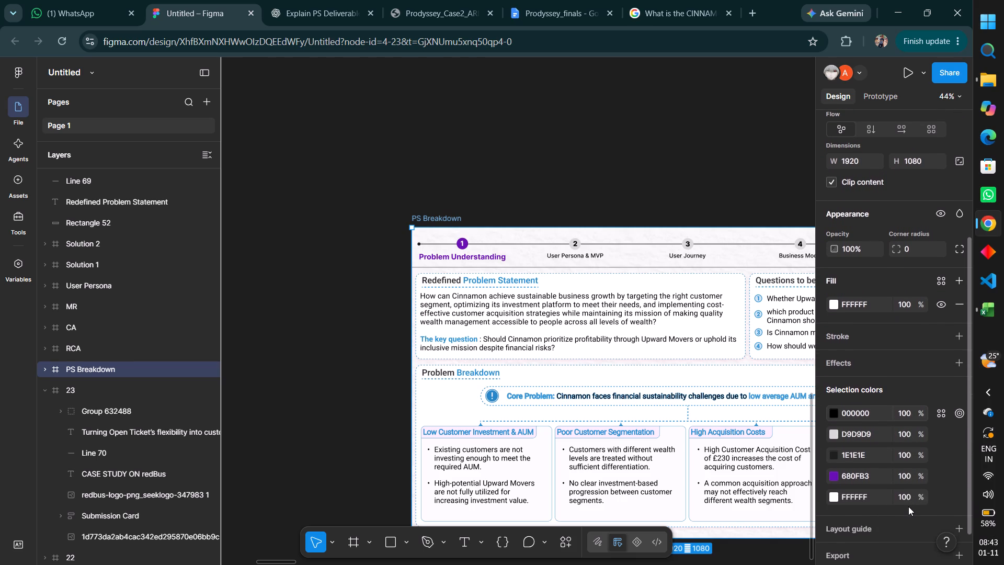
scroll(908, 506, "down", 1)
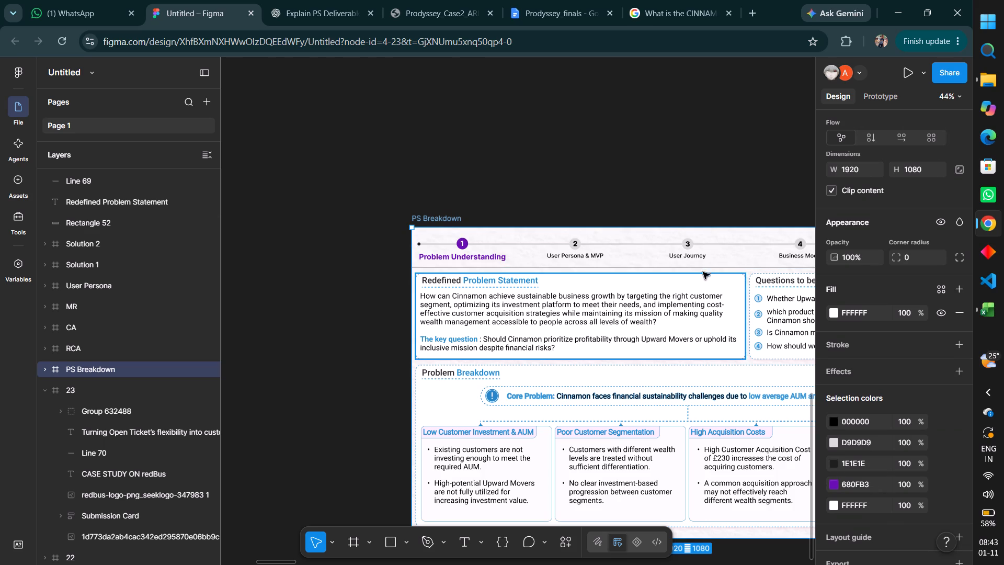
left_click(702, 275)
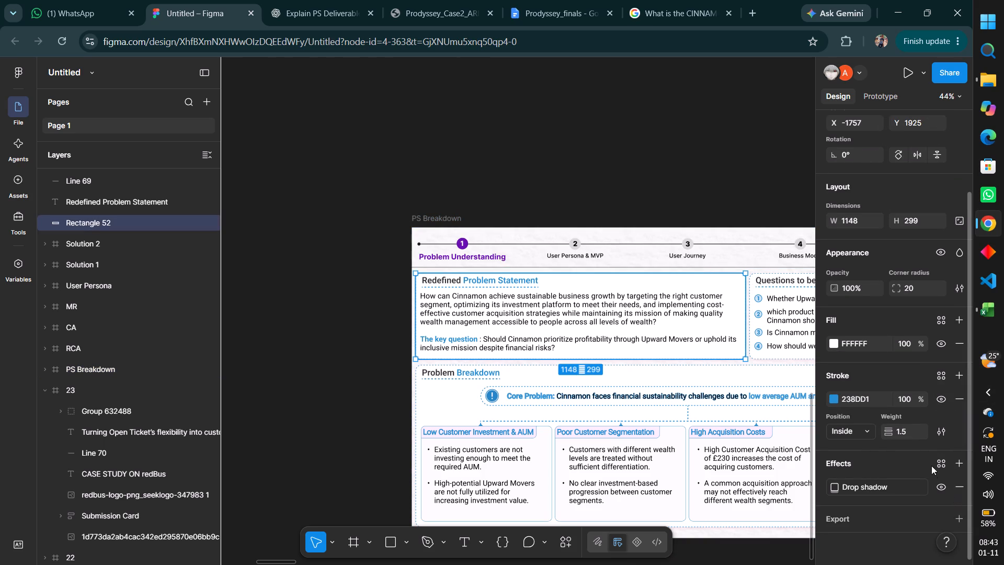
scroll(865, 388, "down", 3)
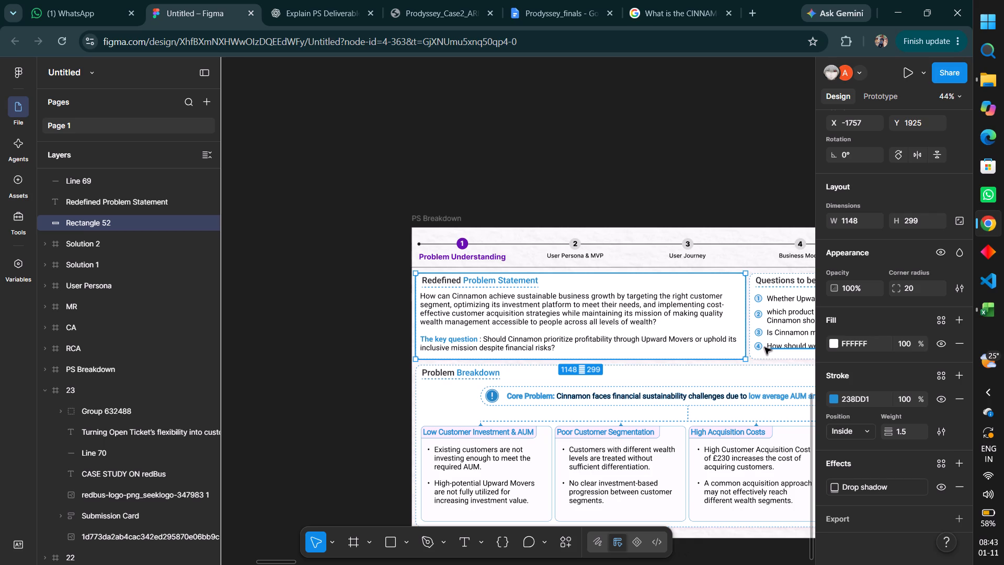
key("ctrl+z")
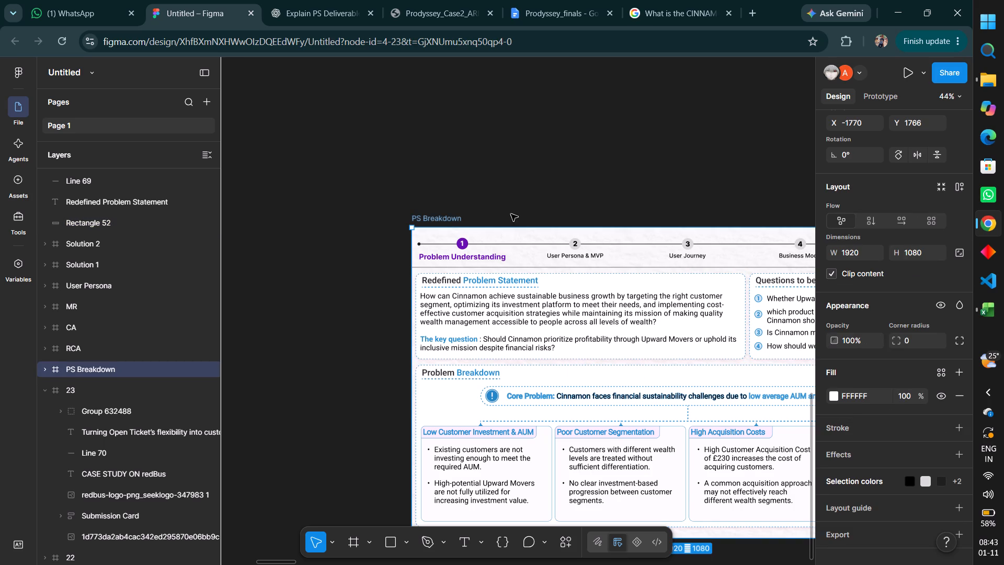
left_click(511, 214)
left_click(450, 224)
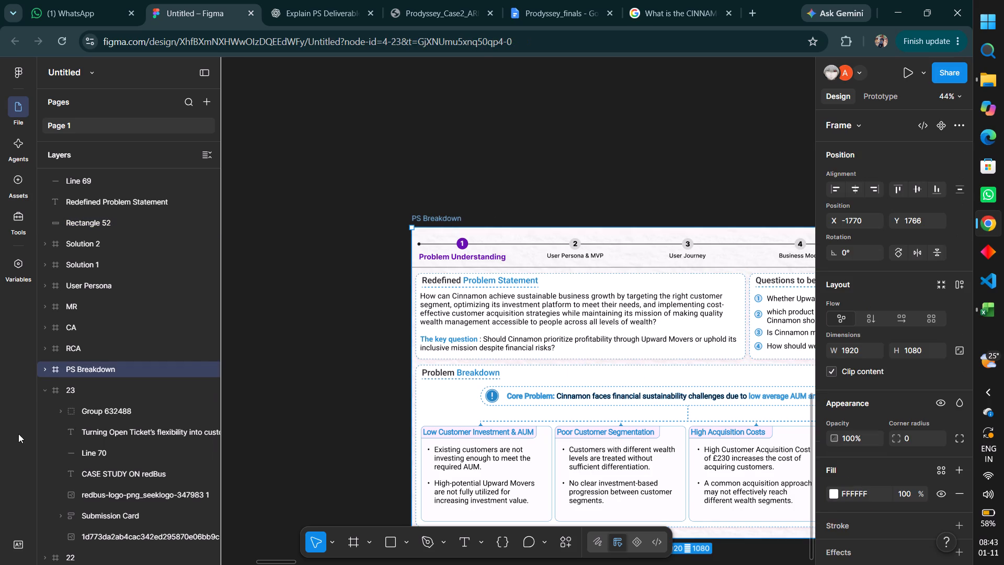
left_click(47, 374)
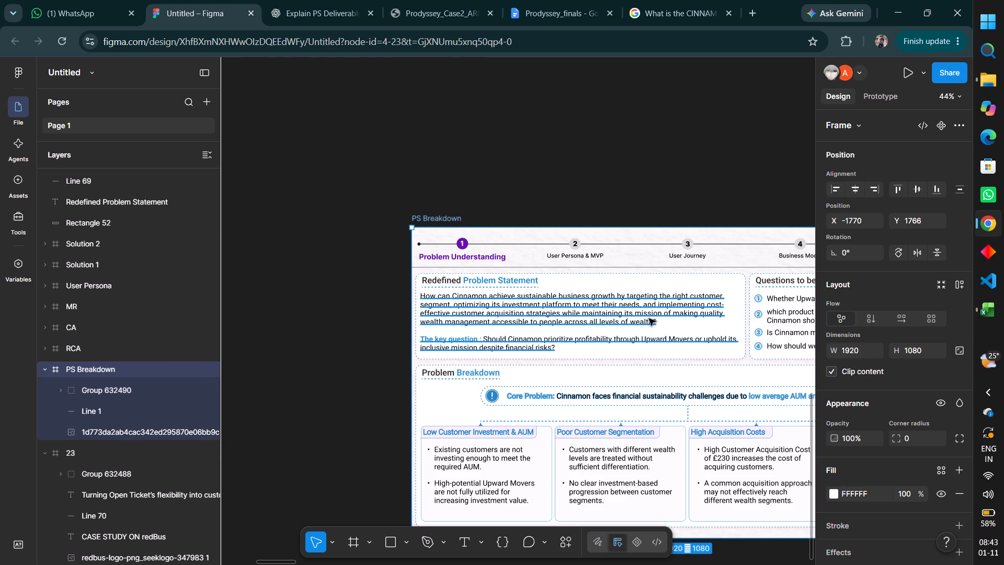
Move the PS Breakdown frame off its loose section boxes to an empty canvas area at about X -2460, Y 316.
left_click(566, 275)
scroll(566, 275, "left", 2)
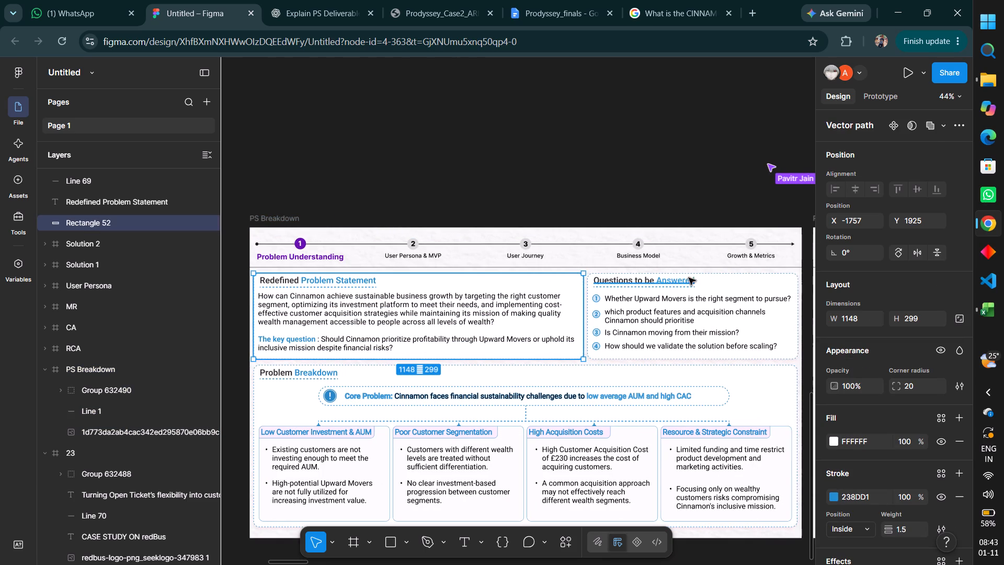
left_click(726, 277, "shift")
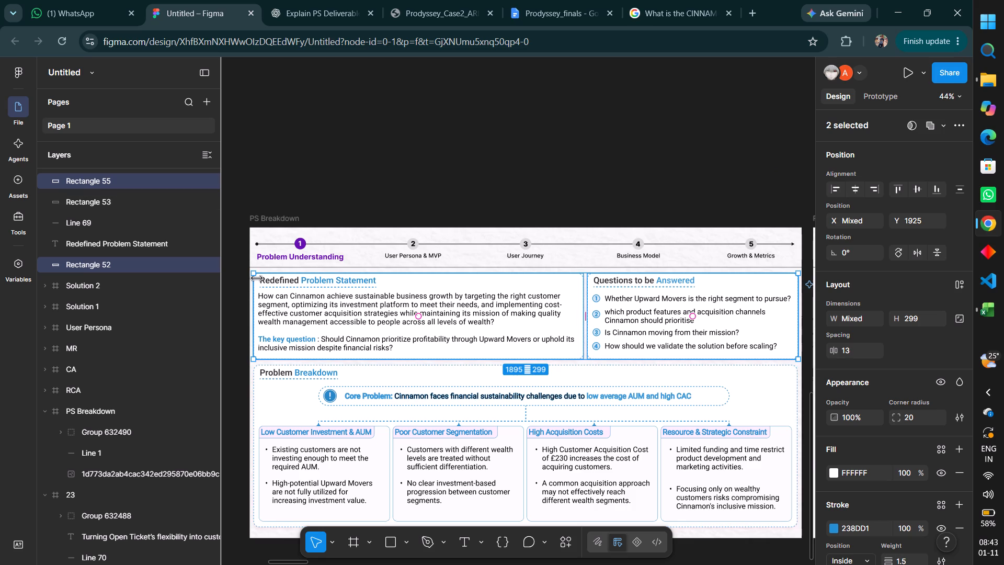
left_click_drag(246, 269, 397, 369)
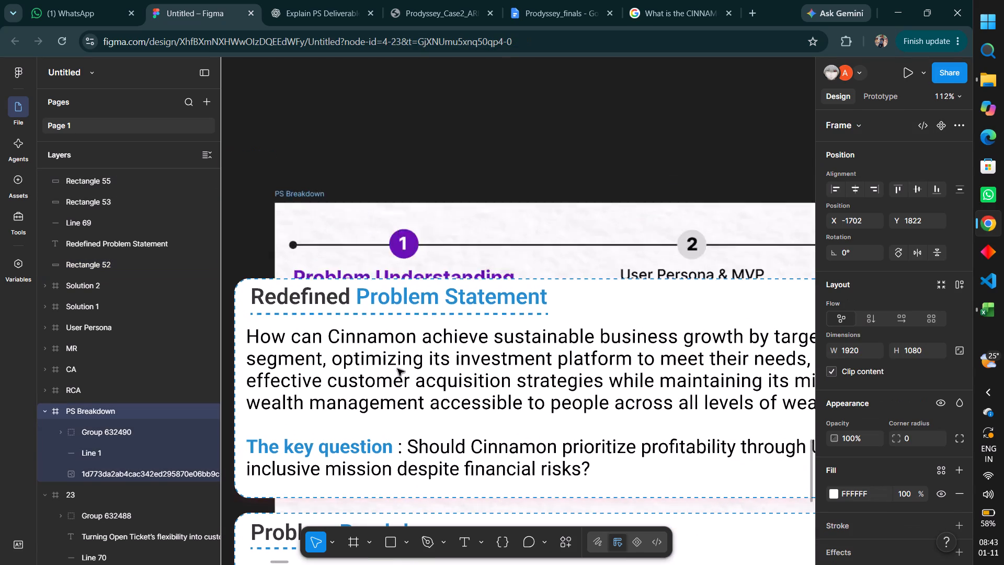
left_click_drag(397, 369, 361, 117)
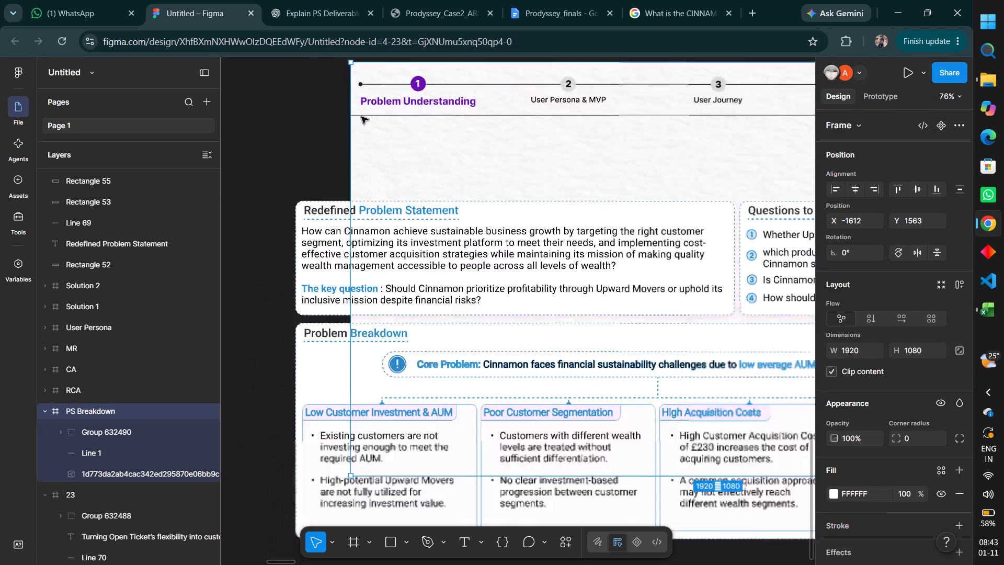
left_click_drag(374, 129, 328, 110)
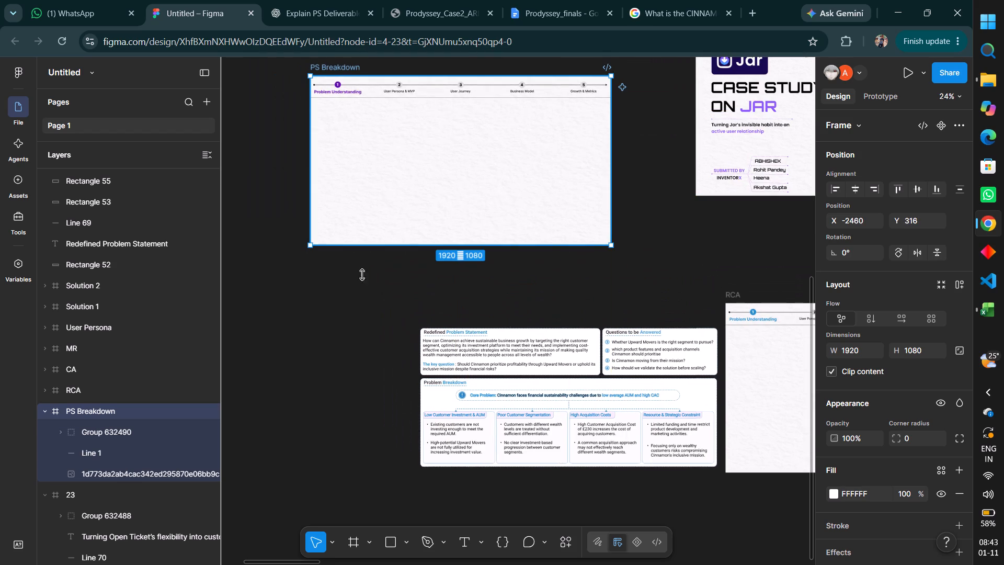
Cut all the loose problem statement, questions and problem breakdown content and paste it into the PS Breakdown frame.
left_click_drag(409, 327, 657, 450)
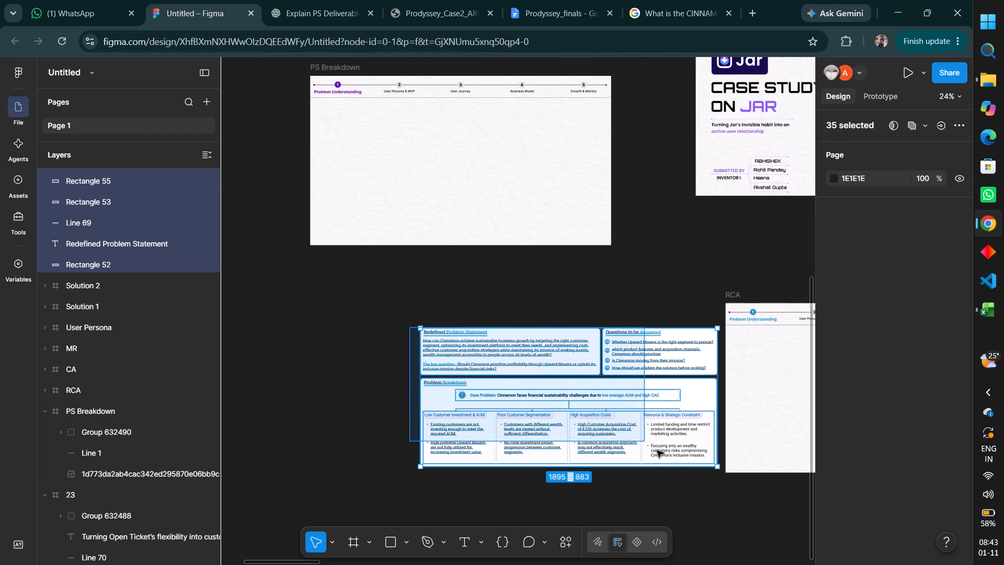
left_click_drag(657, 450, 713, 485)
key("ctrl+x")
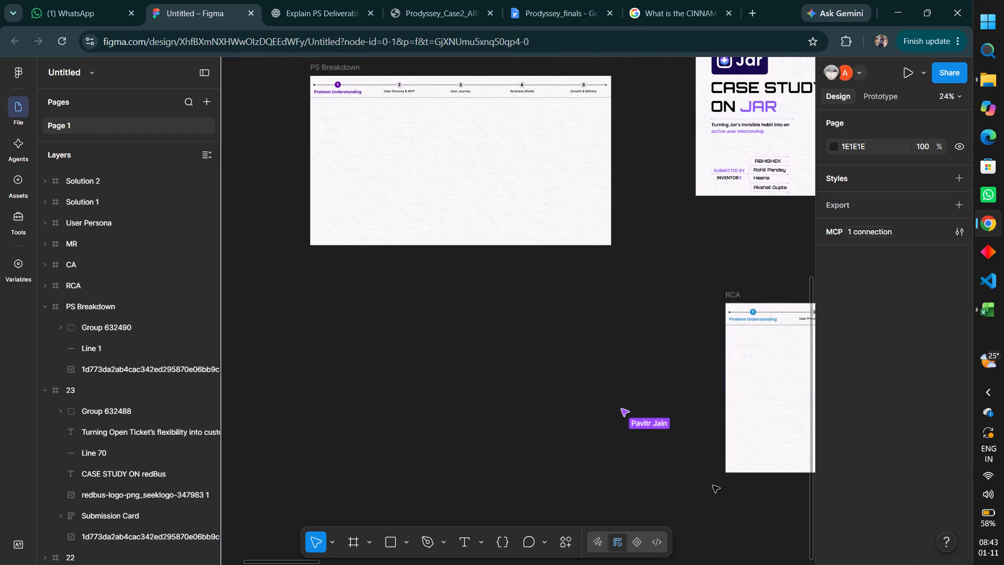
scroll(486, 378, "up", 1)
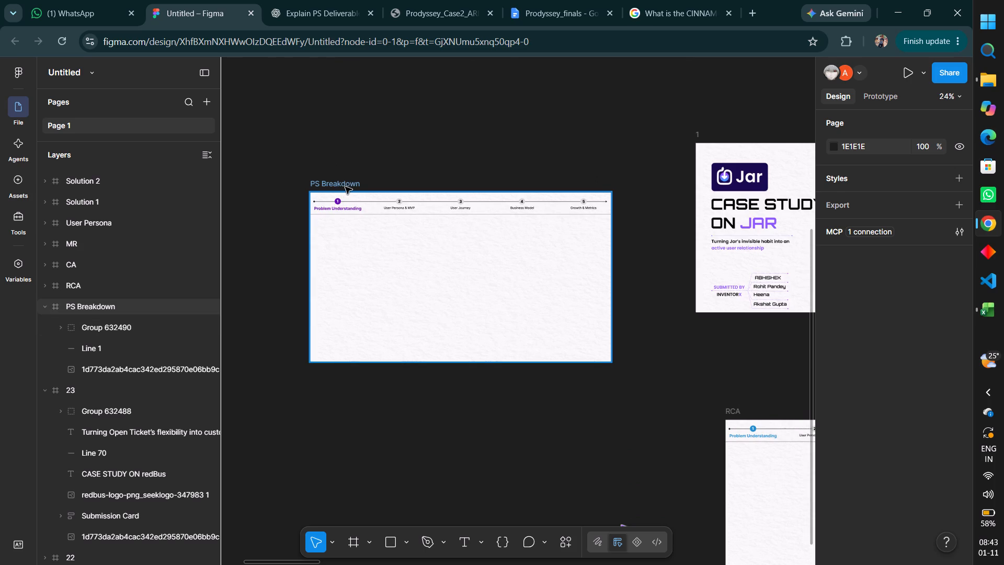
left_click(345, 187)
key("ctrl+v")
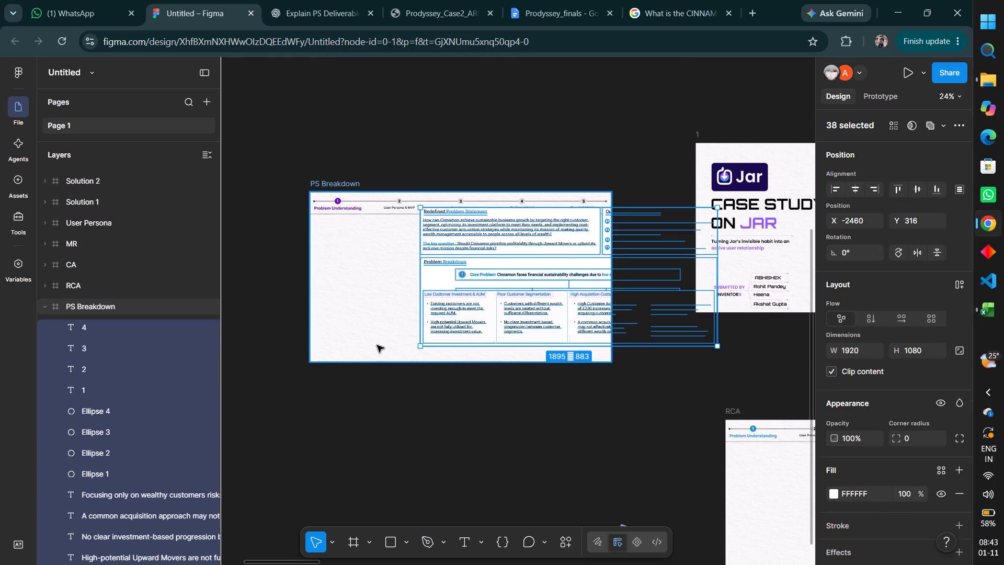
Position the pasted content inside the PS Breakdown frame, centred horizontally below the numbered timeline with a small gap beneath the divider line.
left_click_drag(579, 263, 518, 265)
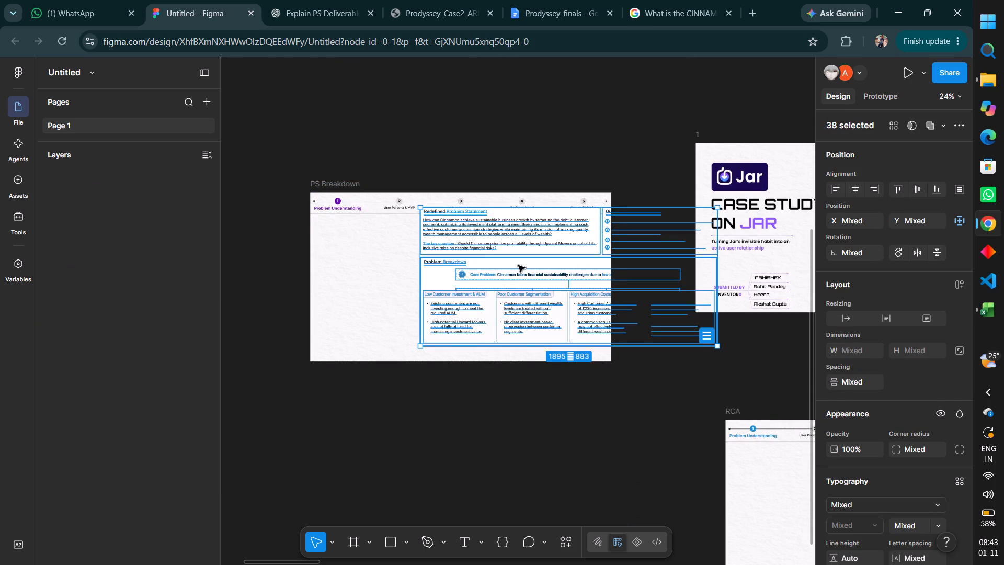
left_click_drag(518, 265, 471, 274)
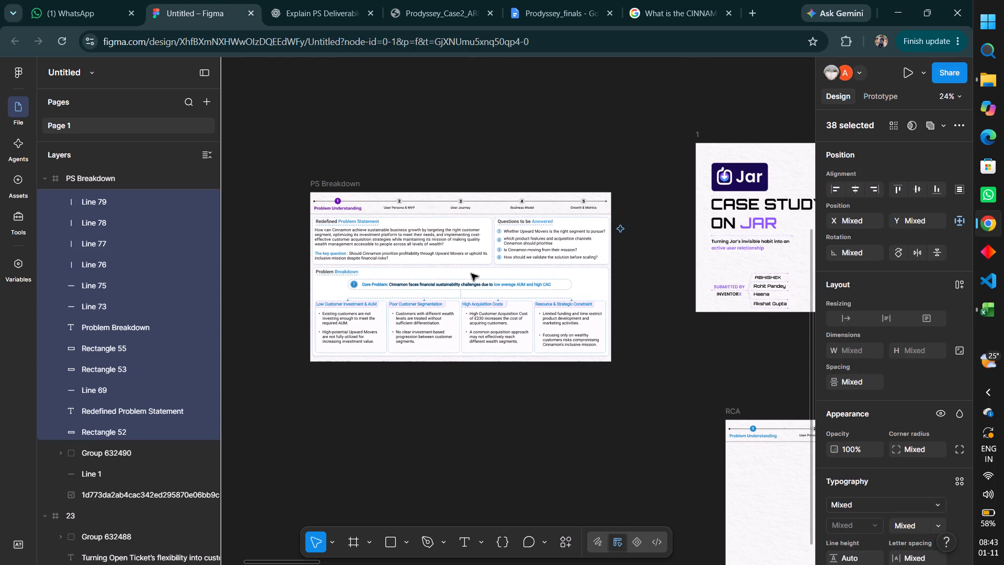
scroll(356, 187, "up", 1)
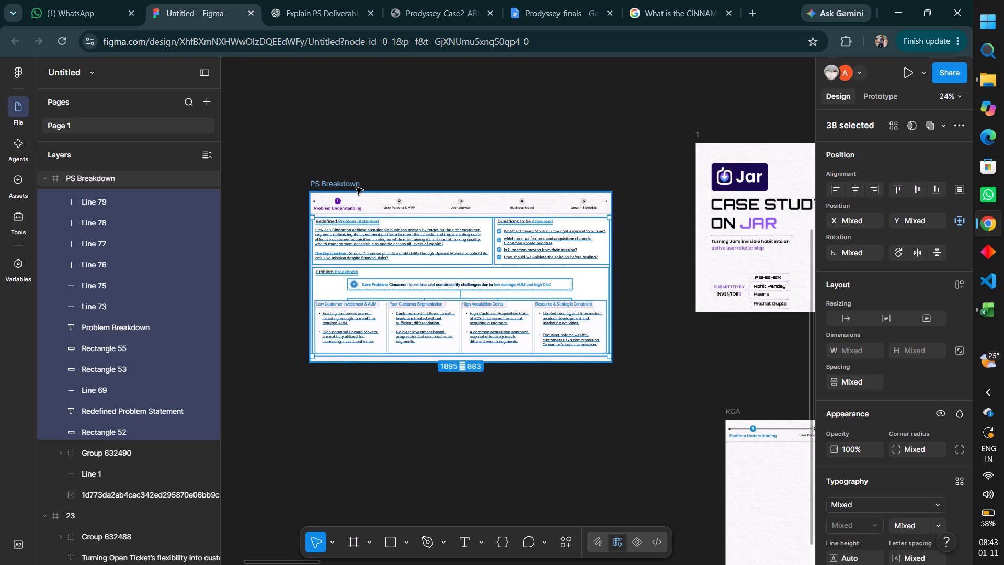
scroll(356, 187, "left", 1)
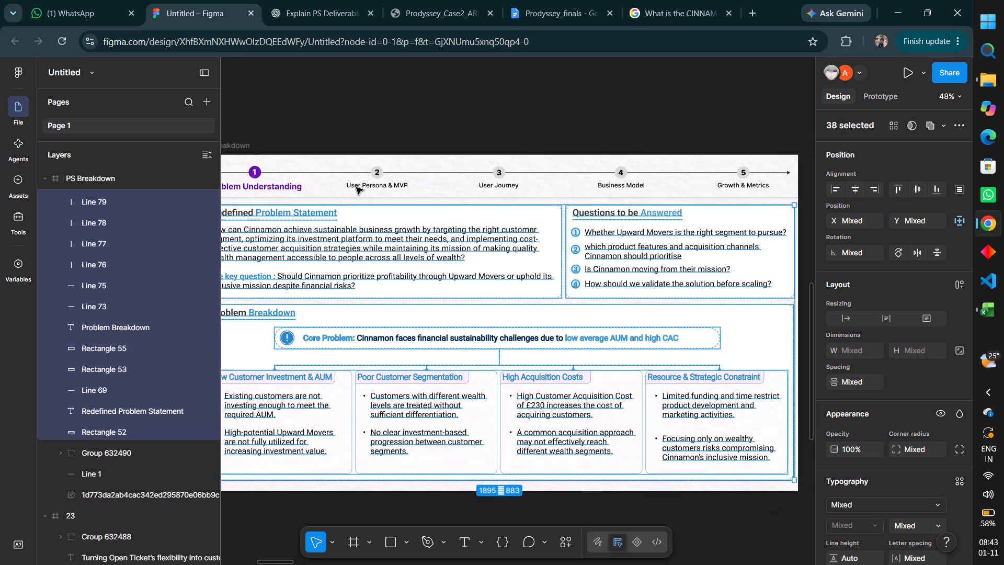
scroll(356, 187, "left", 1)
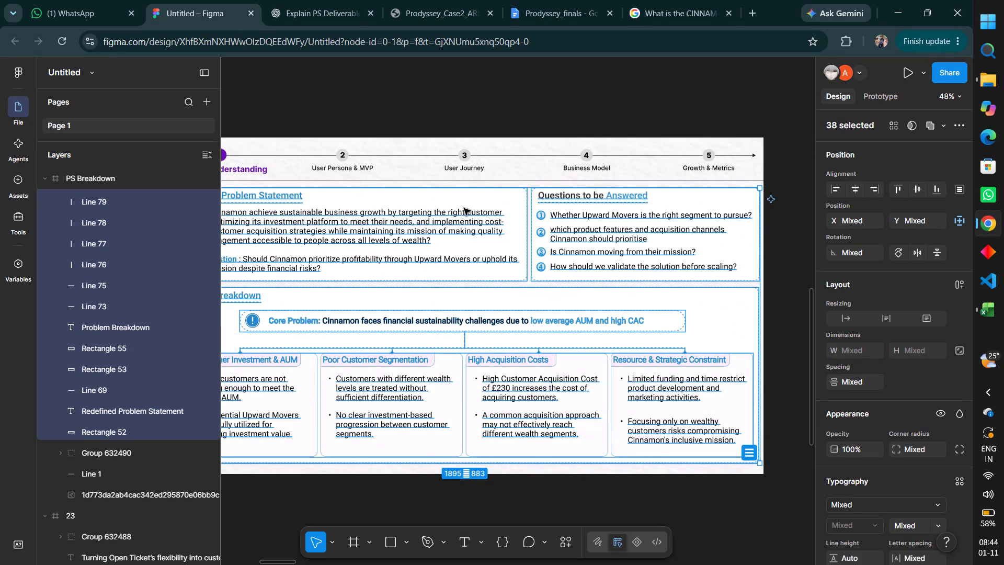
left_click_drag(504, 300, 506, 304)
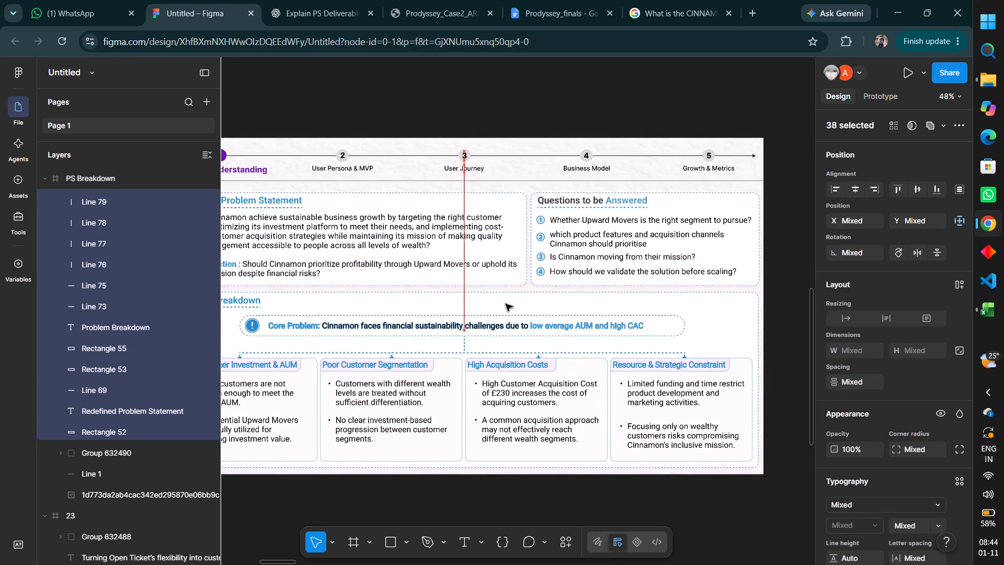
left_click_drag(506, 304, 503, 302)
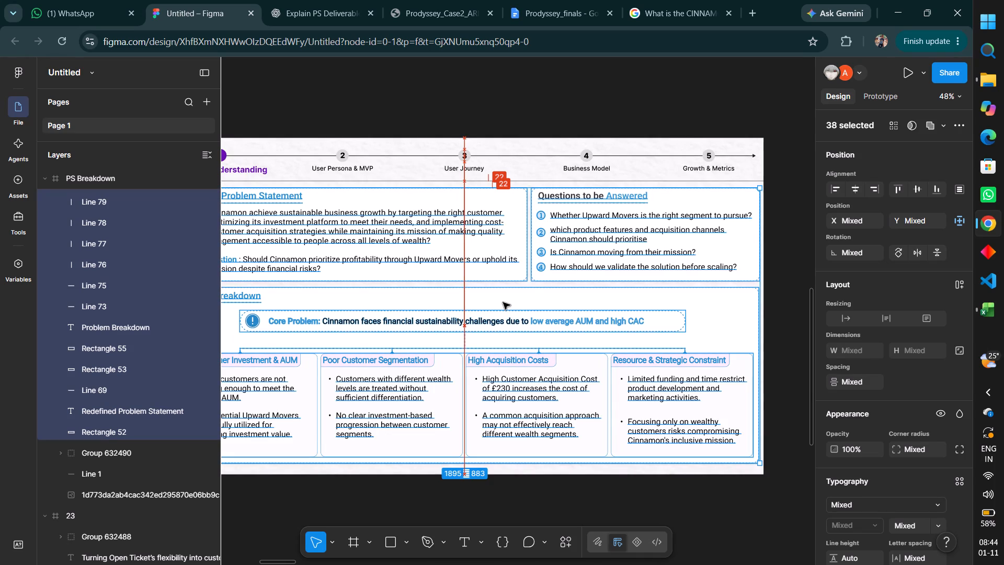
left_click_drag(503, 302, 504, 304)
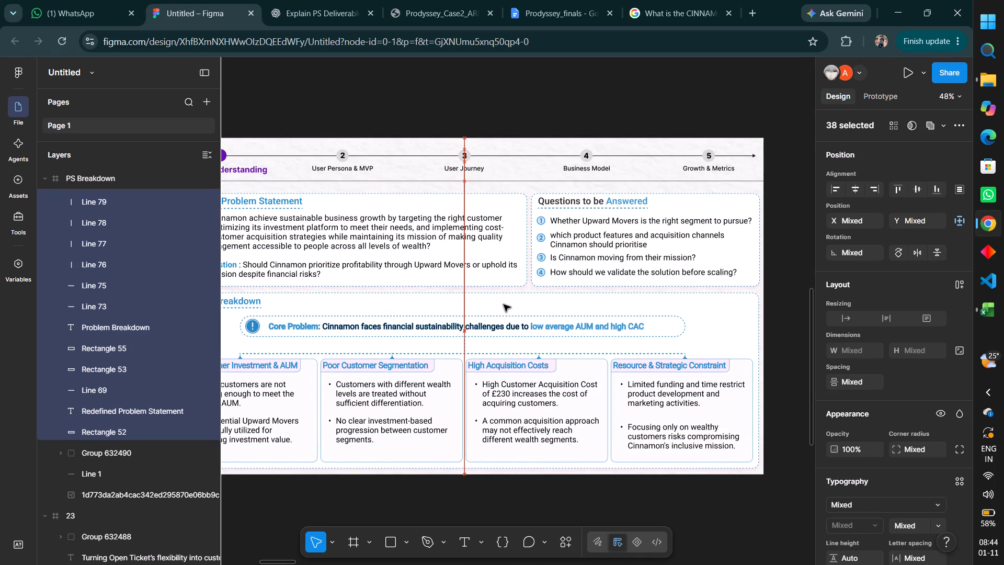
left_click_drag(504, 304, 504, 304)
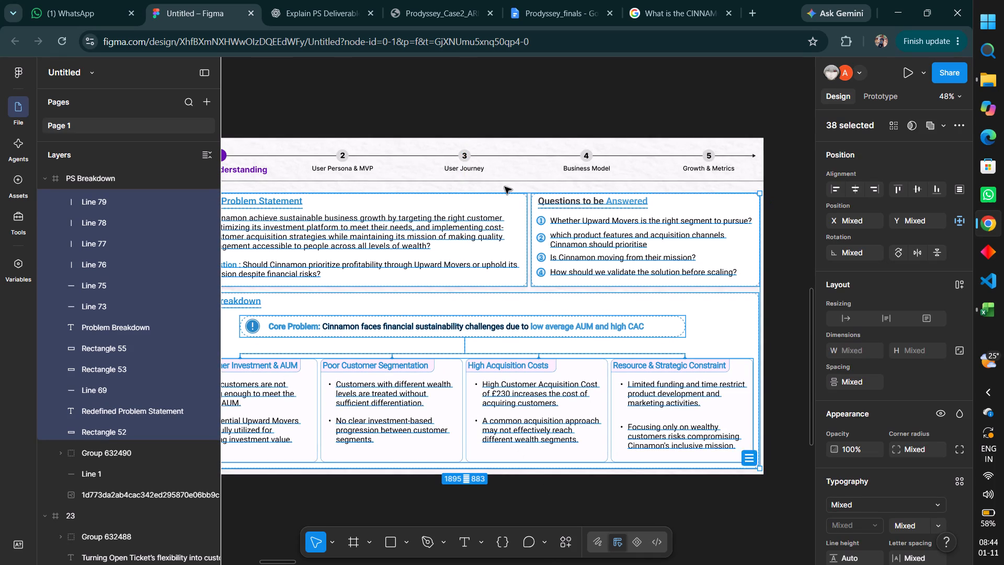
left_click(512, 103)
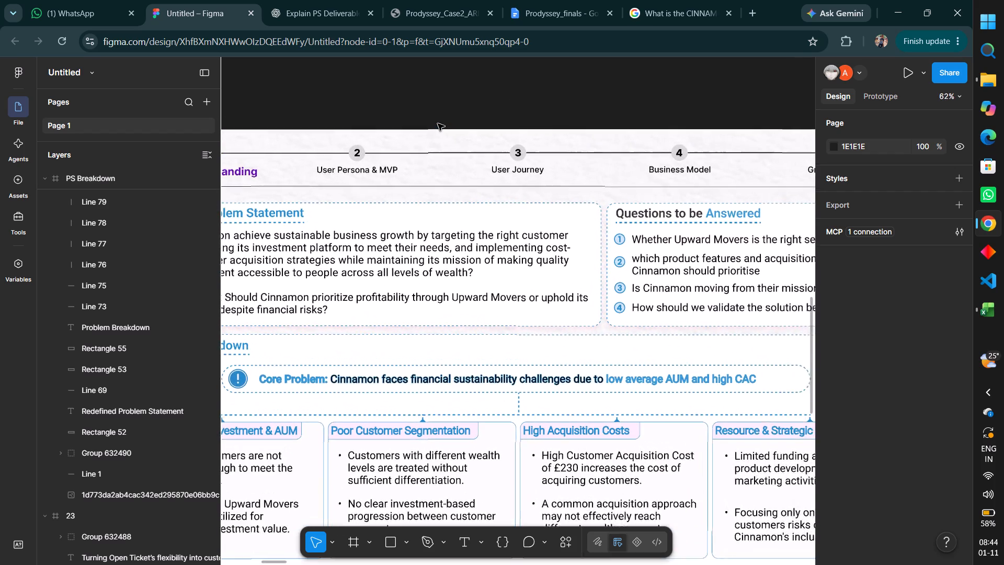
Move the PS Breakdown frame with its content beside the RCA frame, tops aligned, at X -1872, Y 1766.
scroll(438, 123, "right", 1)
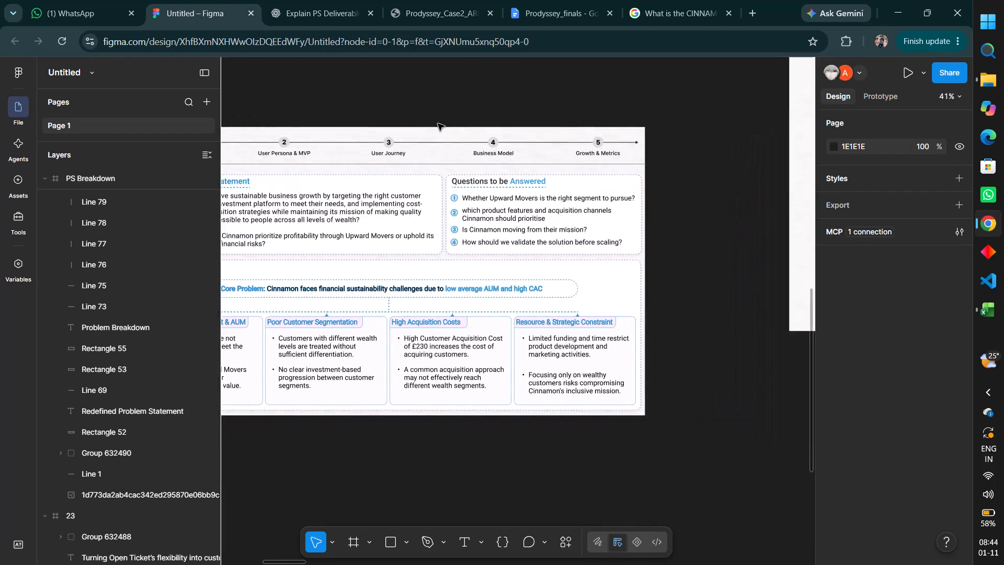
scroll(438, 123, "right", 1)
left_click_drag(307, 122, 311, 198)
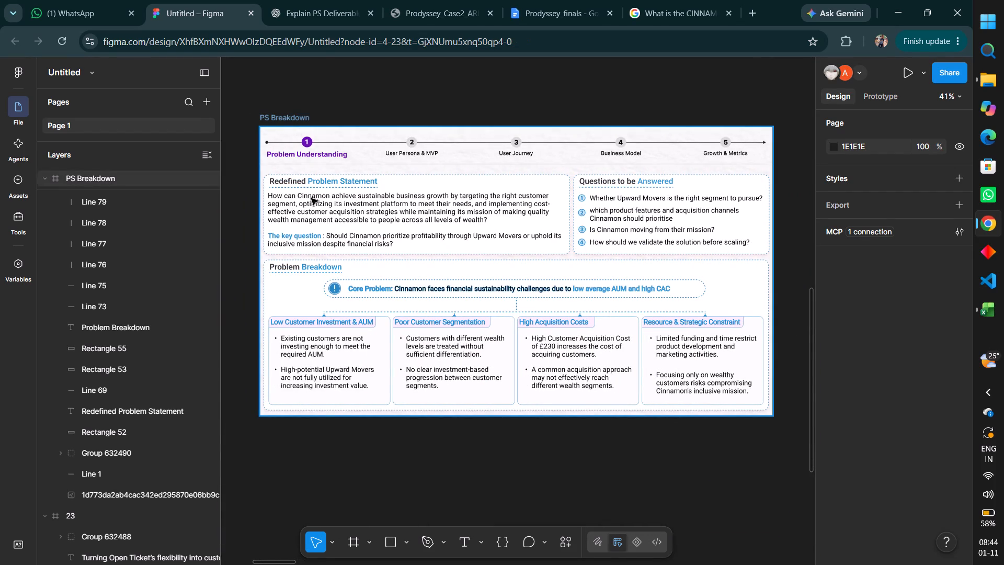
left_click_drag(311, 198, 380, 399)
scroll(380, 399, "down", 3)
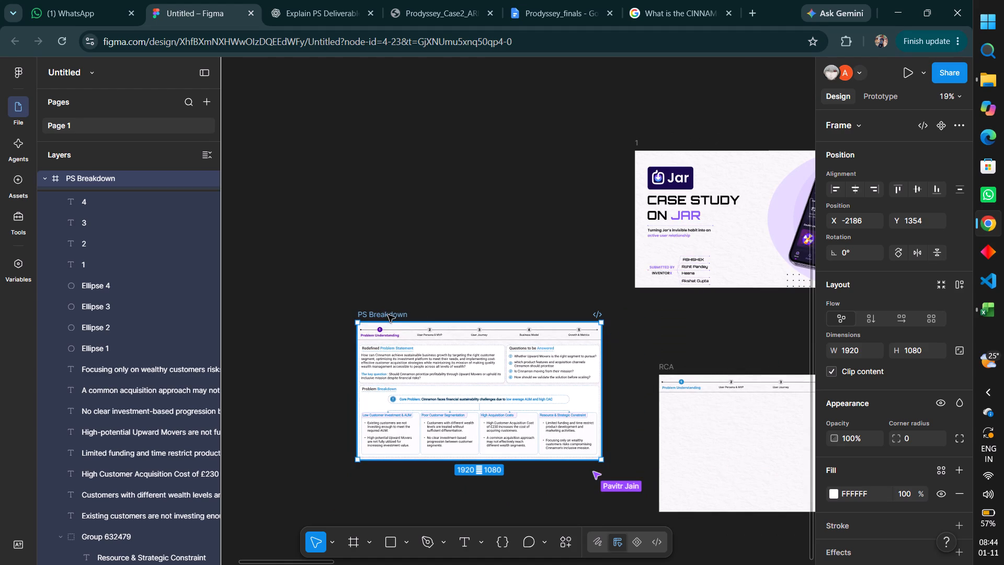
left_click_drag(395, 313, 435, 359)
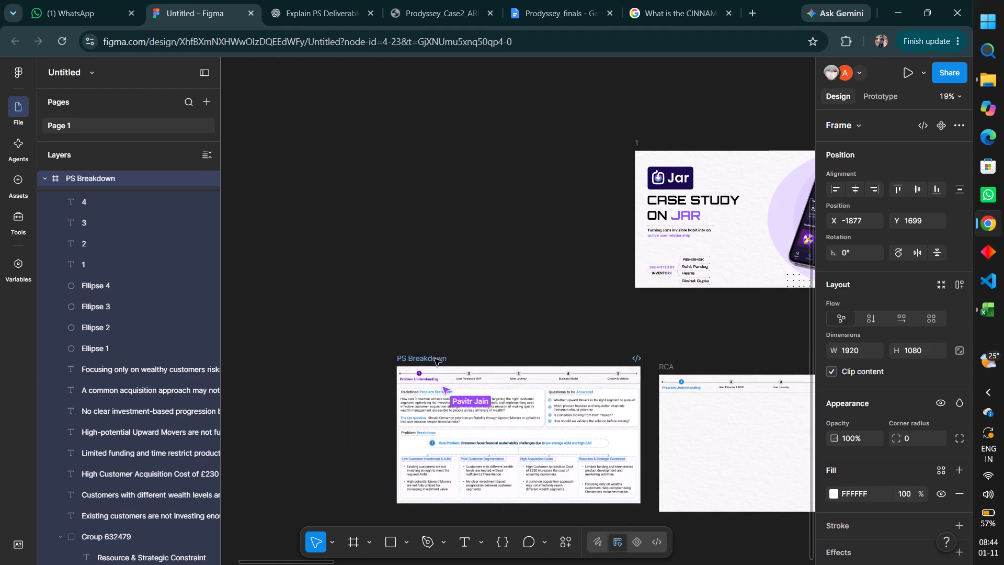
left_click_drag(435, 359, 435, 363)
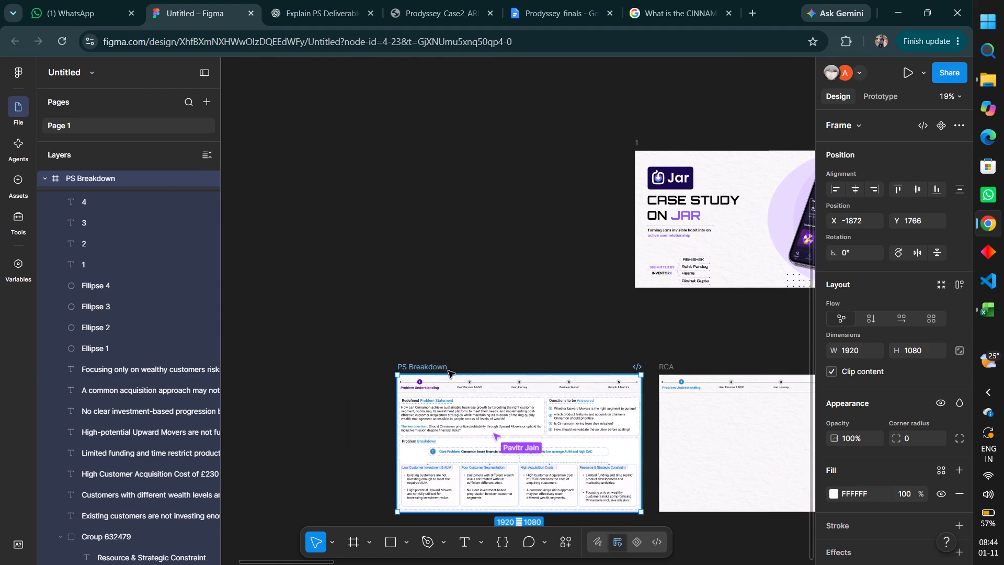
Recolour all 100% opacity 238DD1 elements in the PS Breakdown frame to 680FB3.
scroll(471, 377, "down", 3)
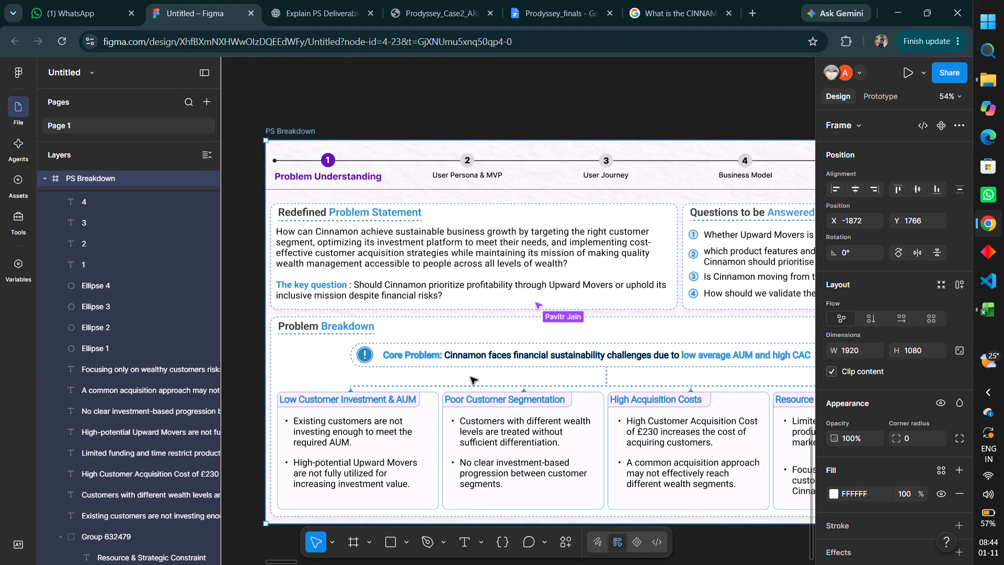
scroll(471, 377, "left", 2)
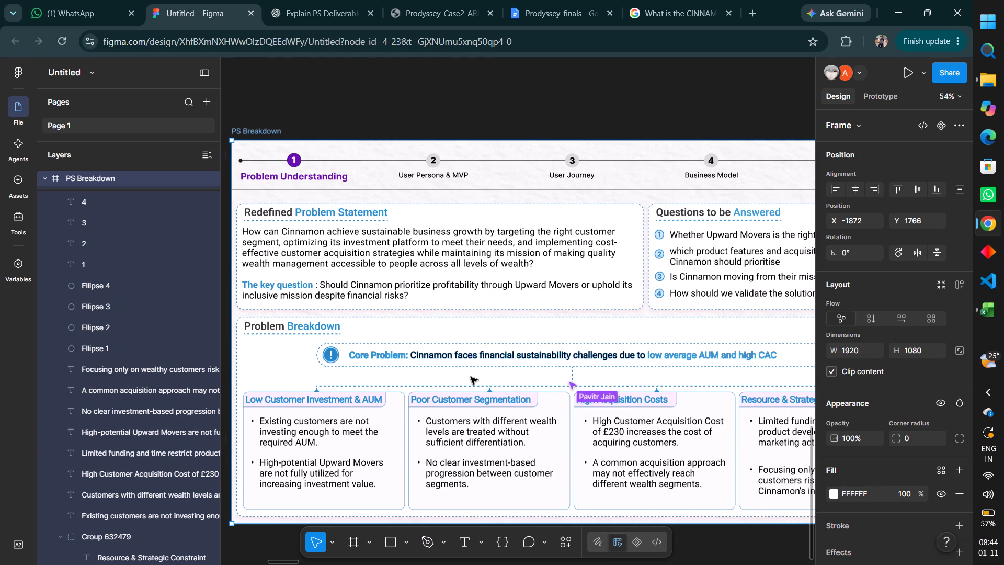
scroll(471, 377, "left", 1)
scroll(587, 309, "right", 2)
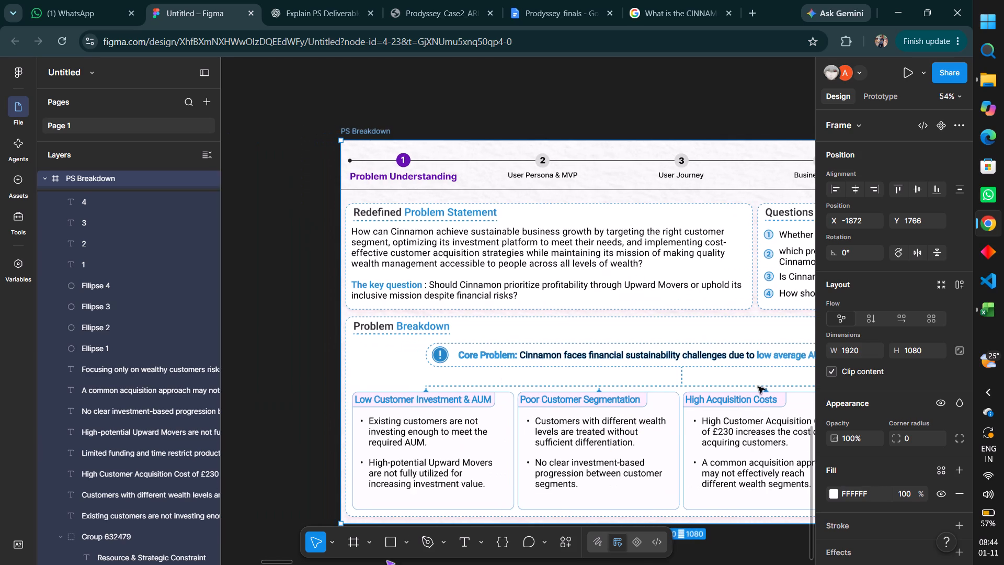
scroll(992, 516, "down", 3)
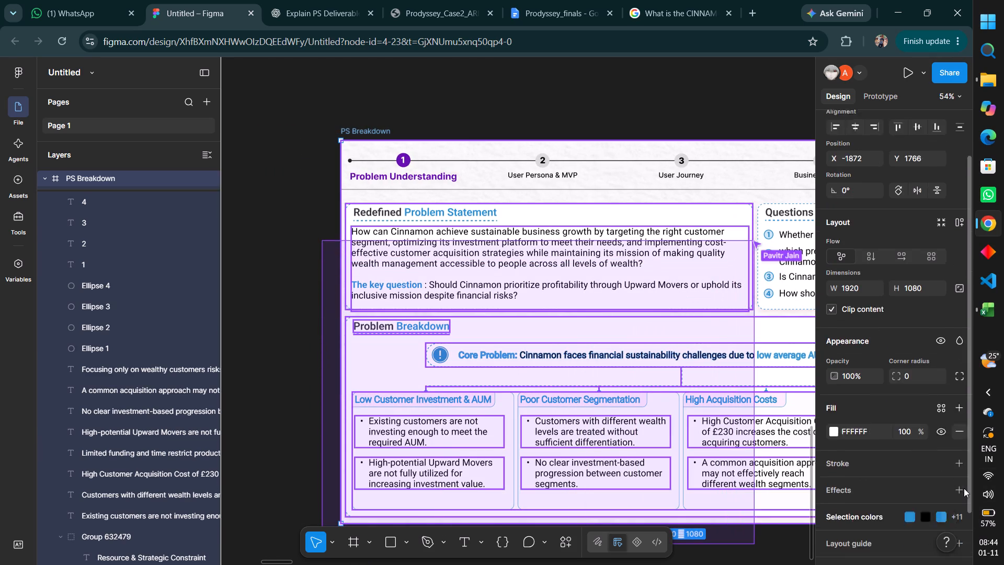
scroll(964, 488, "down", 2)
left_click(955, 464)
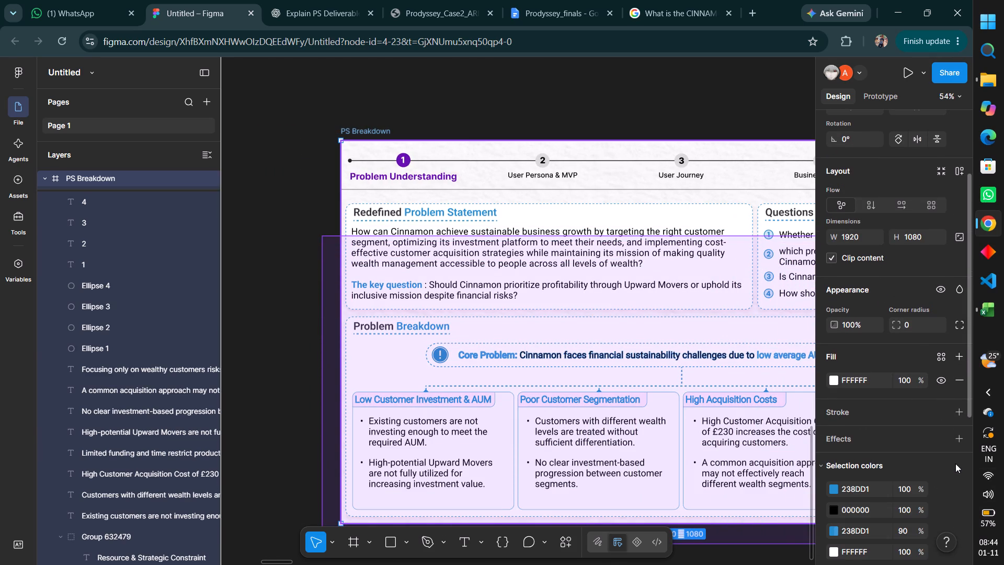
left_click(832, 488)
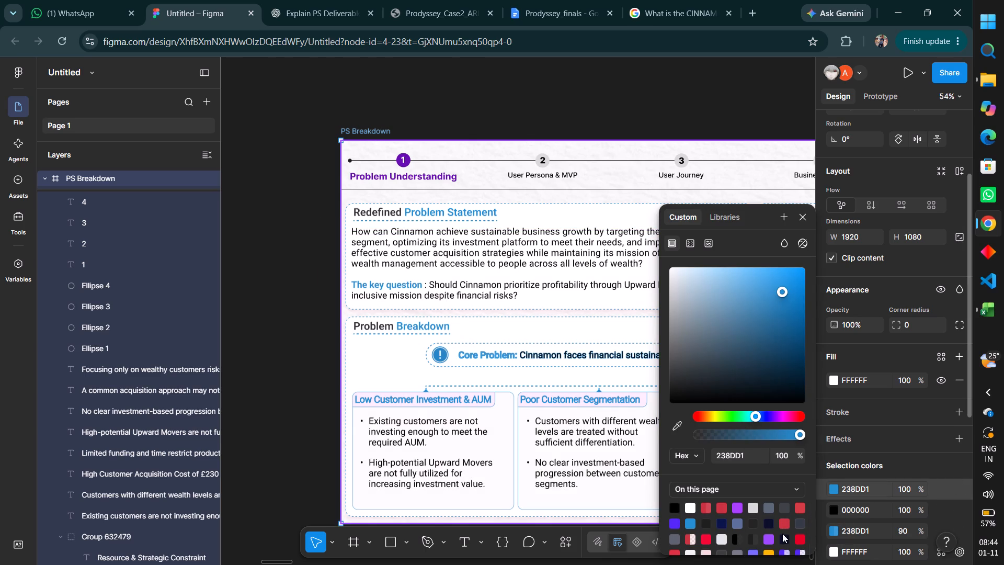
scroll(855, 516, "down", 2)
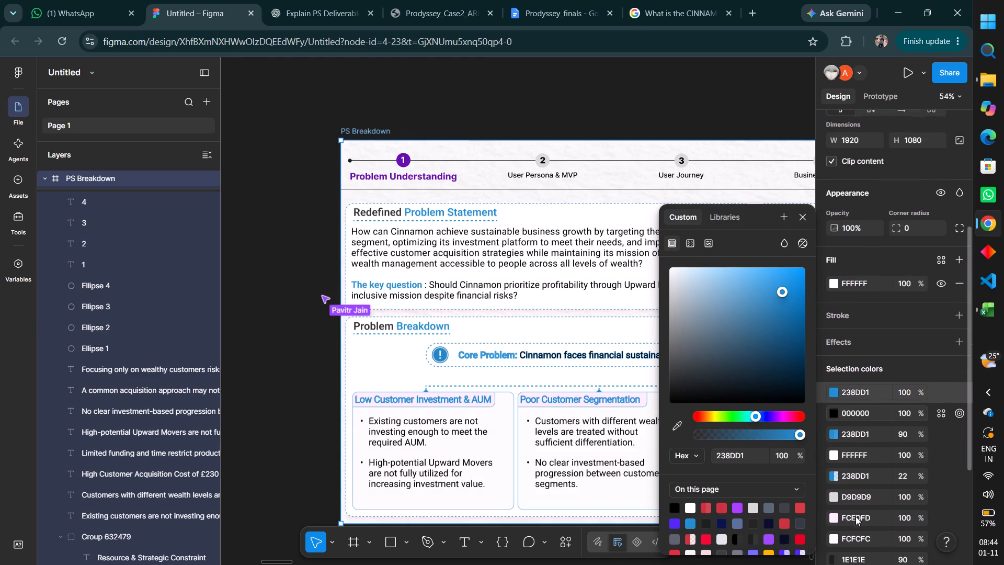
scroll(855, 516, "down", 2)
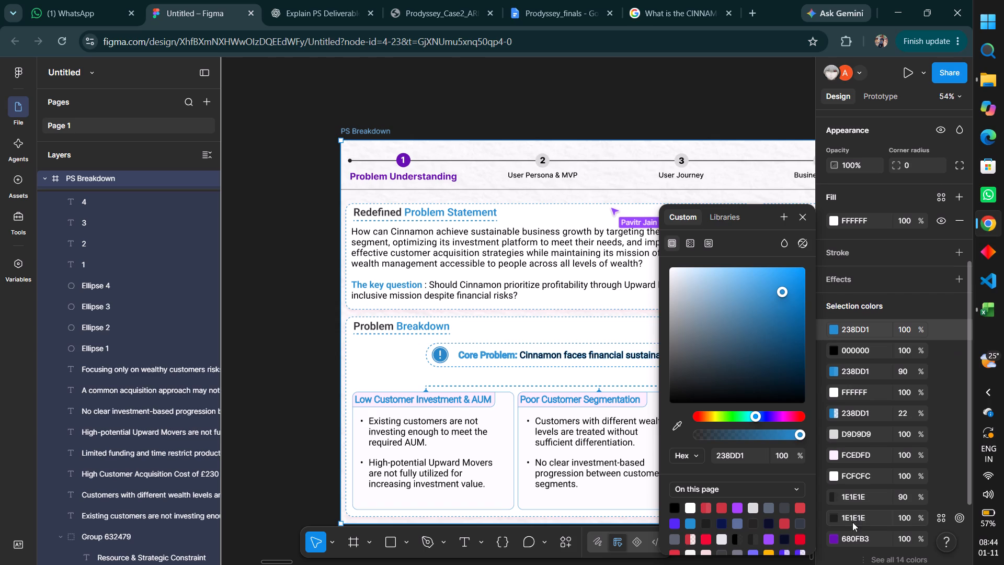
scroll(846, 544, "down", 1)
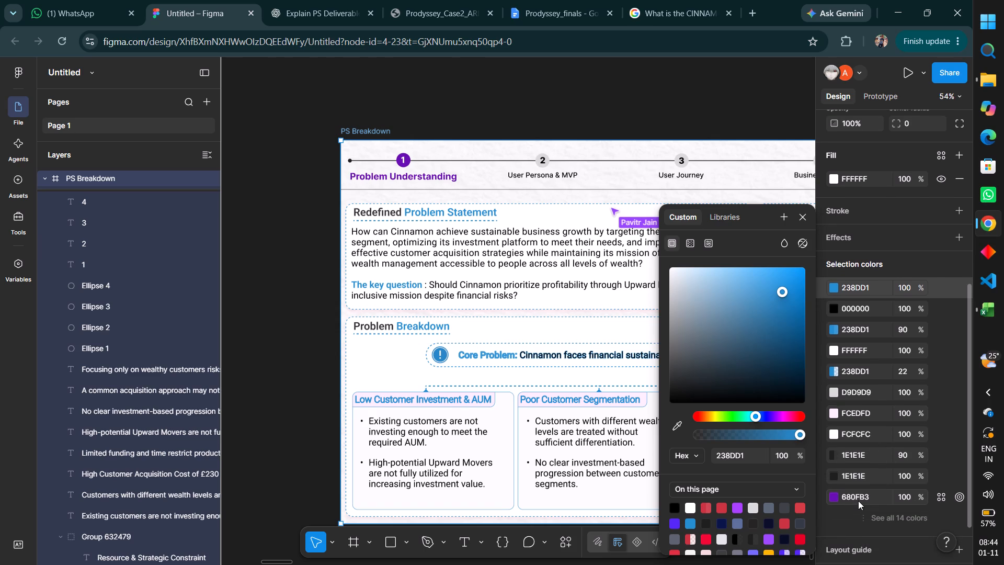
double_click(741, 461)
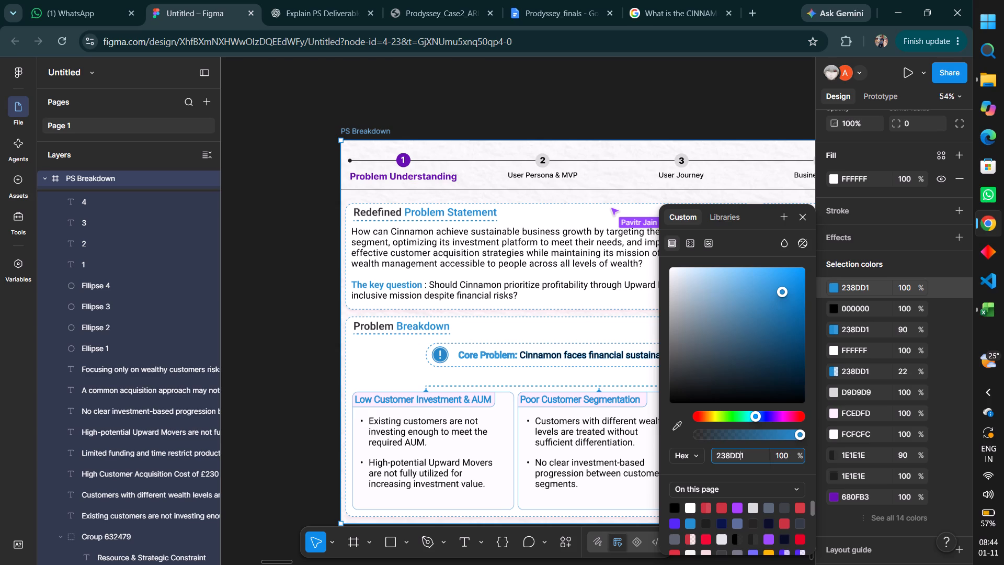
type("680FB3")
key("Return")
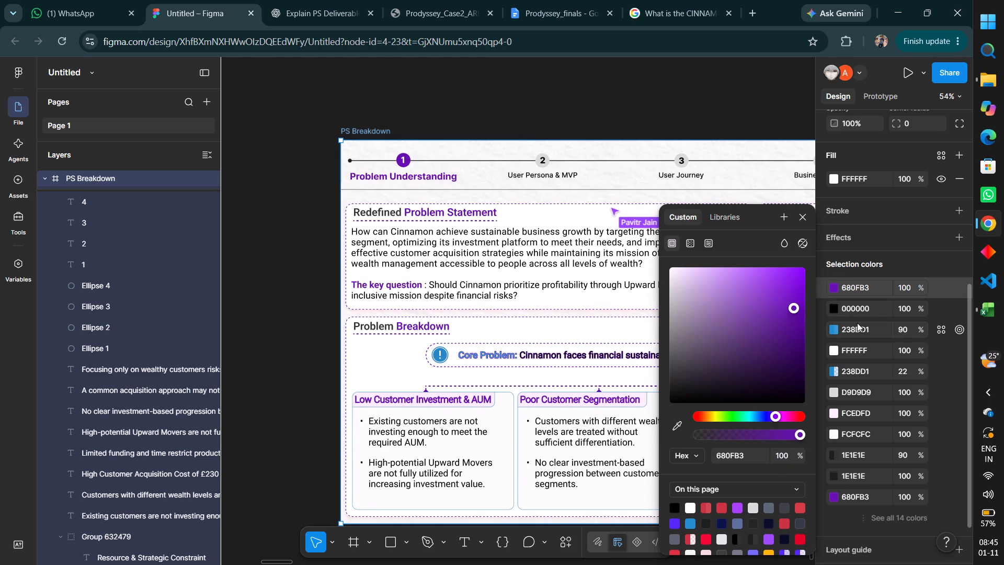
Change the frame's 90% opacity 238DD1 selection colour to 680FB3.
left_click(857, 323)
double_click(857, 329)
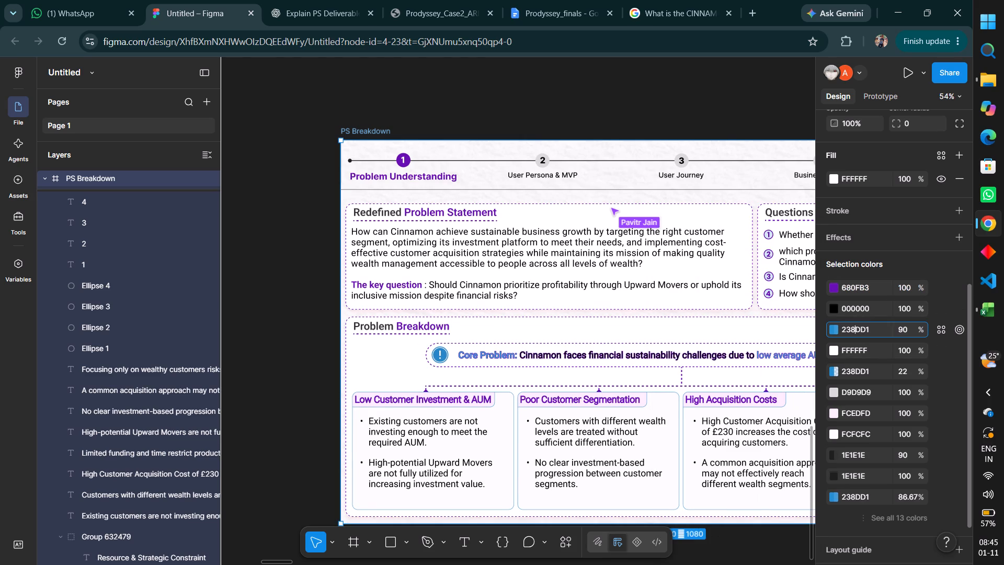
type("680")
key("shift+f")
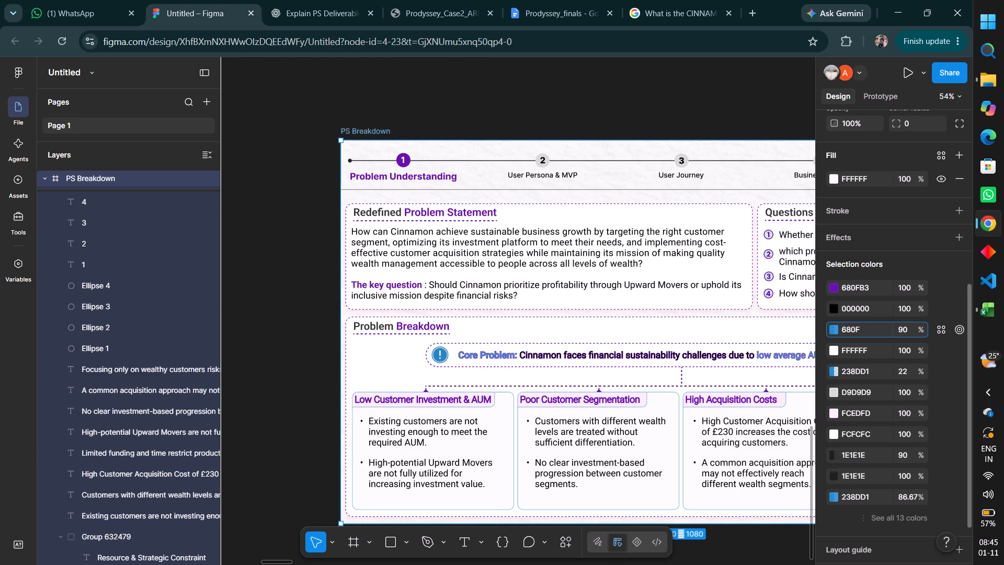
type("B3")
key("Return")
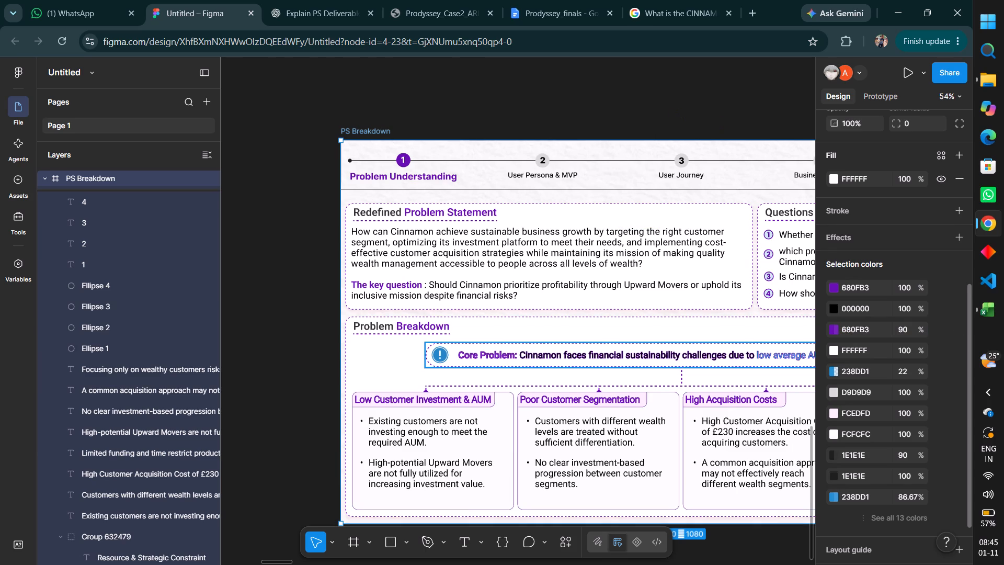
Change the frame's 22% opacity 238DD1 selection colour to 680FB3 and deselect the frame.
triple_click(855, 372, "shift")
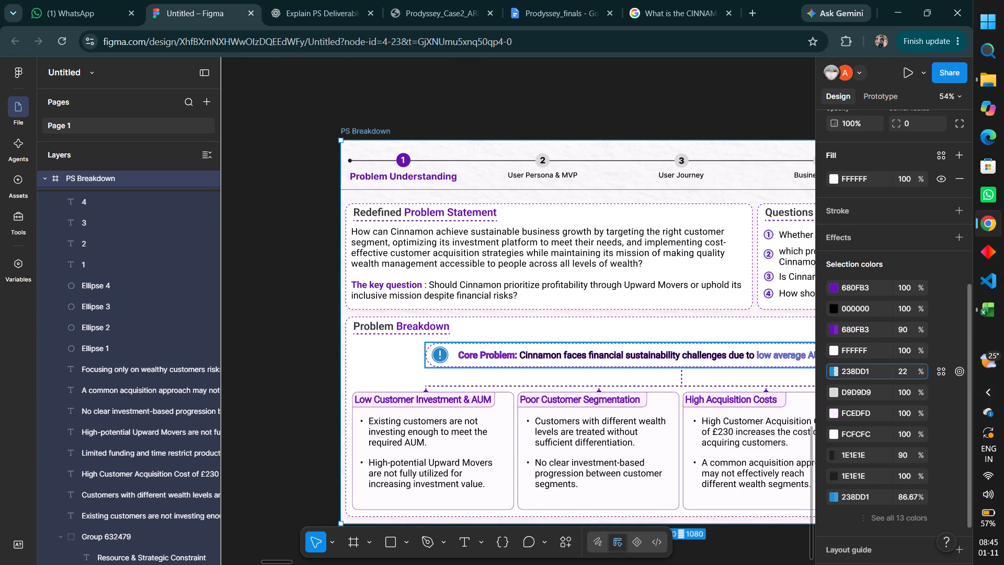
type("680")
key("shift+f")
type("B3")
key("Return")
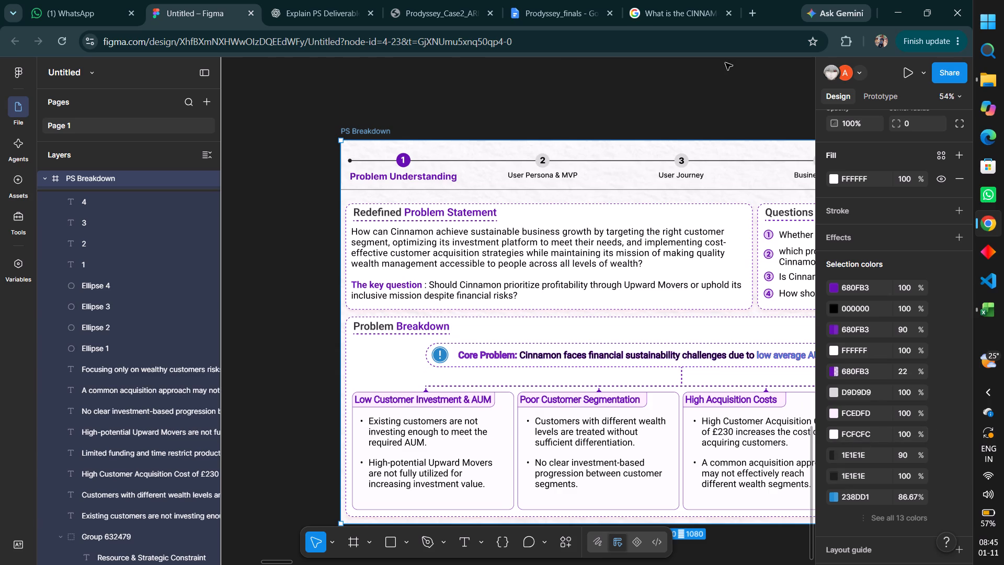
left_click(703, 125)
left_click(703, 125)
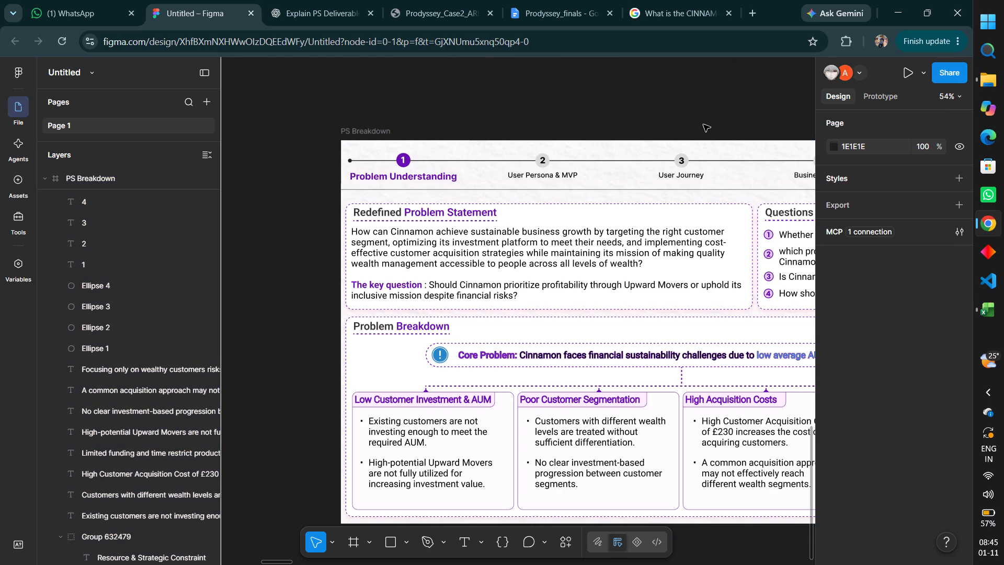
Examine the image fill settings of the blue exclamation icon beside the Core Problem text.
scroll(644, 199, "left", 1)
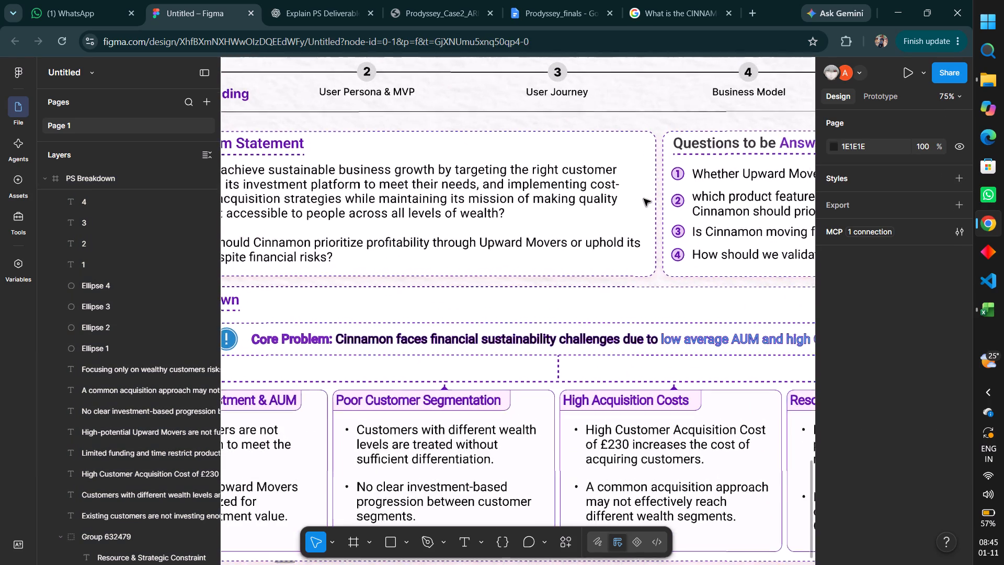
scroll(644, 199, "right", 1)
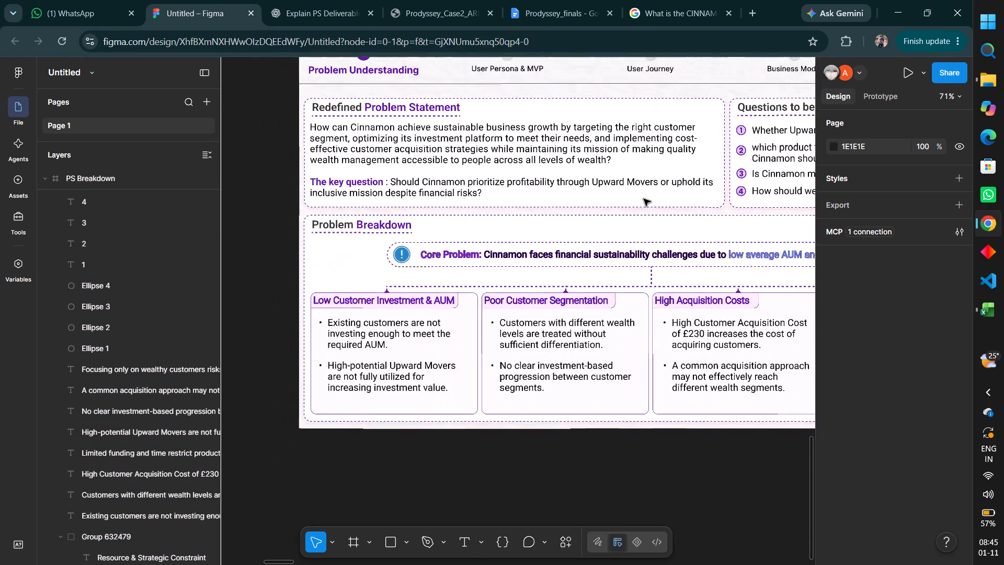
scroll(644, 199, "up", 1)
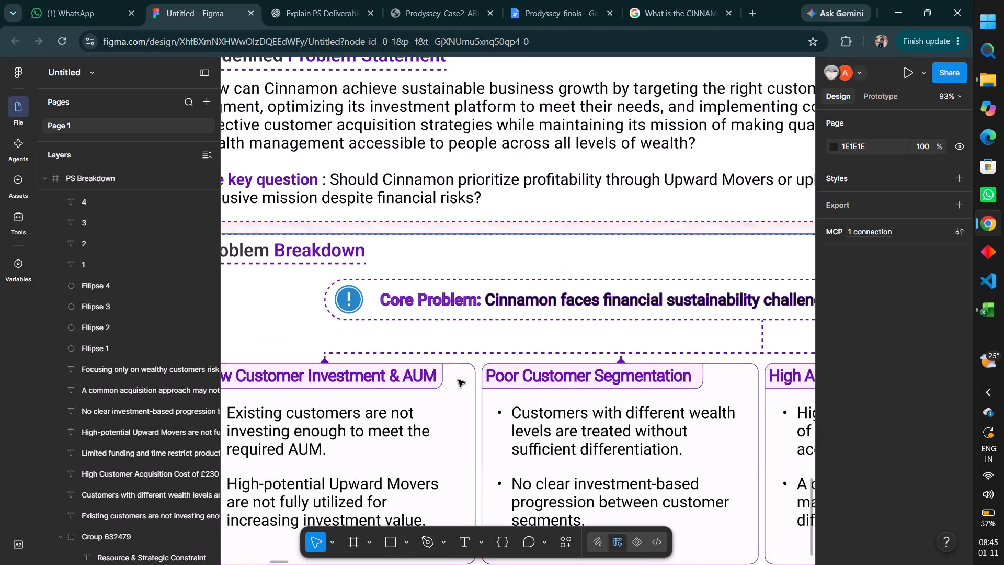
double_click(353, 301, "shift")
double_click(353, 301)
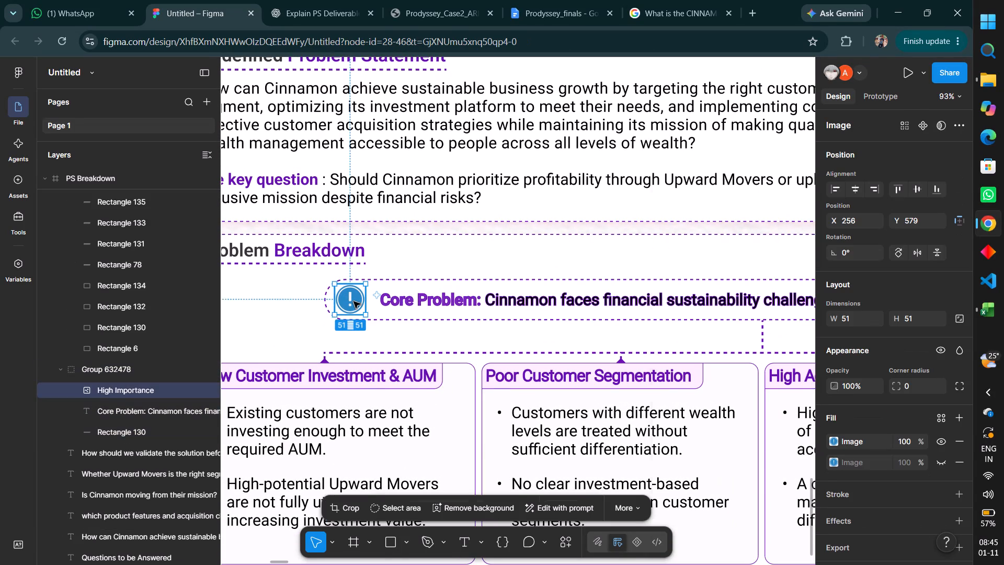
left_click(301, 314)
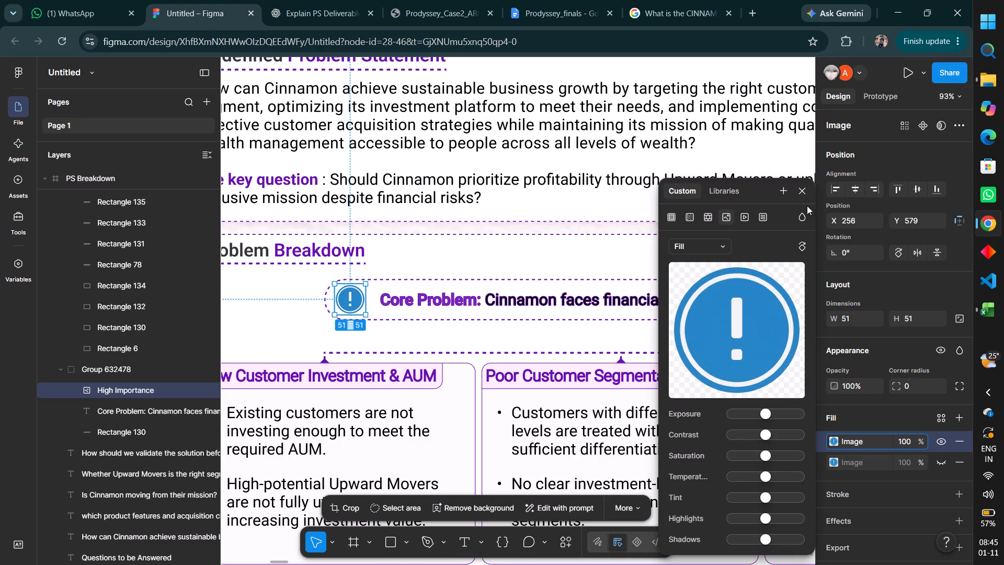
left_click(801, 188)
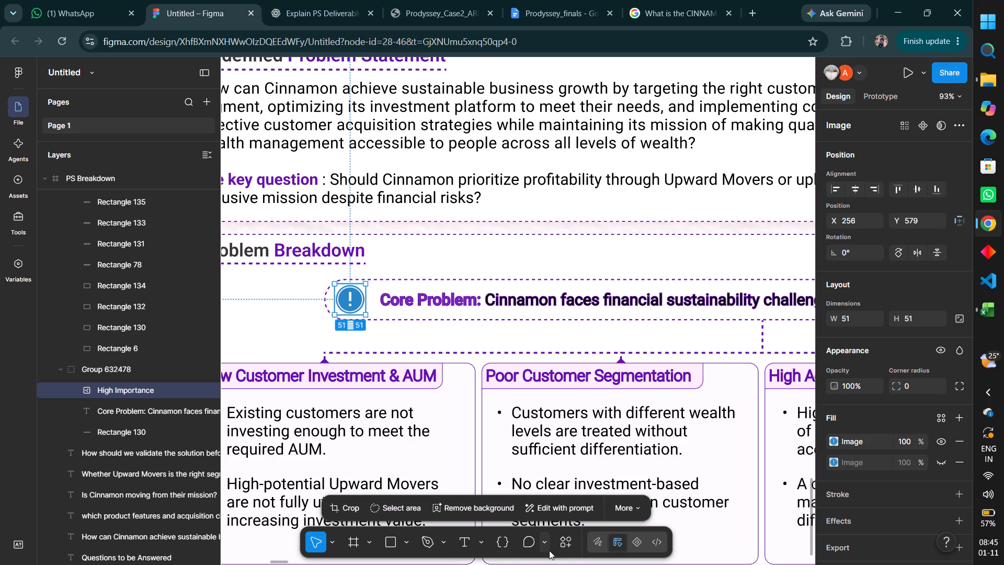
Search Iconify for "error" and import the solid bxs:error-circle icon as a component.
left_click(571, 547)
left_click(408, 369)
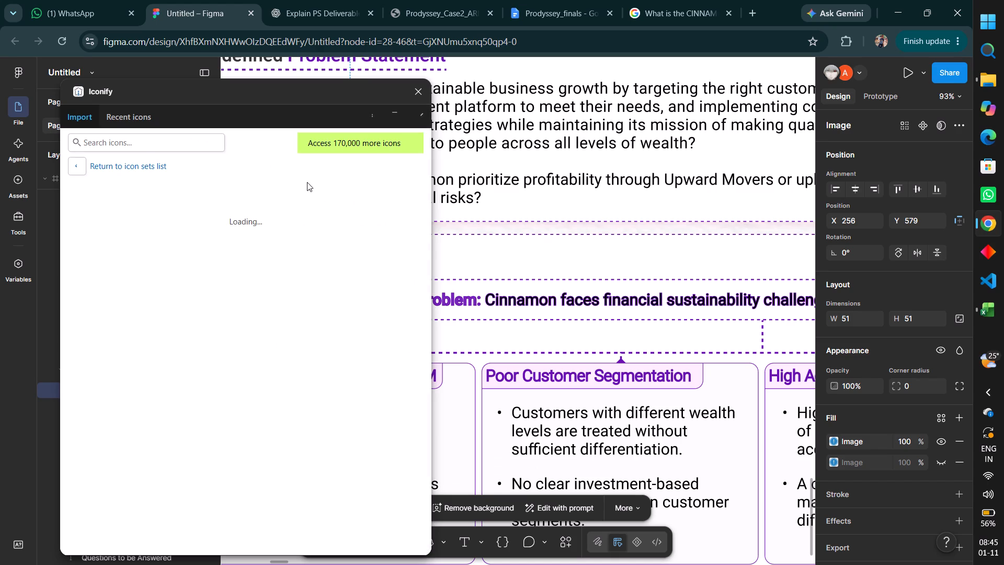
left_click_drag(181, 133, 186, 136)
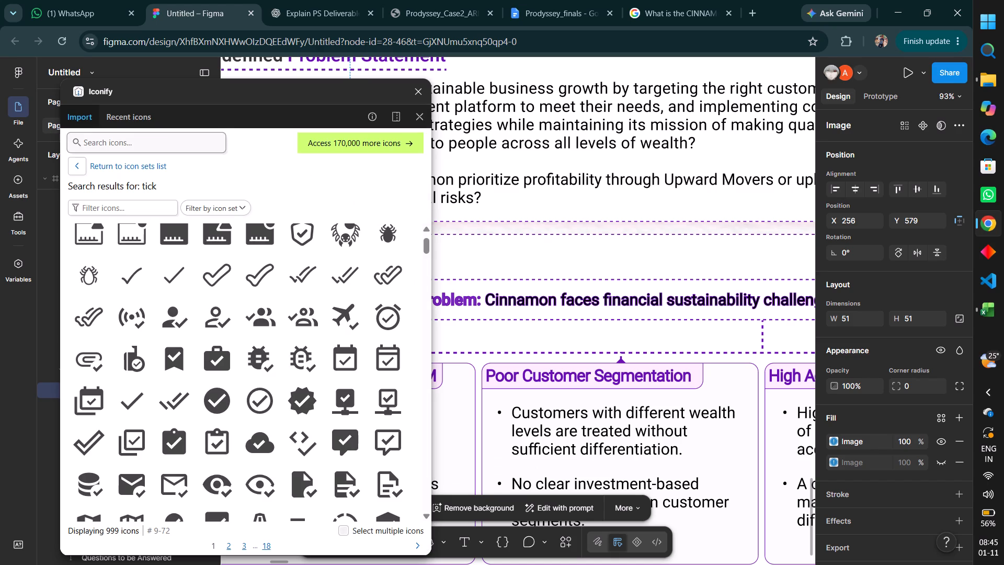
left_click(186, 136)
type("error")
key("Return")
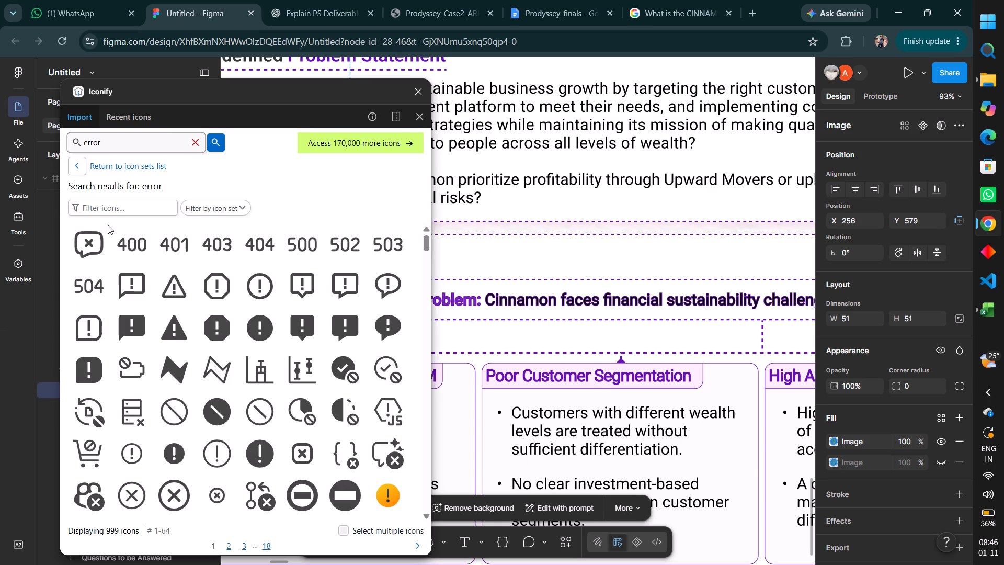
left_click(269, 339)
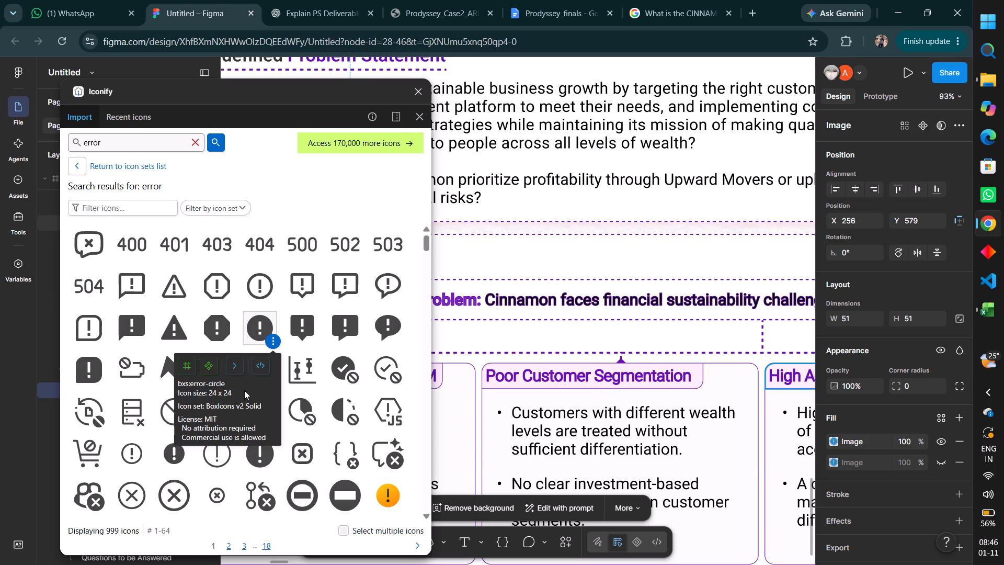
left_click(207, 367)
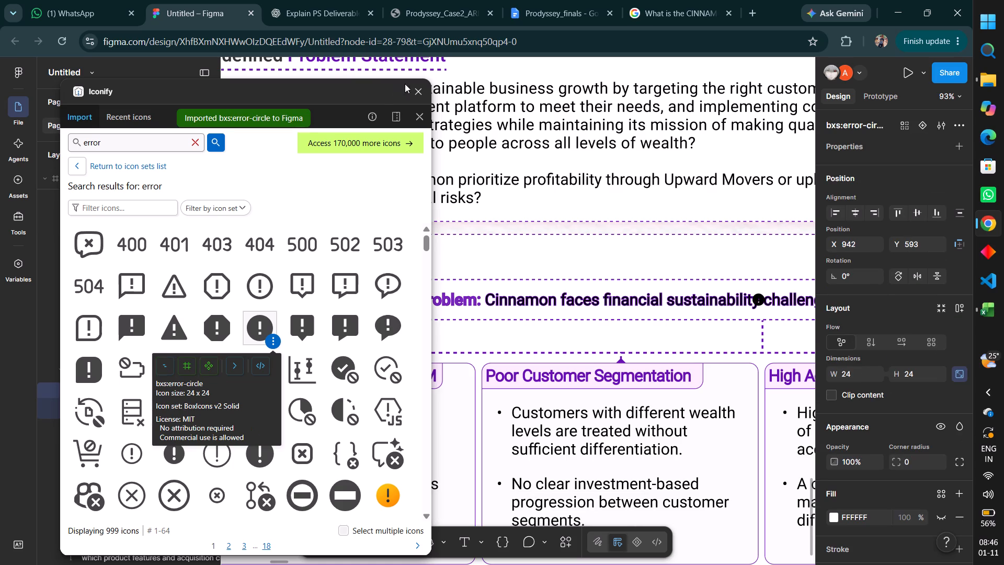
left_click(416, 89)
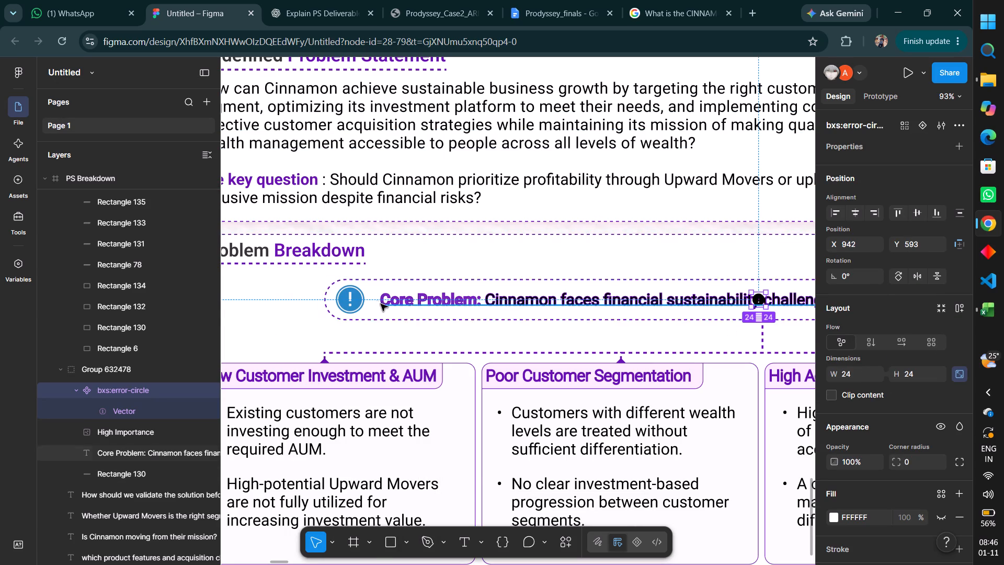
Lock the imported error-circle vector's aspect ratio and set its height to 51.
left_click(361, 301, "ctrl")
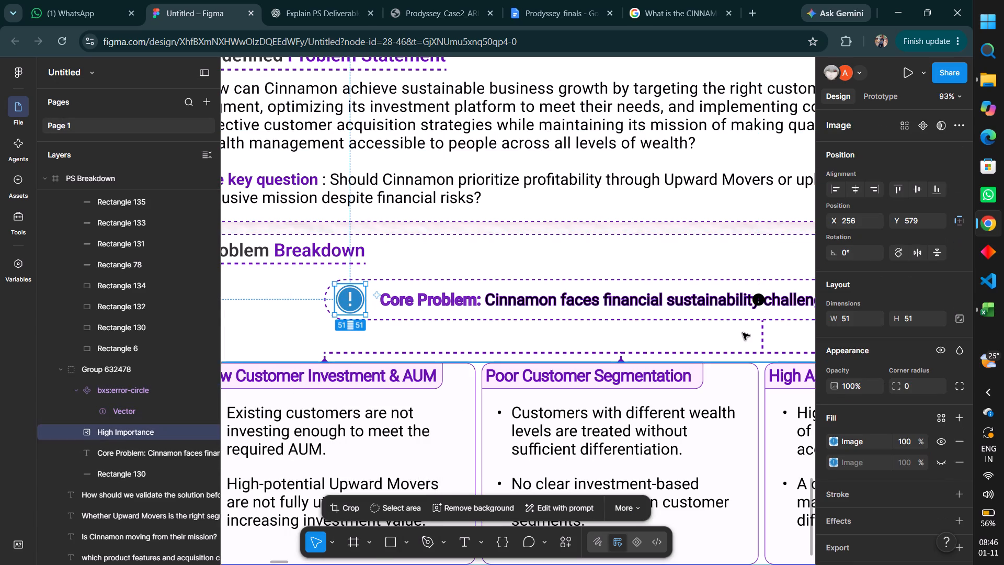
left_click(756, 300, "ctrl")
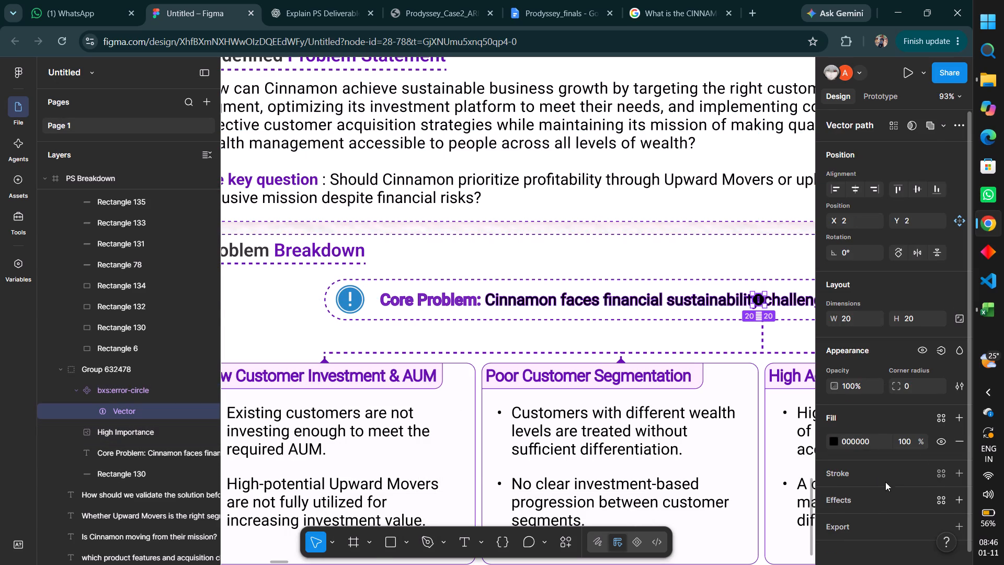
left_click(921, 319)
left_click(962, 321)
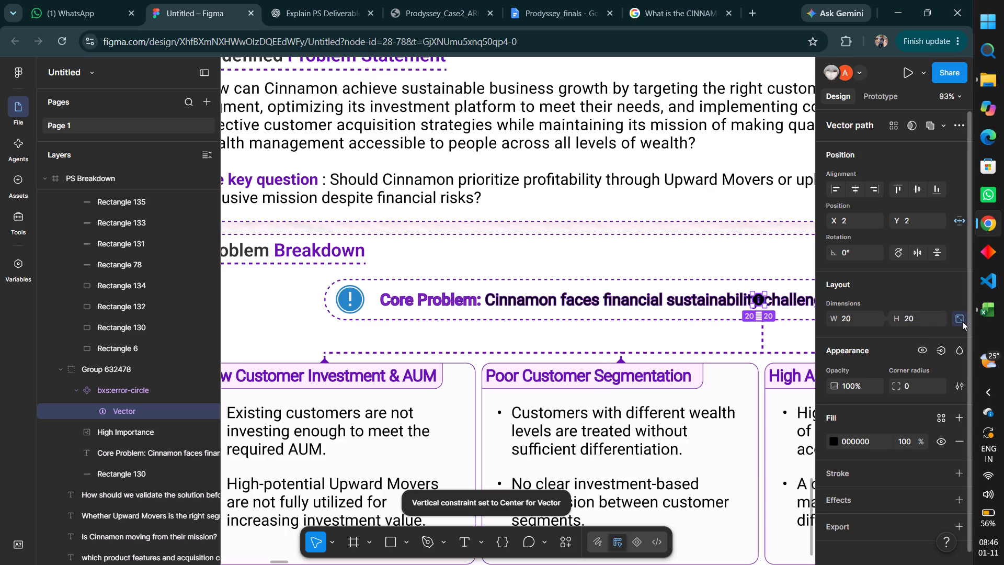
left_click(926, 319)
type("51")
key("Return")
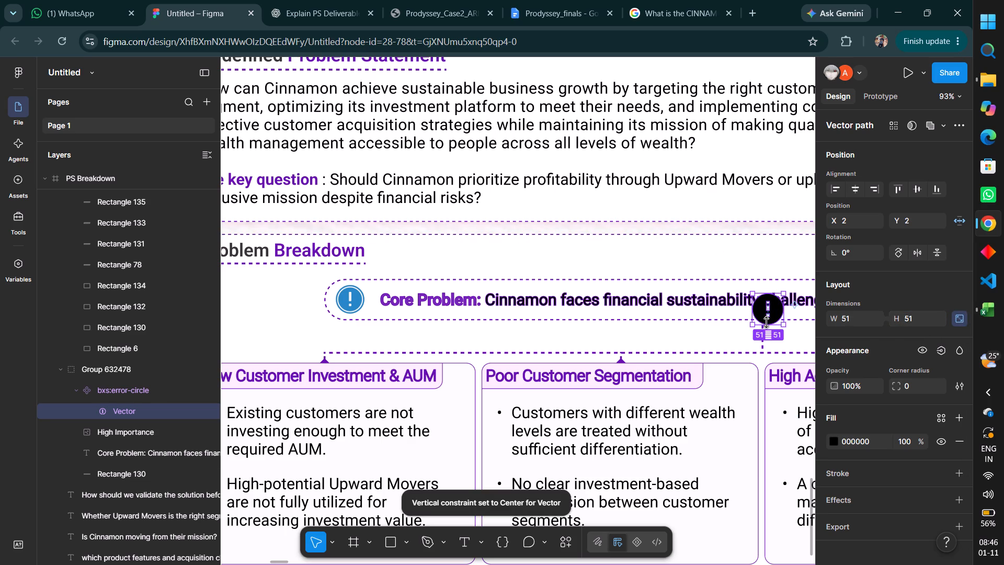
Overlay the vector on the blue exclamation icon, scale it down to about 41 × 41 to match, and set it aside.
left_click_drag(775, 313, 356, 297)
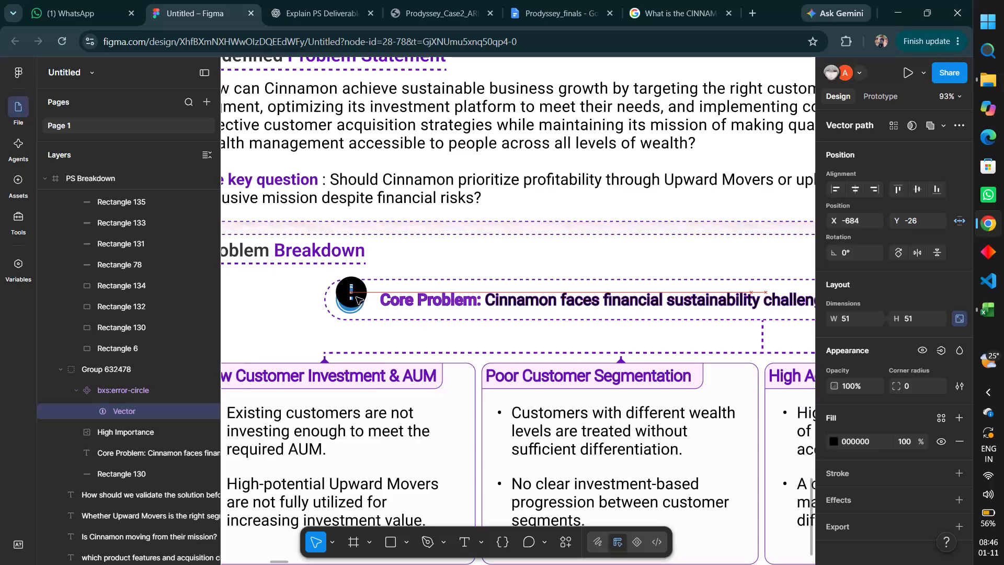
left_click_drag(356, 297, 357, 304)
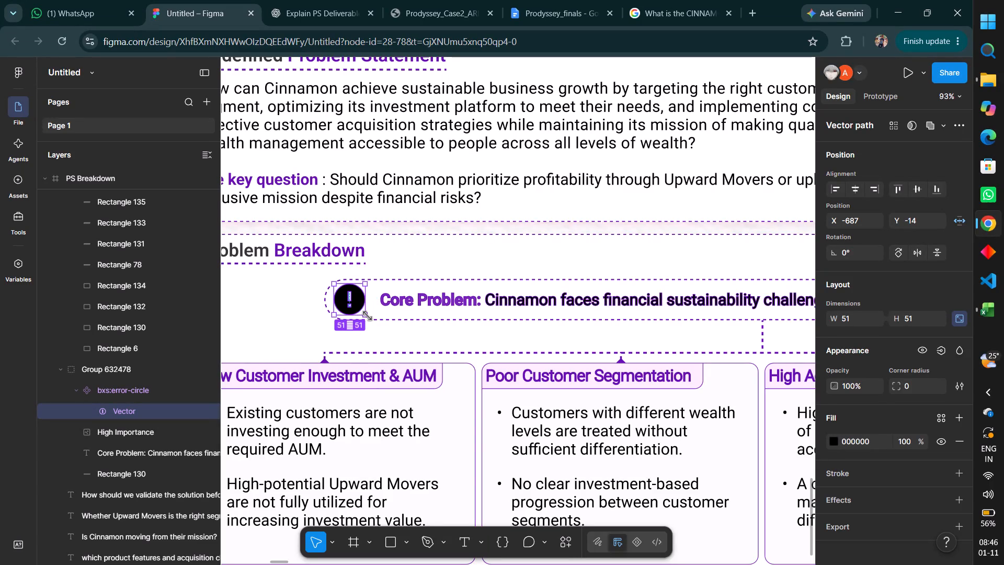
left_click_drag(367, 316, 359, 305)
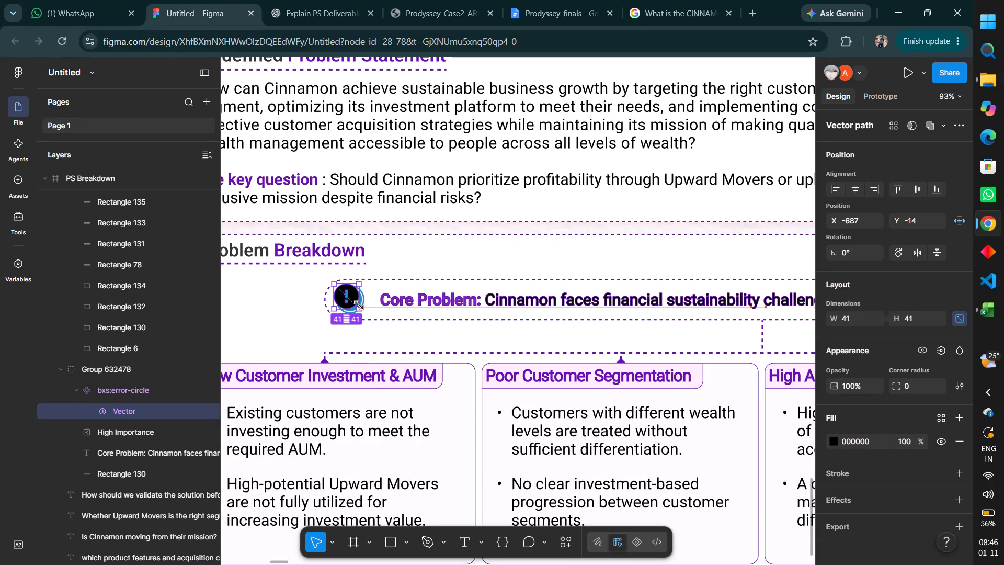
left_click_drag(348, 303, 352, 306)
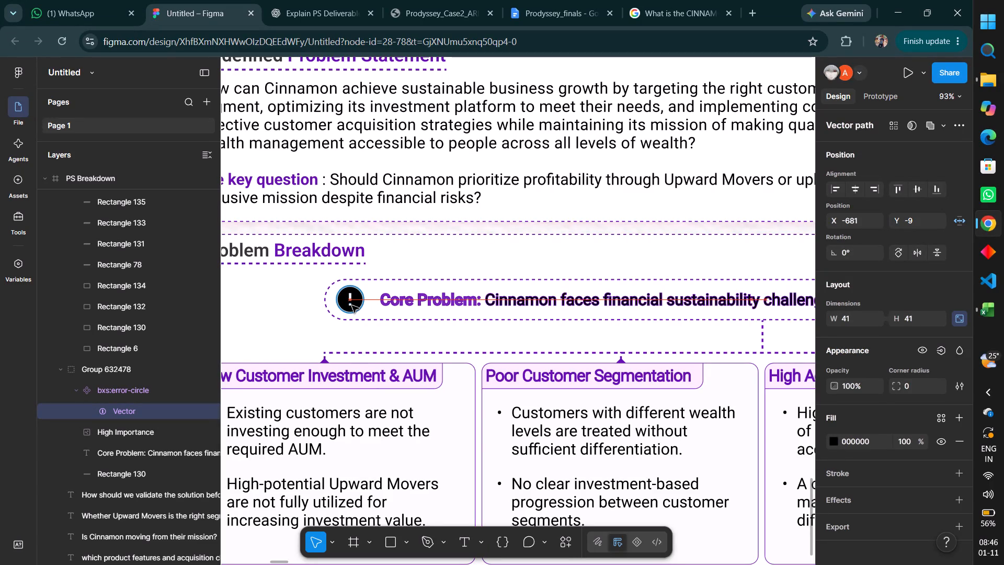
left_click_drag(352, 306, 293, 328)
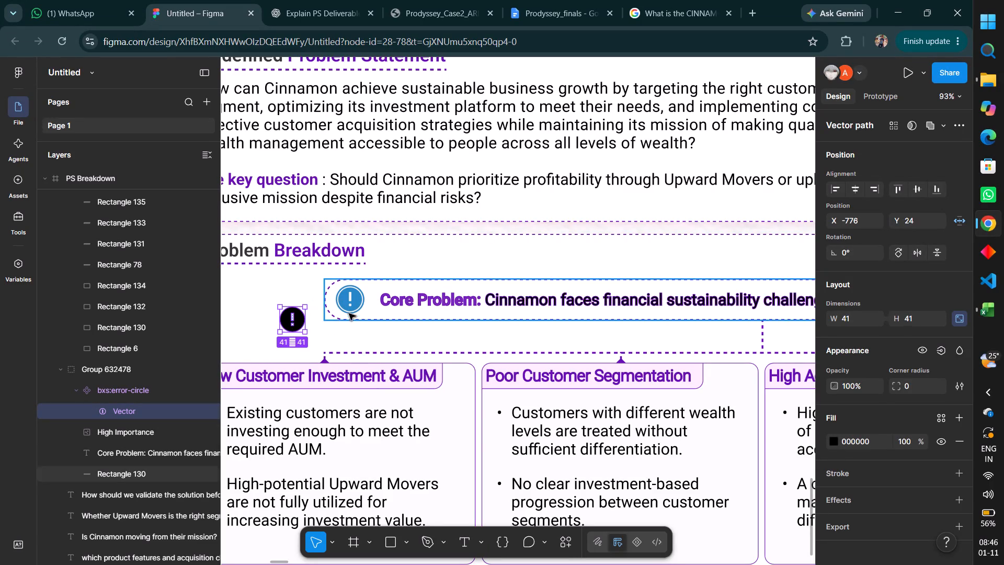
Delete the blue High Importance exclamation image beside the Core Problem text.
left_click(363, 300, "ctrl")
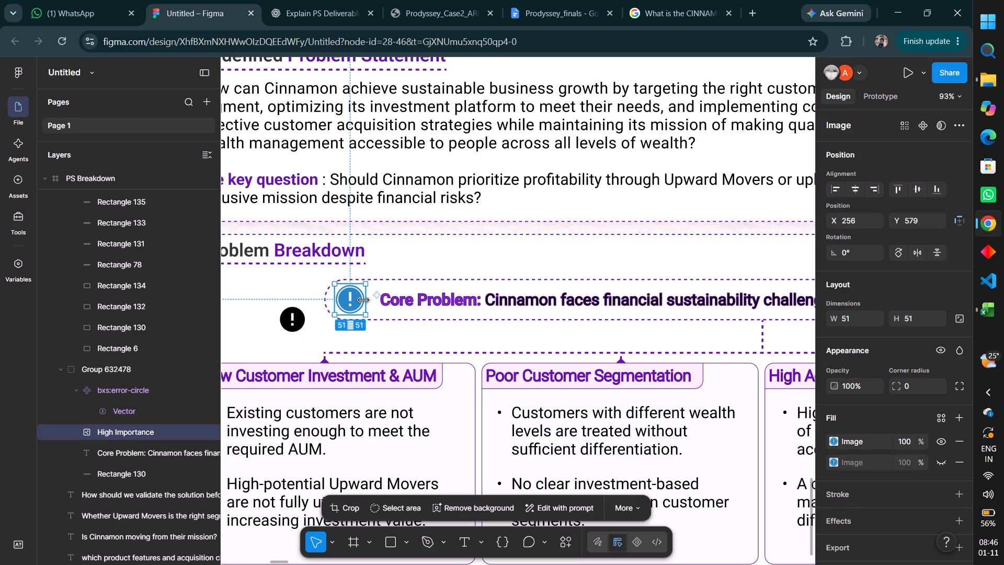
key("Delete")
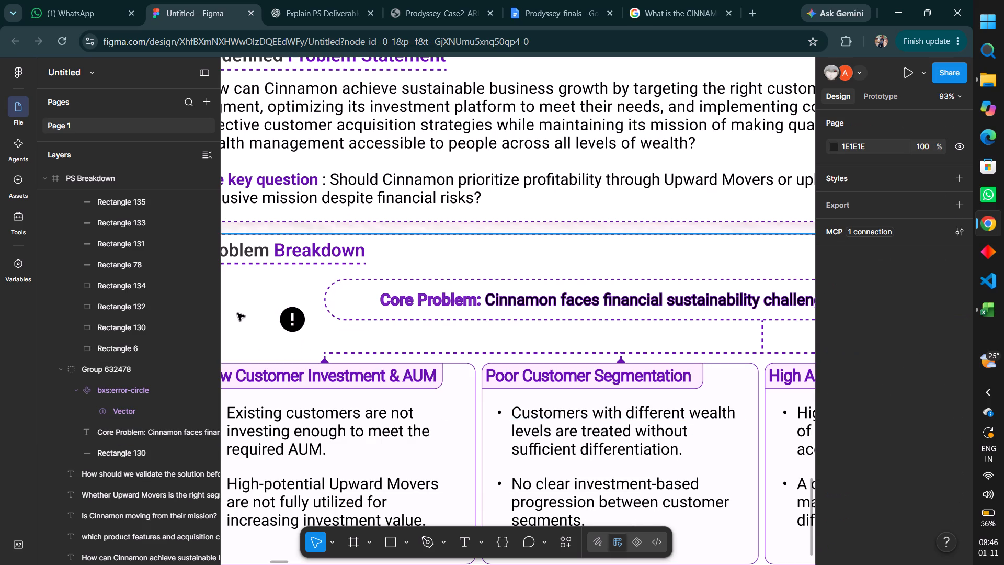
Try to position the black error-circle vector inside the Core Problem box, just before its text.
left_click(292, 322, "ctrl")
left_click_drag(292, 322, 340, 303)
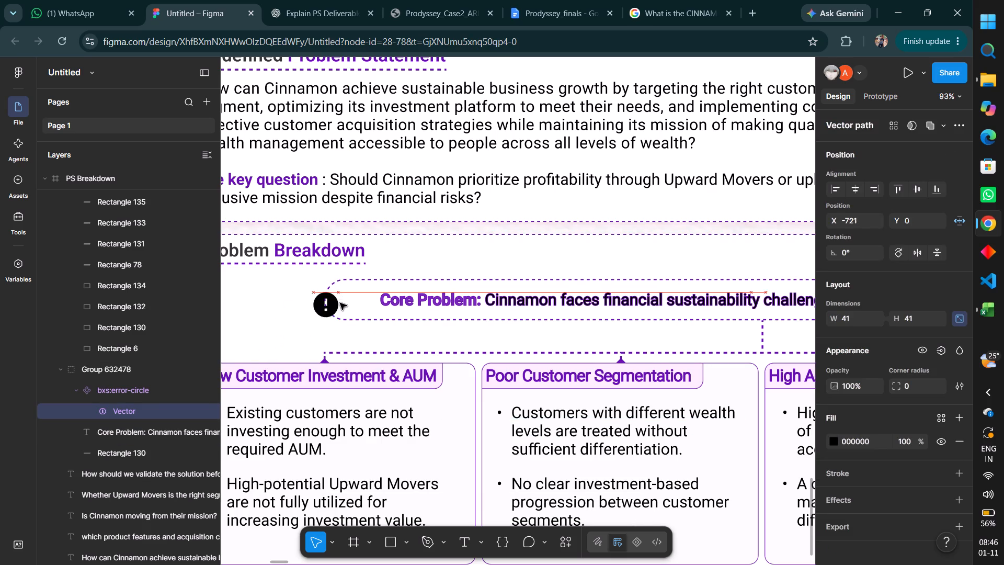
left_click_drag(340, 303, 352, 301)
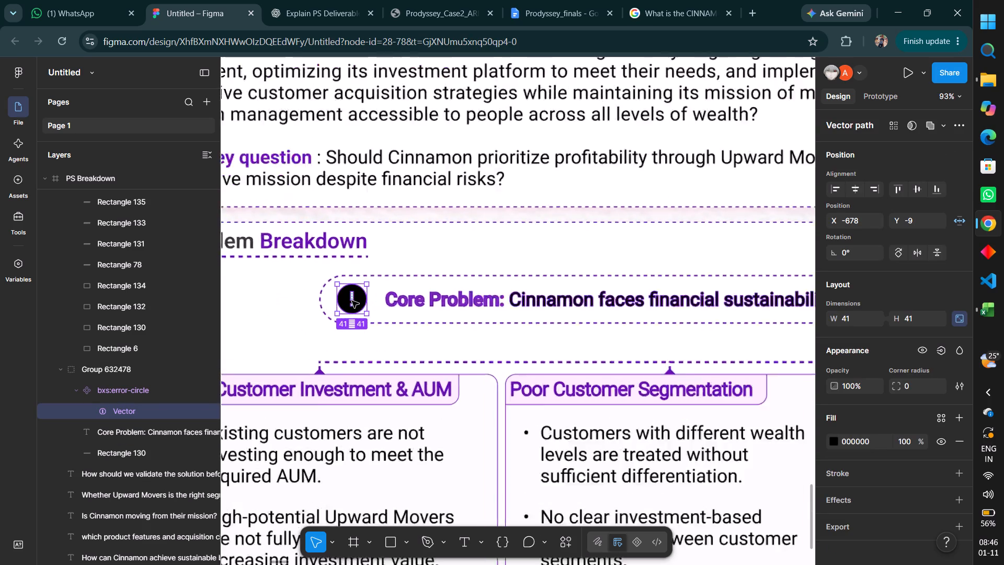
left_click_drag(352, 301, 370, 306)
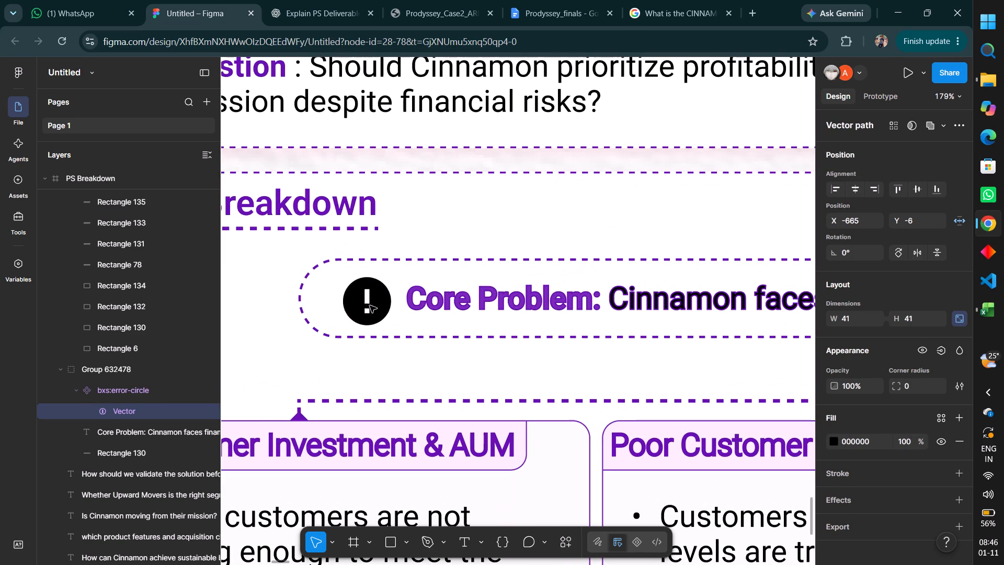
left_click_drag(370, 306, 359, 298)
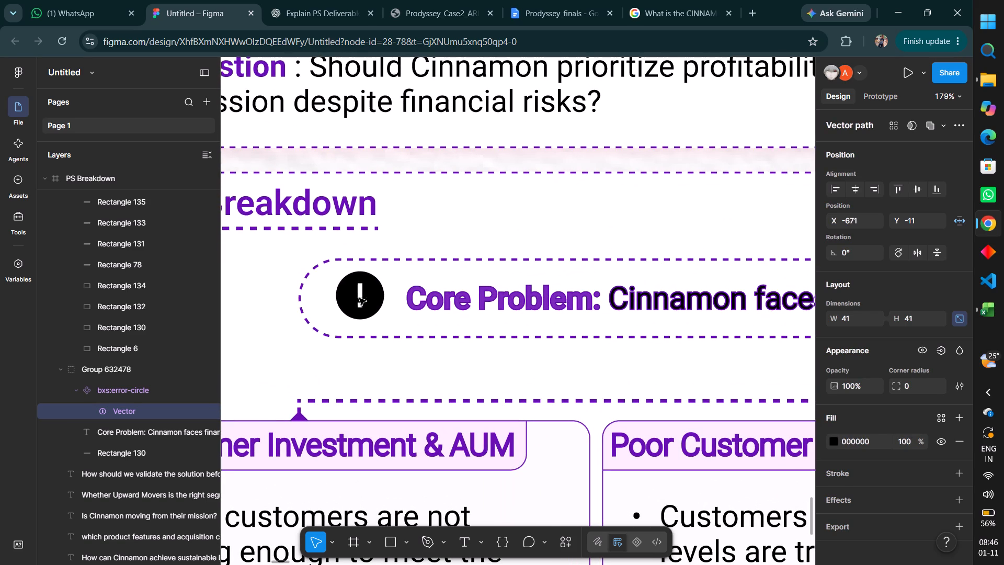
Cut the vector out of the bxs:error-circle component and paste it directly into the PS Breakdown frame.
key("ctrl+x")
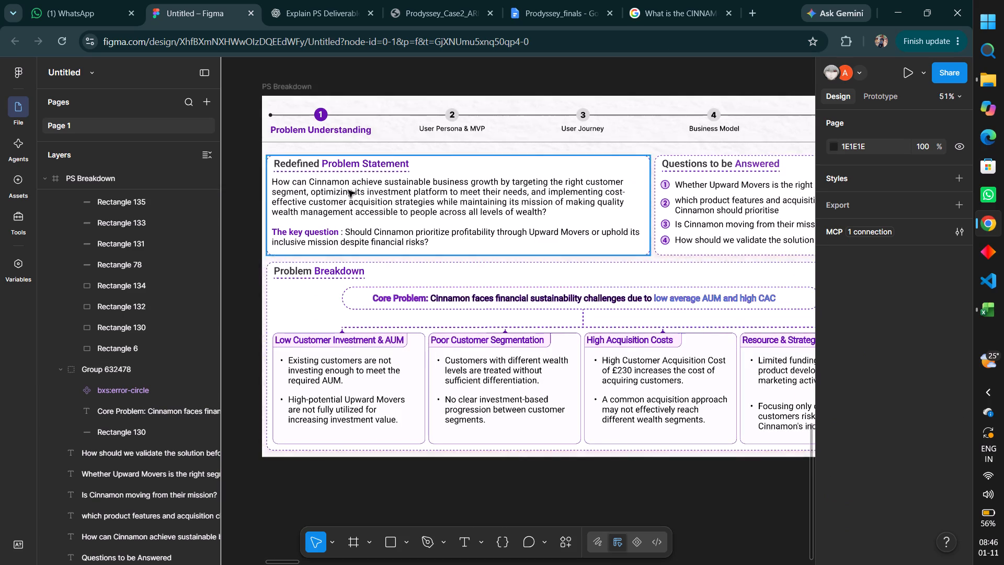
left_click(295, 90)
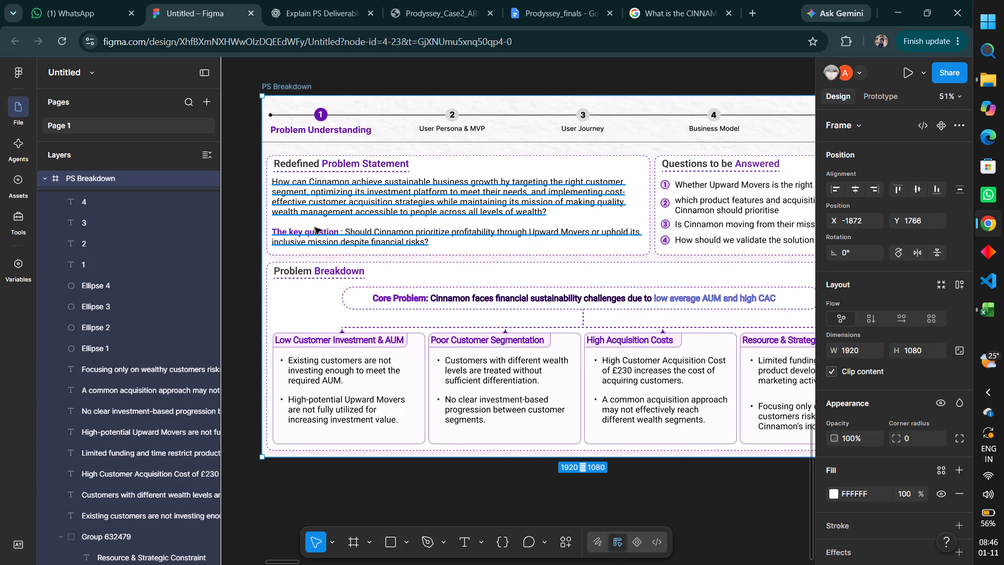
key("ctrl+v")
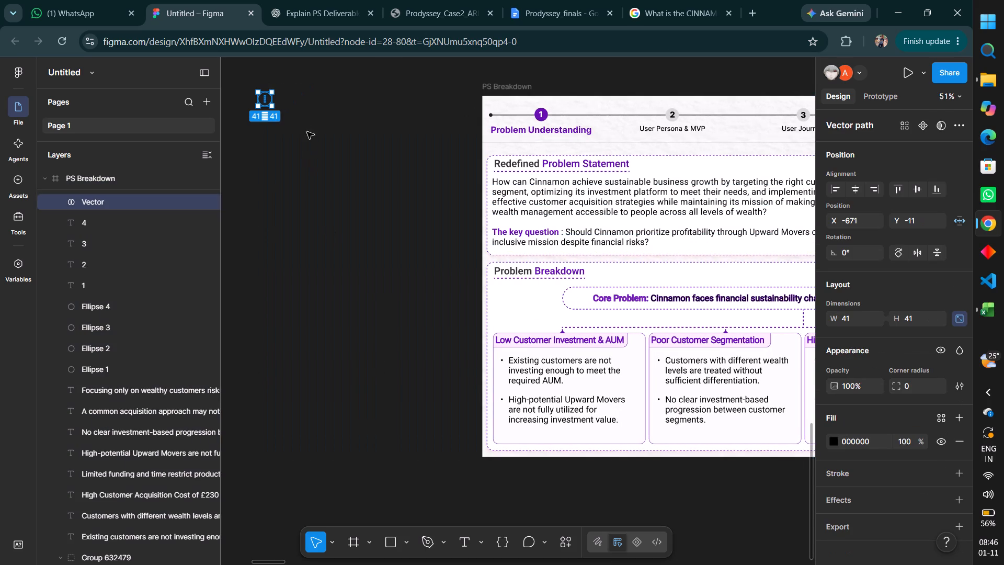
Place the pasted vector inside the Core Problem box before its text, at about X 270, Y 584.
left_click_drag(266, 98, 572, 293)
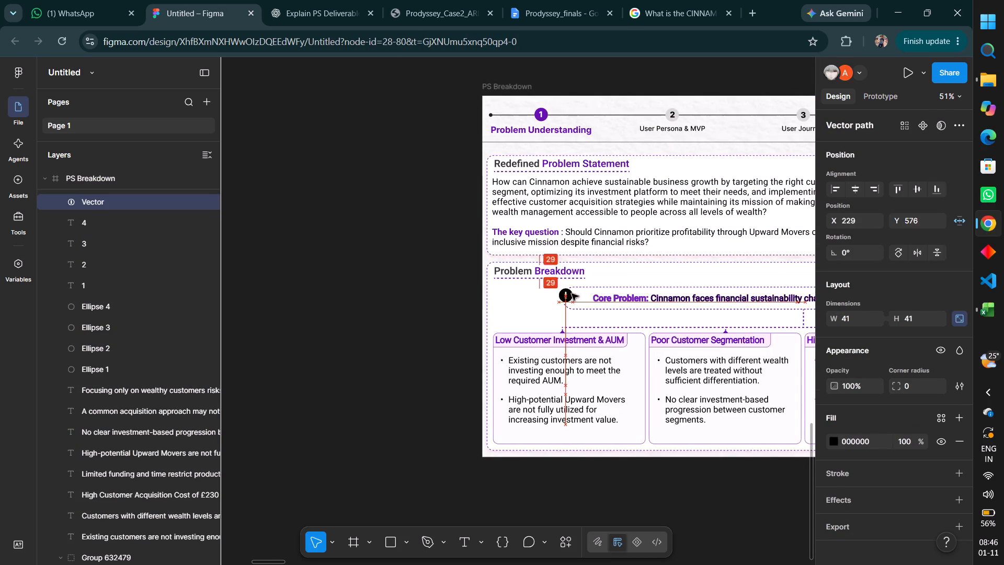
left_click_drag(572, 293, 577, 298)
scroll(577, 298, "left", 2)
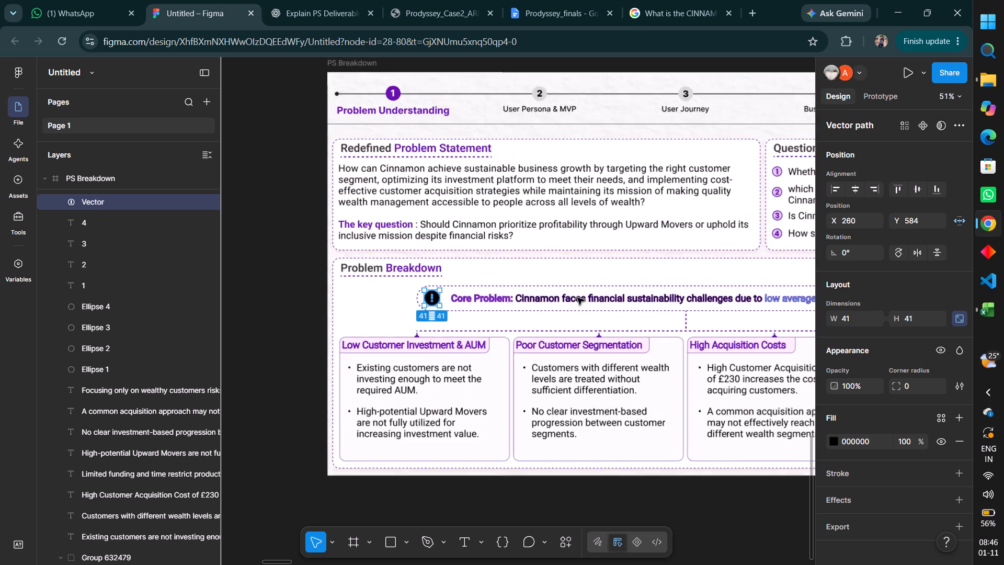
left_click_drag(302, 300, 314, 300)
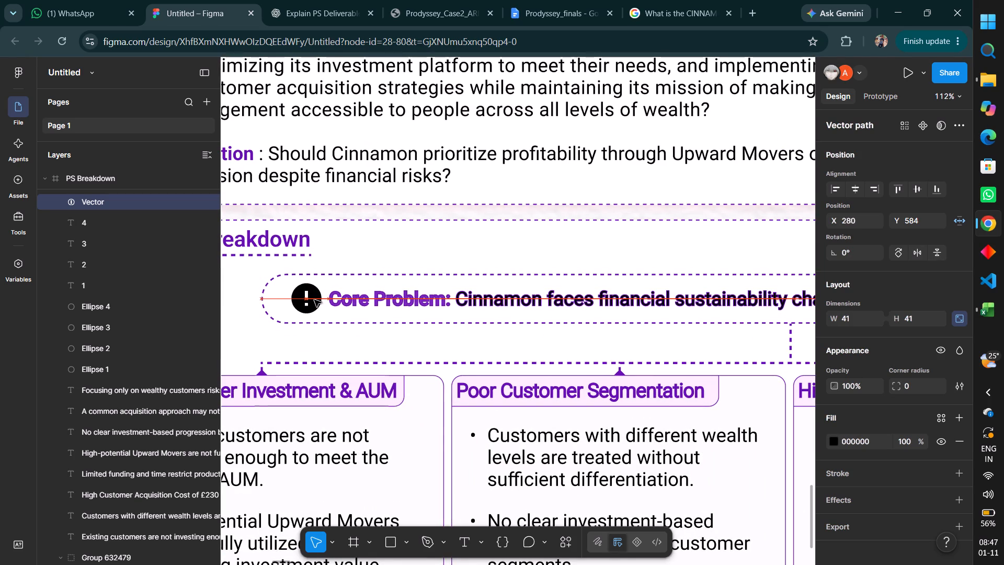
left_click_drag(314, 300, 309, 300)
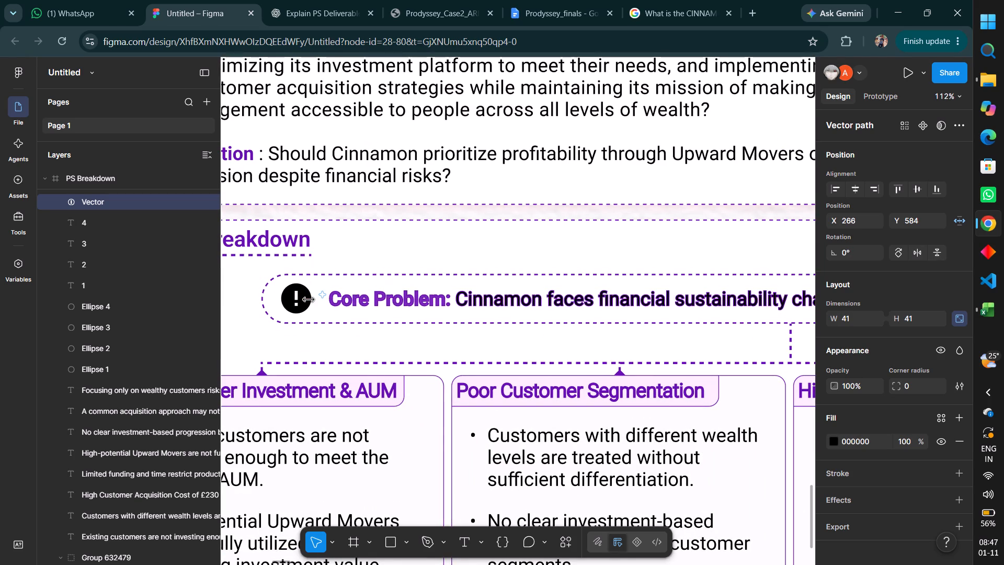
left_click(309, 300)
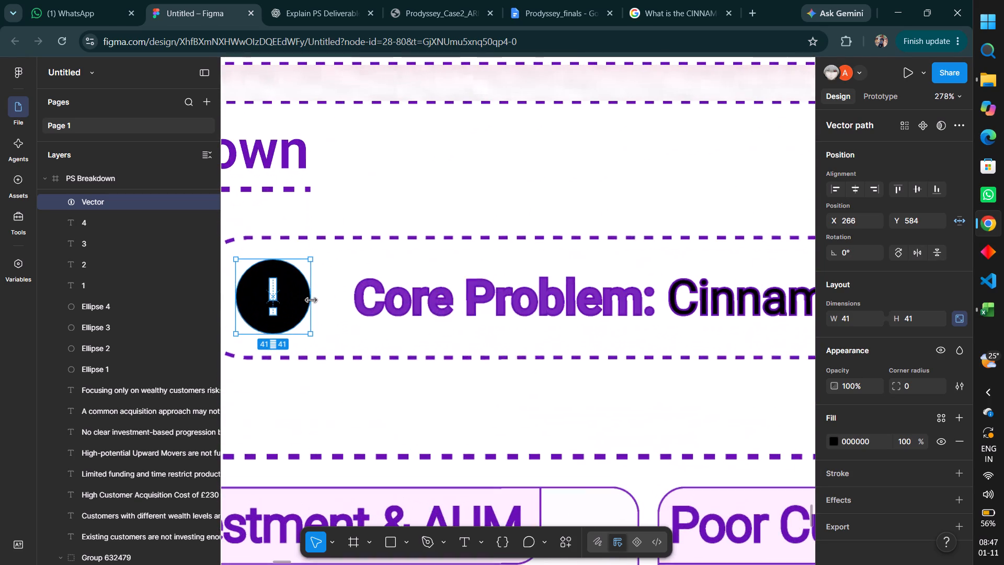
left_click_drag(291, 303, 298, 304)
double_click(298, 304)
left_click(402, 194)
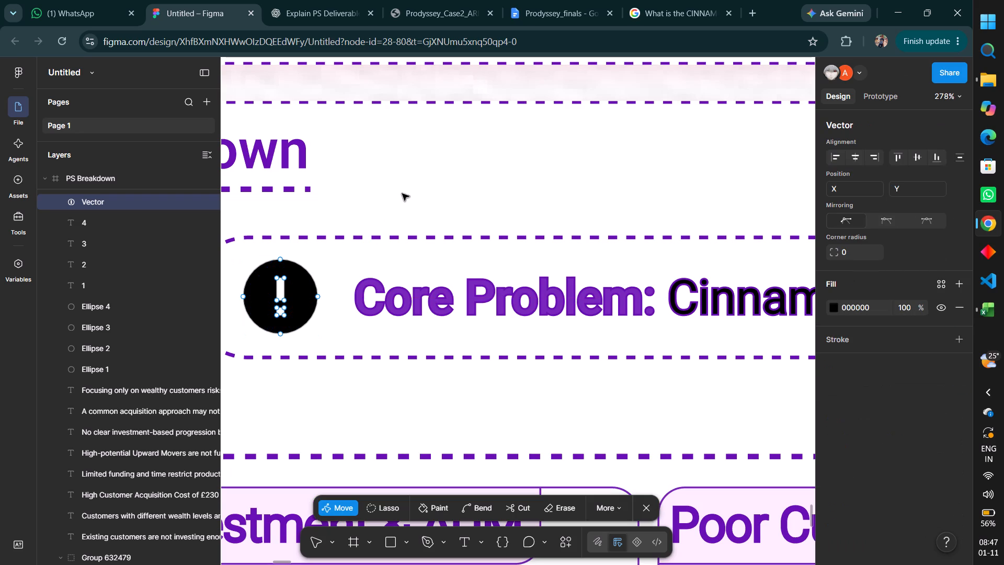
key("Escape")
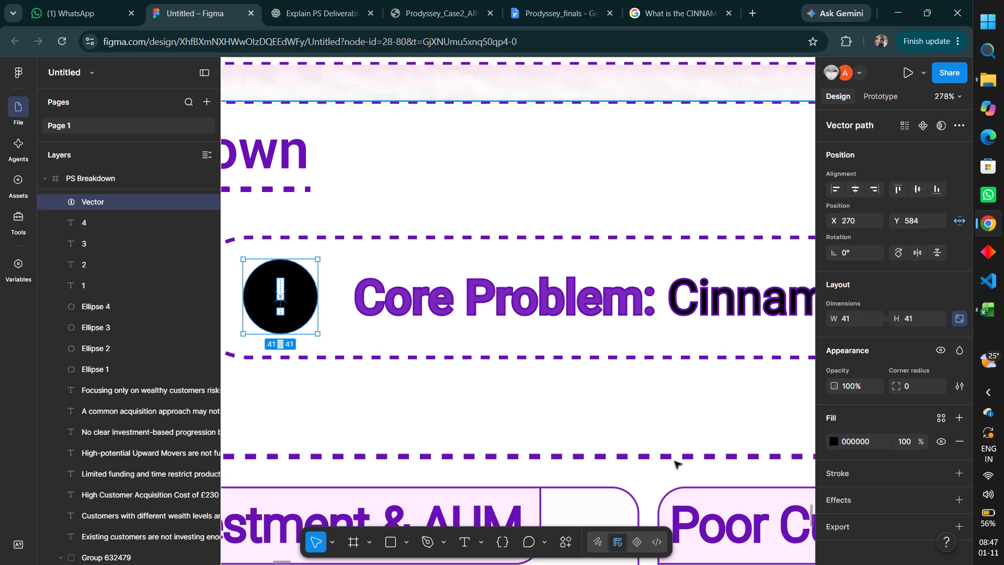
Change the error icon vector's fill to the page colour 680FB3 and deselect it.
left_click(831, 442)
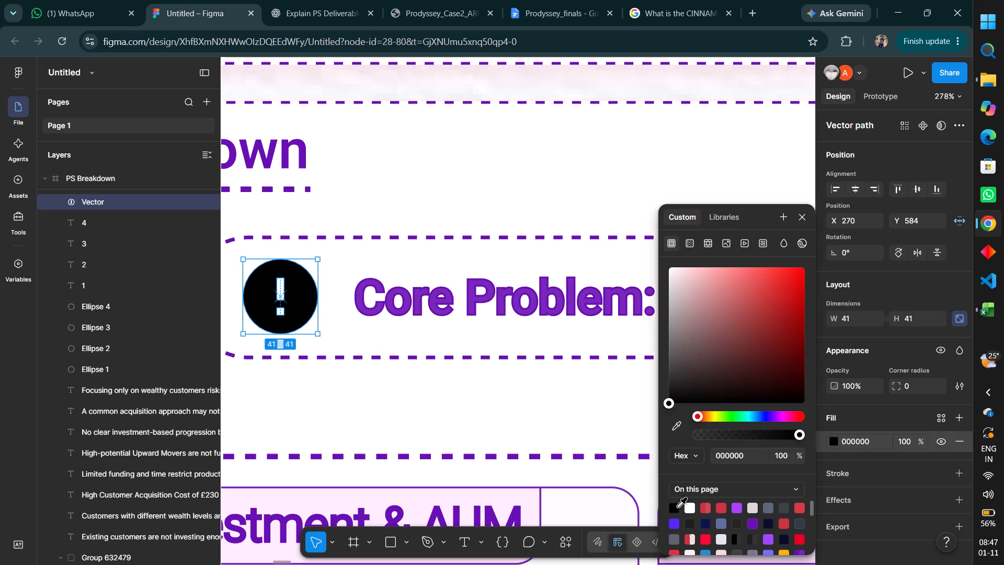
left_click(672, 518)
scroll(672, 518, "down", 1)
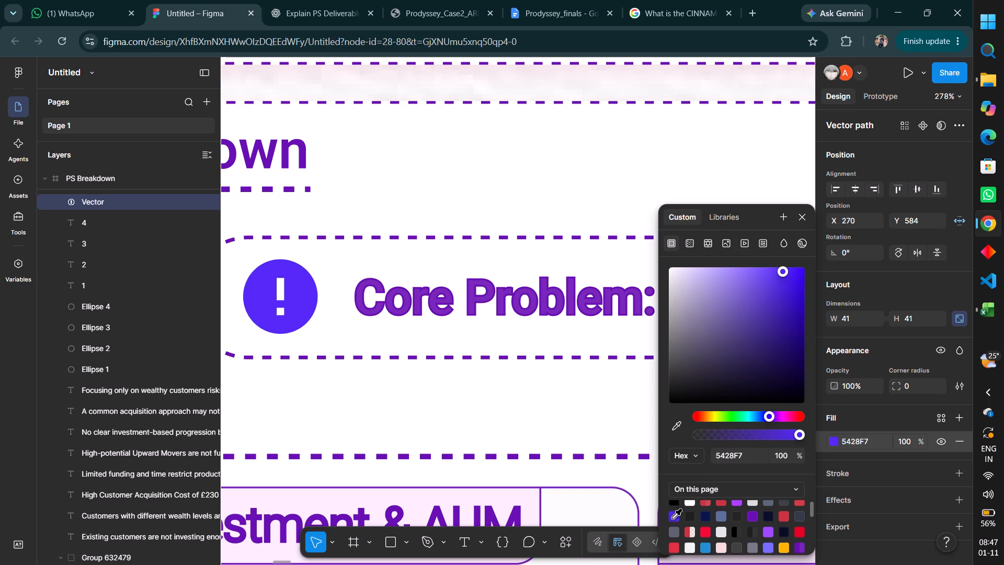
scroll(672, 518, "down", 6)
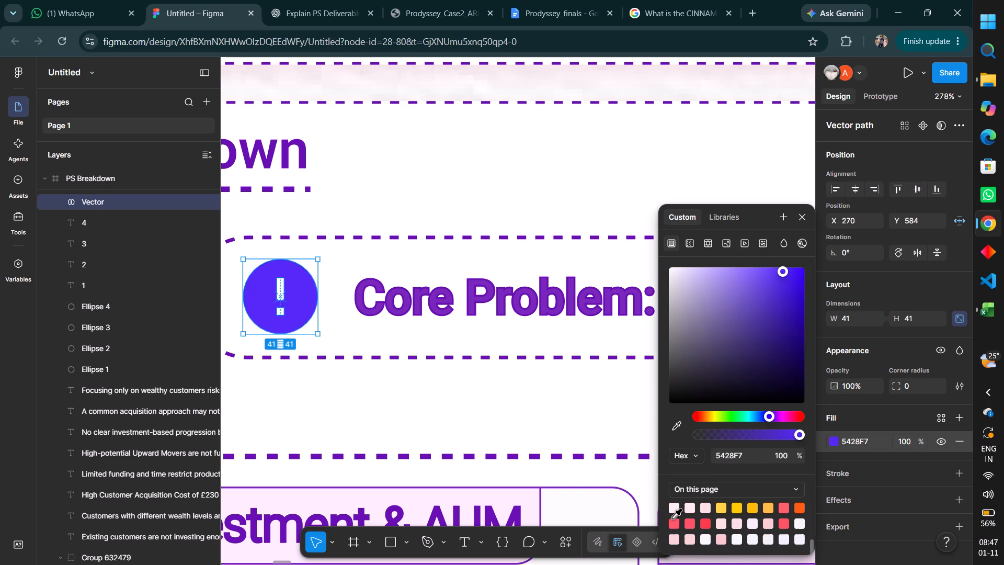
scroll(672, 518, "down", 1)
scroll(672, 518, "up", 1)
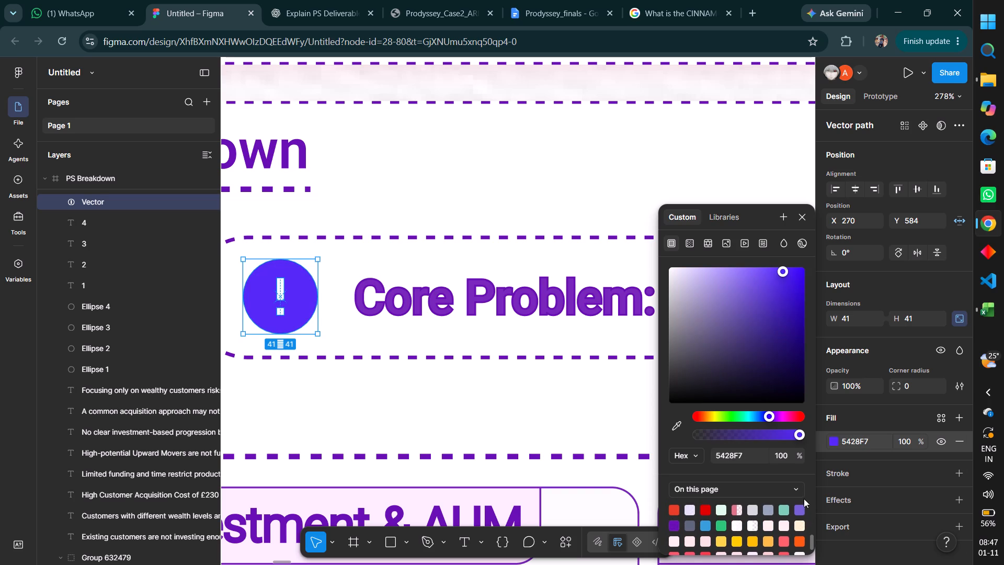
left_click(674, 520)
scroll(674, 520, "up", 1)
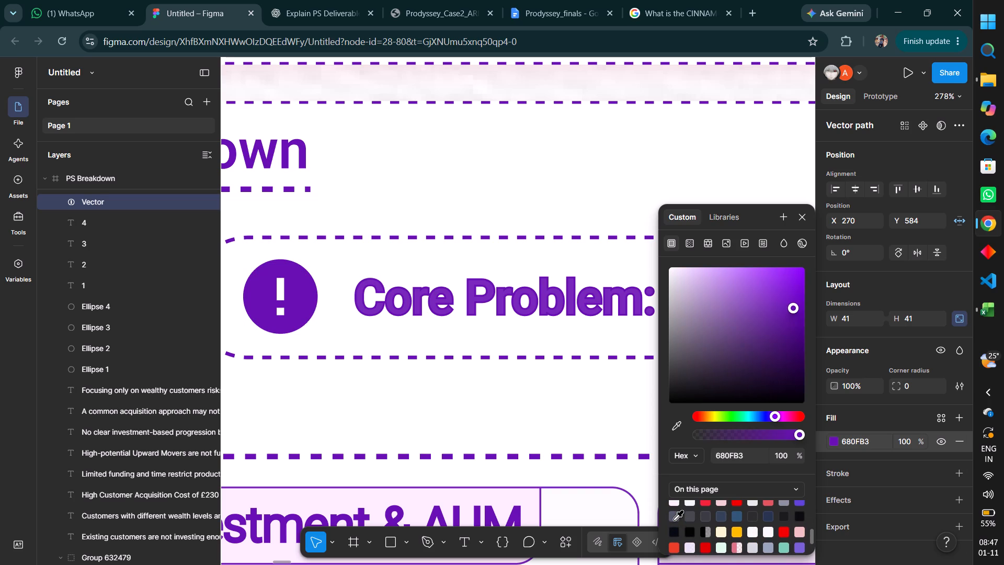
scroll(674, 520, "up", 1)
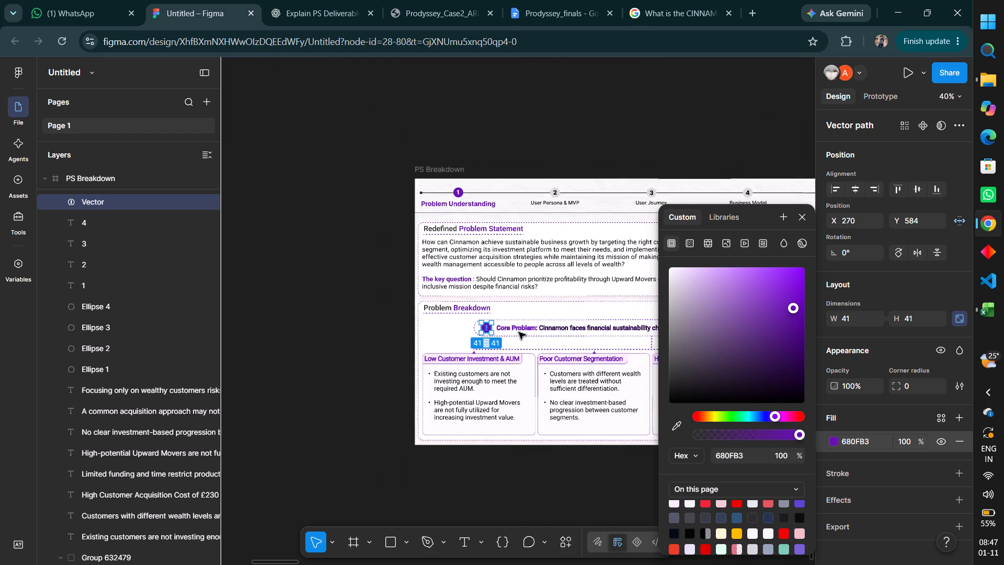
left_click(359, 325)
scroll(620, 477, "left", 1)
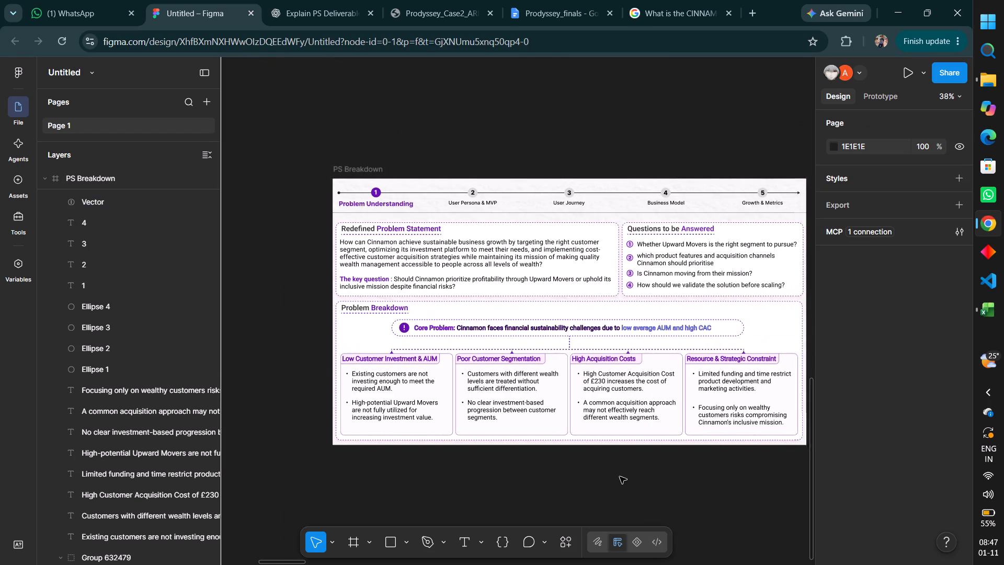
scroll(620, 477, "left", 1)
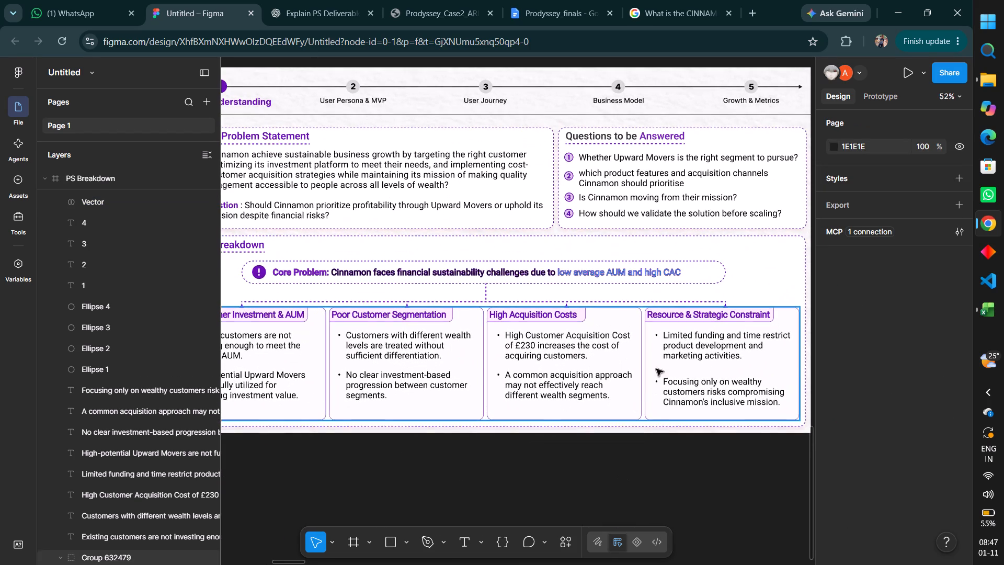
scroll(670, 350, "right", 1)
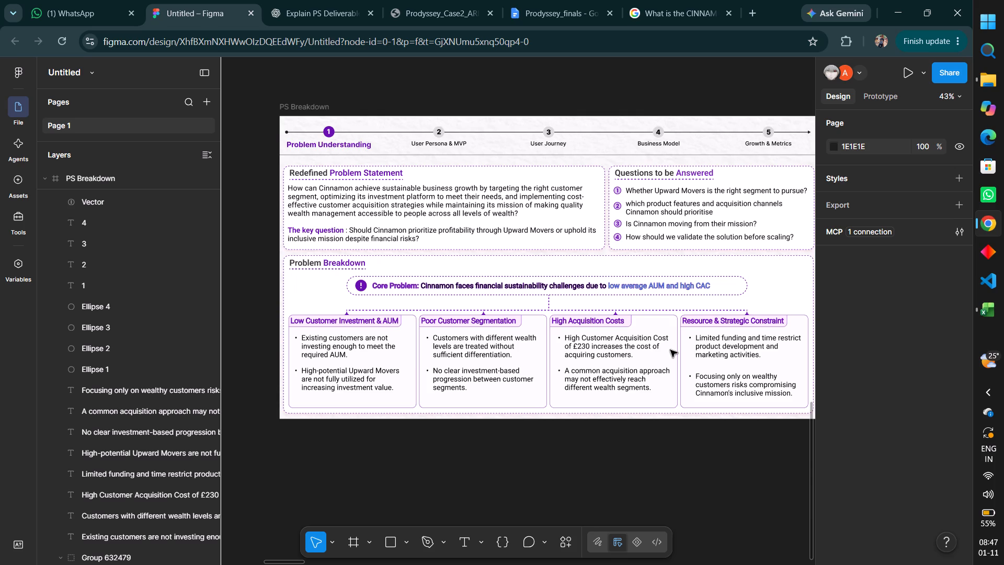
Nudge the "Focusing only on wealthy customers" bullet in the Resource & Strategic Constraint box up to Y 902.
left_click(741, 383, "ctrl")
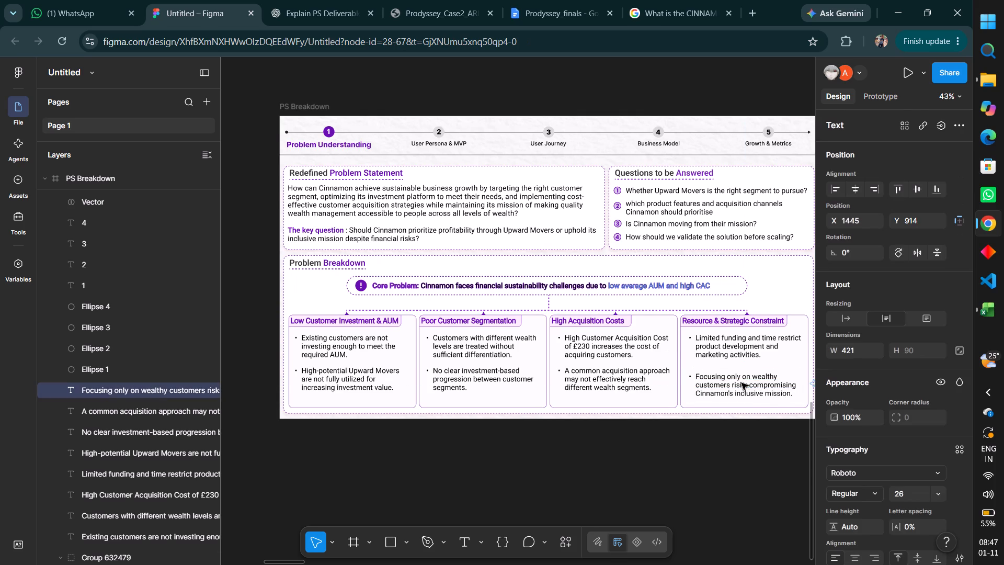
key("Up")
key("Up")
key("Up")
key("Up")
key("Up")
key("Up")
key("Up")
key("Up")
key("Up")
key("Up")
key("Up")
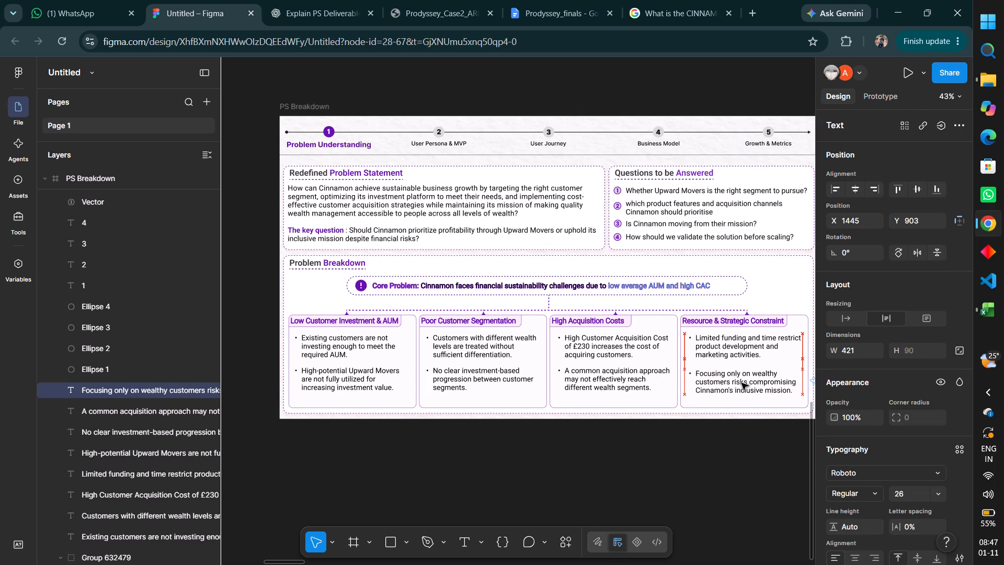
key("Up")
key("Up")
key("Down")
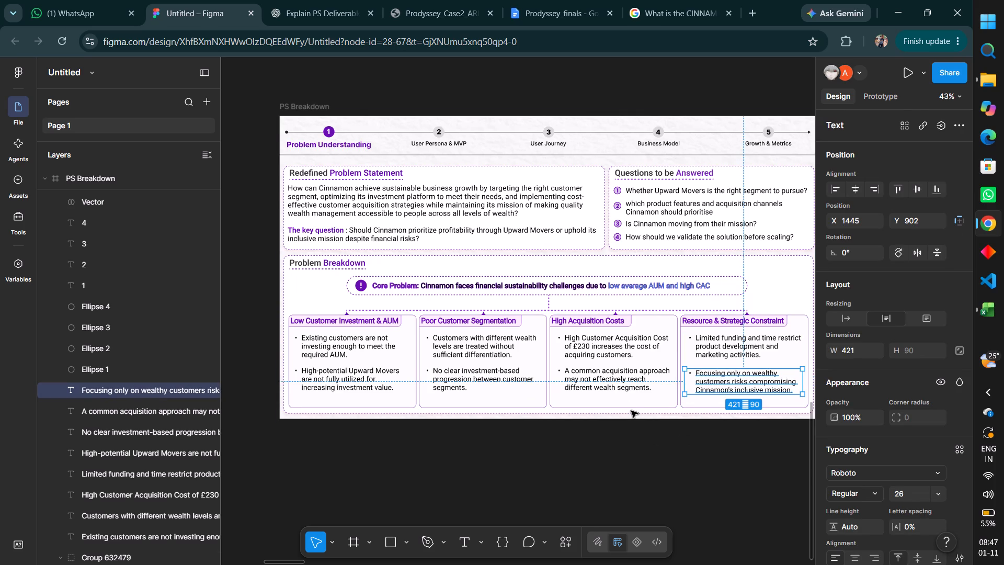
Nudge the "A common acquisition approach" bullet in the High Acquisition Costs box down to Y 897 and deselect it.
left_click(627, 389, "ctrl")
key("Down")
key("Down")
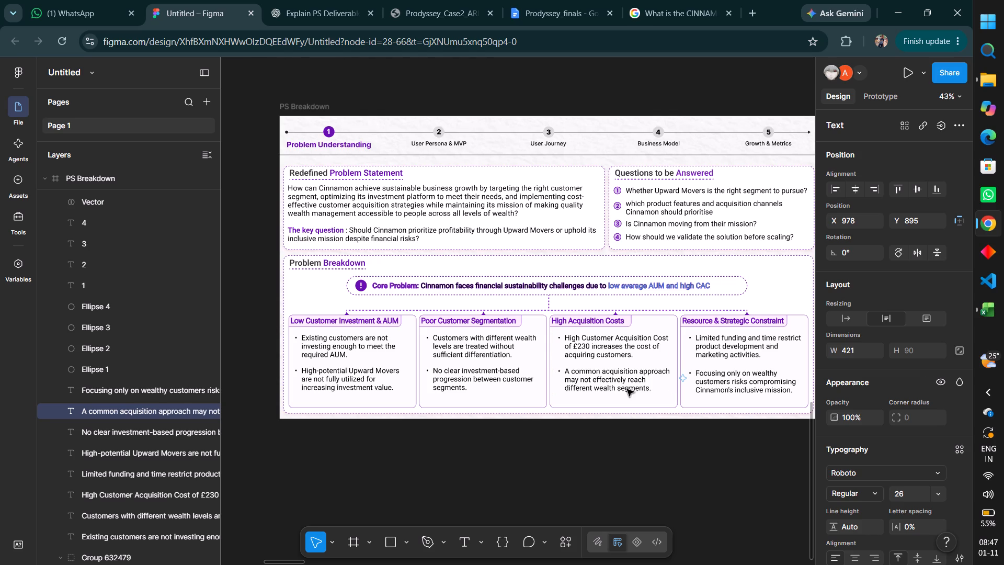
key("Down")
key("Down")
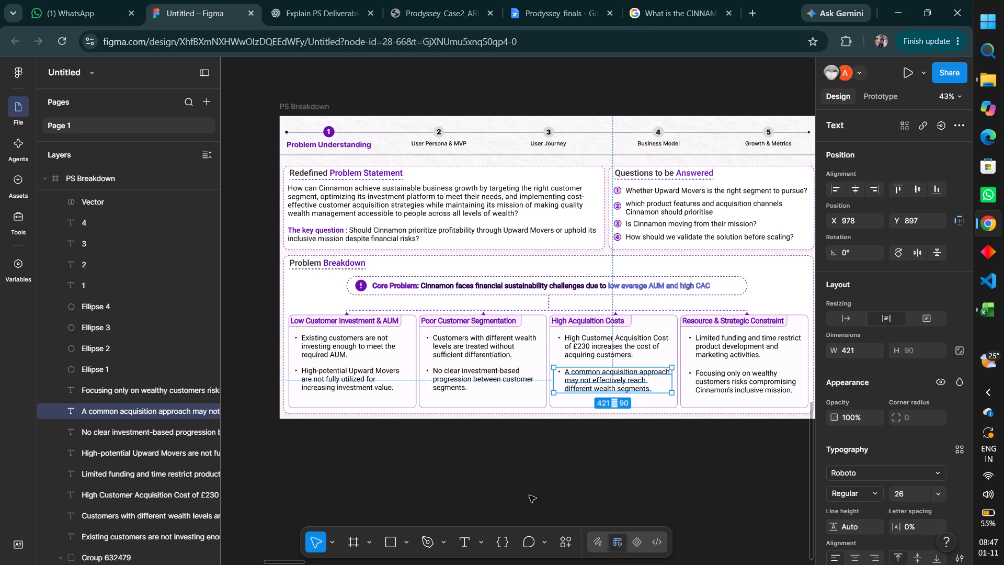
left_click(532, 500)
Remove the 680FB3 outside stroke from the whole Core Problem sentence.
scroll(587, 372, "up", 2)
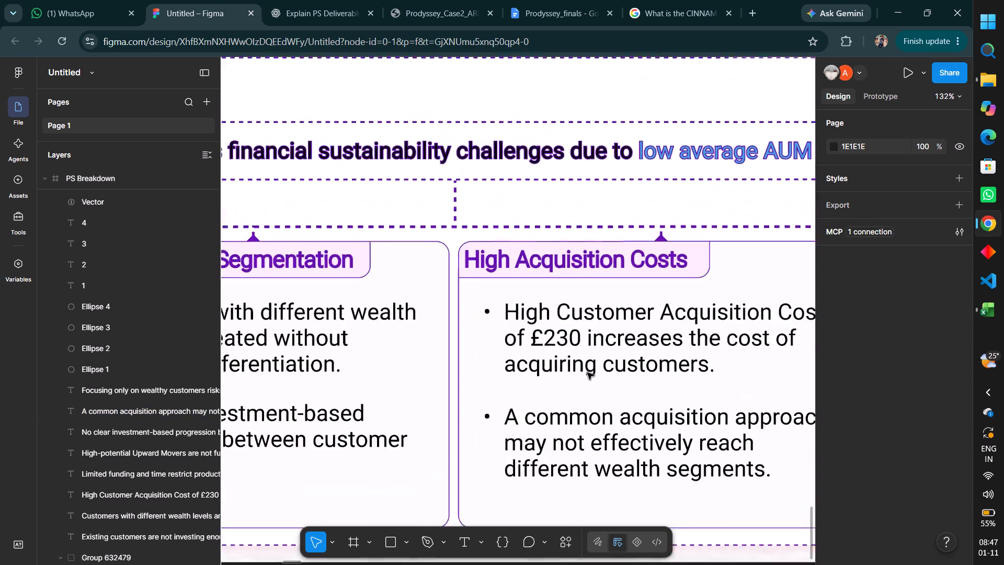
scroll(587, 372, "up", 2)
left_click(677, 255, "ctrl")
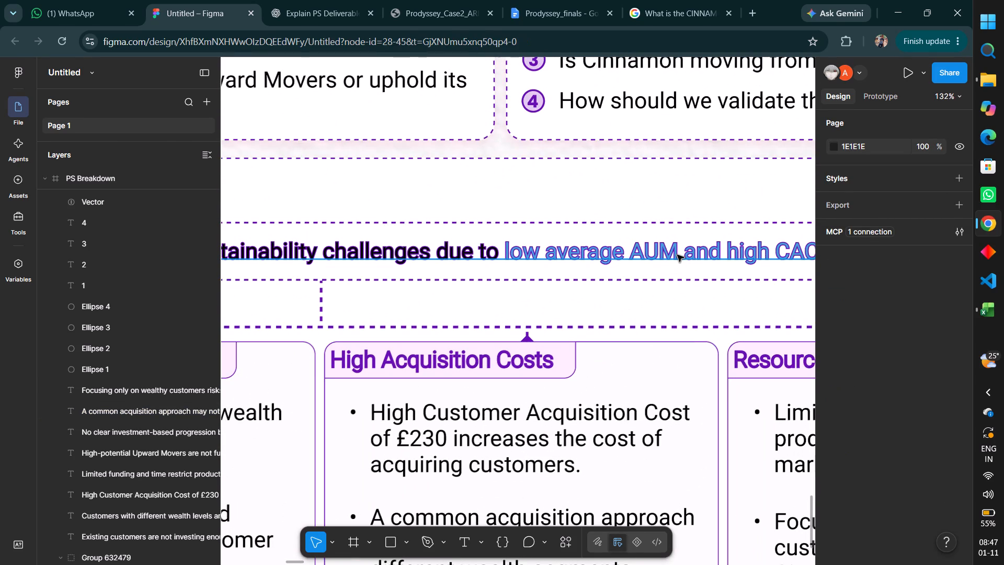
triple_click(677, 255)
scroll(830, 433, "down", 1)
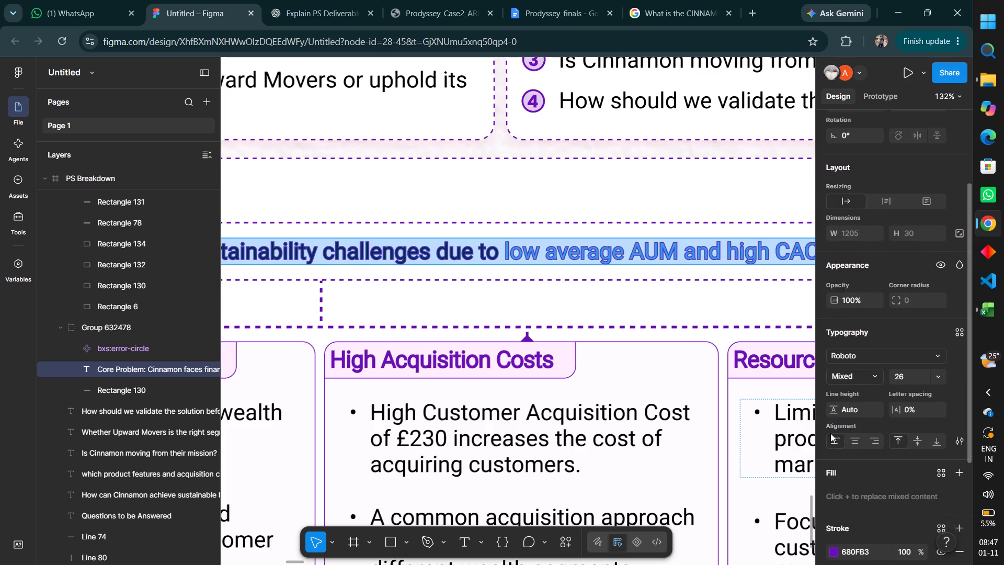
scroll(830, 433, "down", 1)
scroll(873, 493, "down", 1)
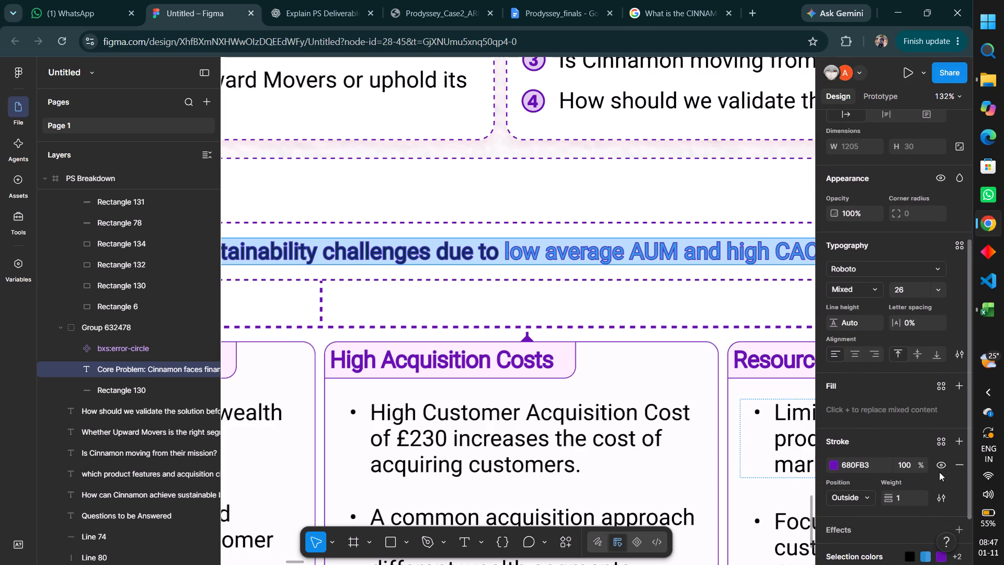
left_click(958, 470)
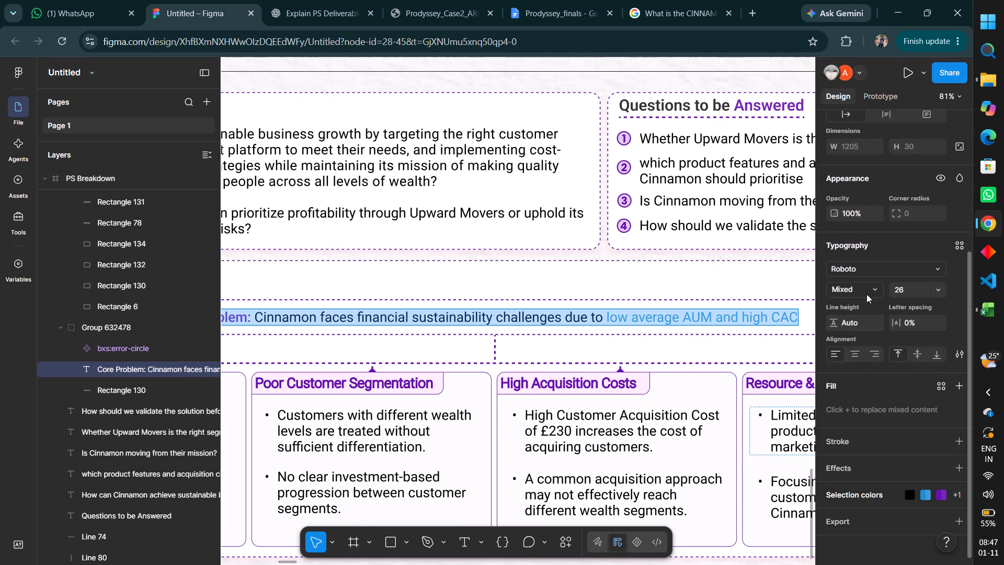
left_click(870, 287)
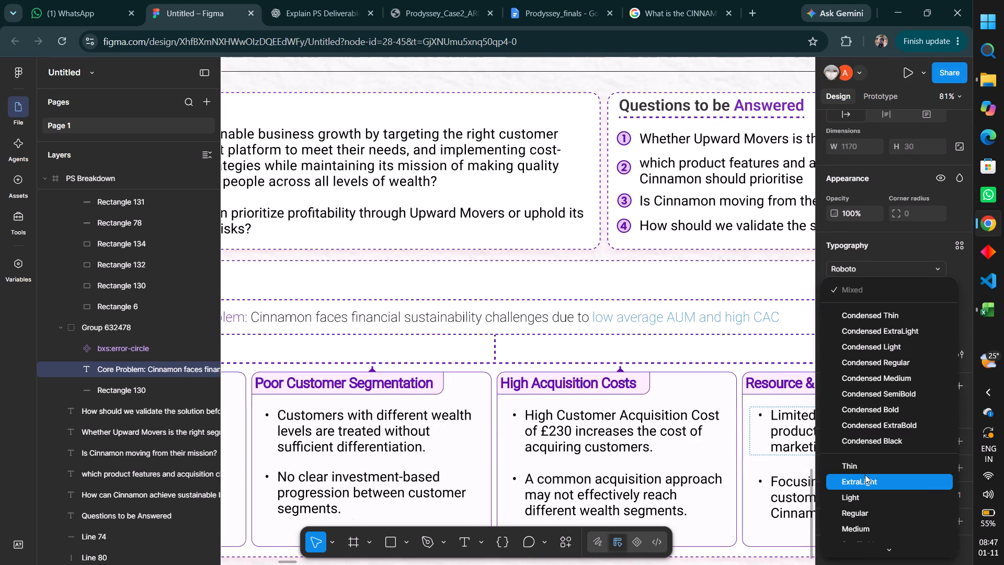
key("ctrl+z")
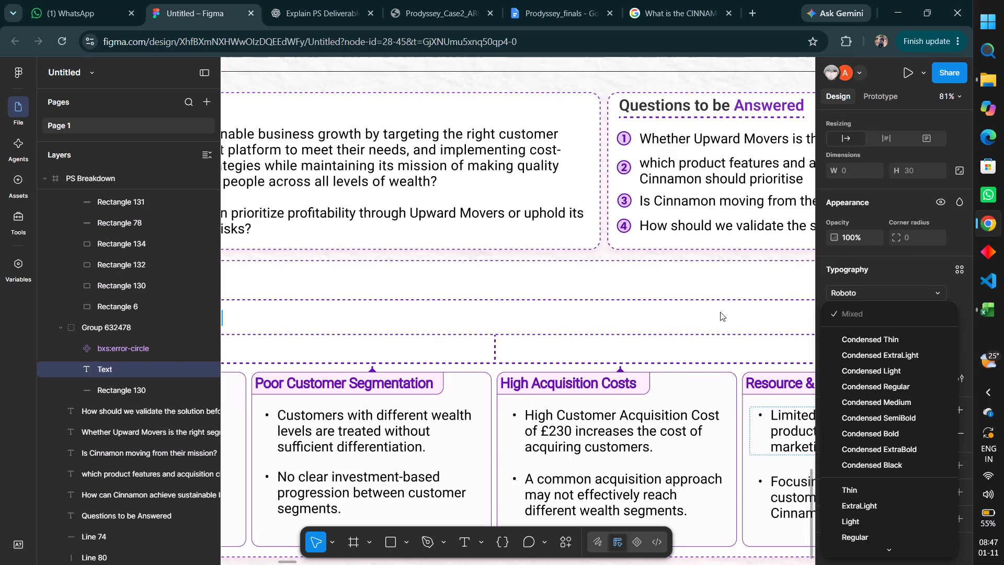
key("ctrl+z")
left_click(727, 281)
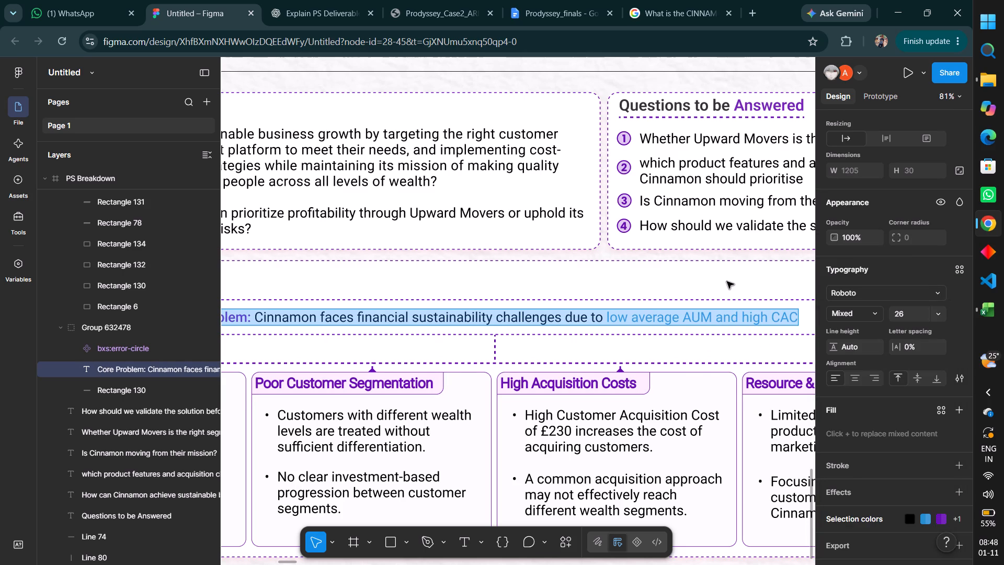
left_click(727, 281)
Recolour the phrase "low average AUM and high CAC" to 680FB3 by sampling the High Acquisition Costs heading.
double_click(704, 318, "ctrl")
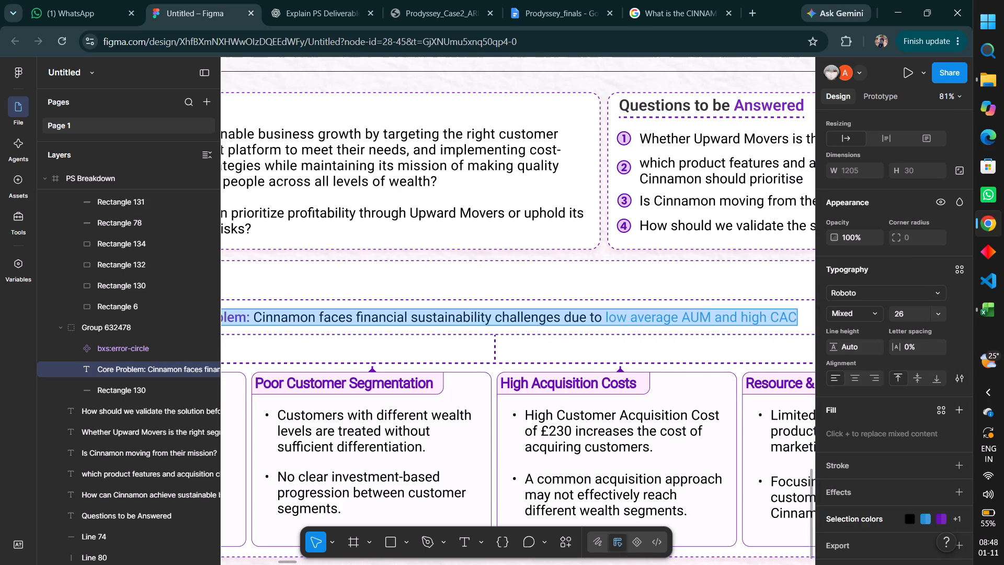
left_click(674, 321)
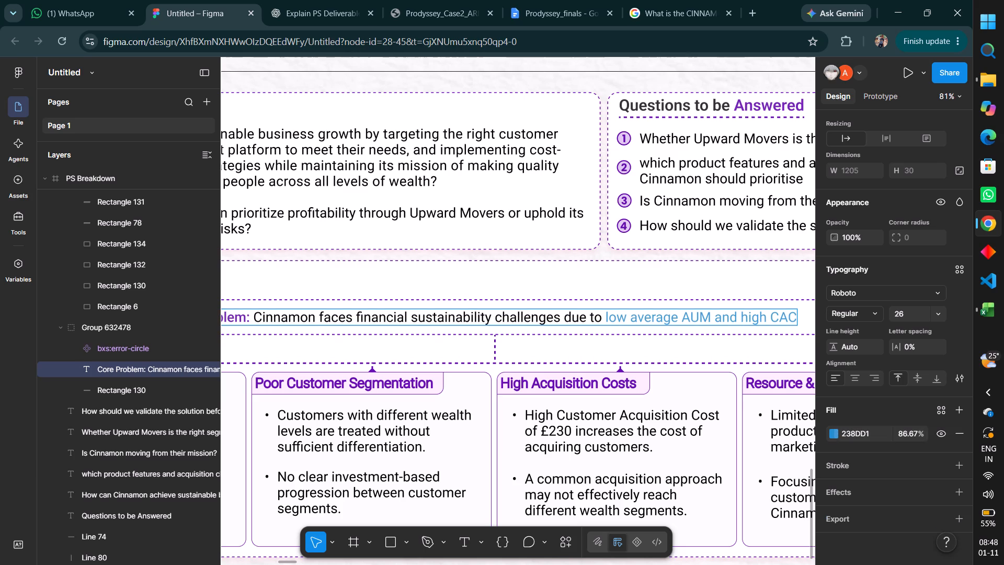
left_click(604, 318)
key("shift+Down")
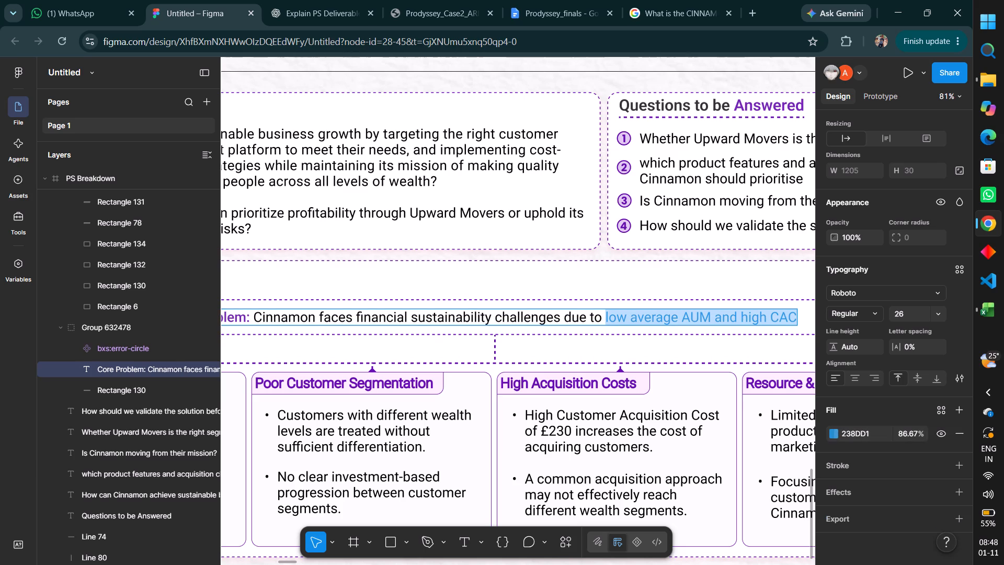
left_click(836, 434)
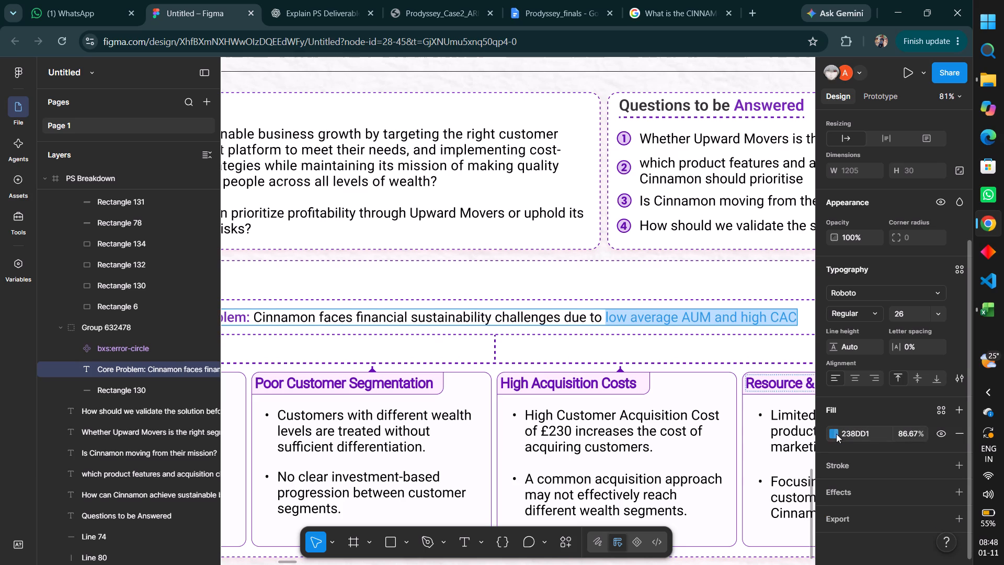
scroll(692, 511, "down", 2)
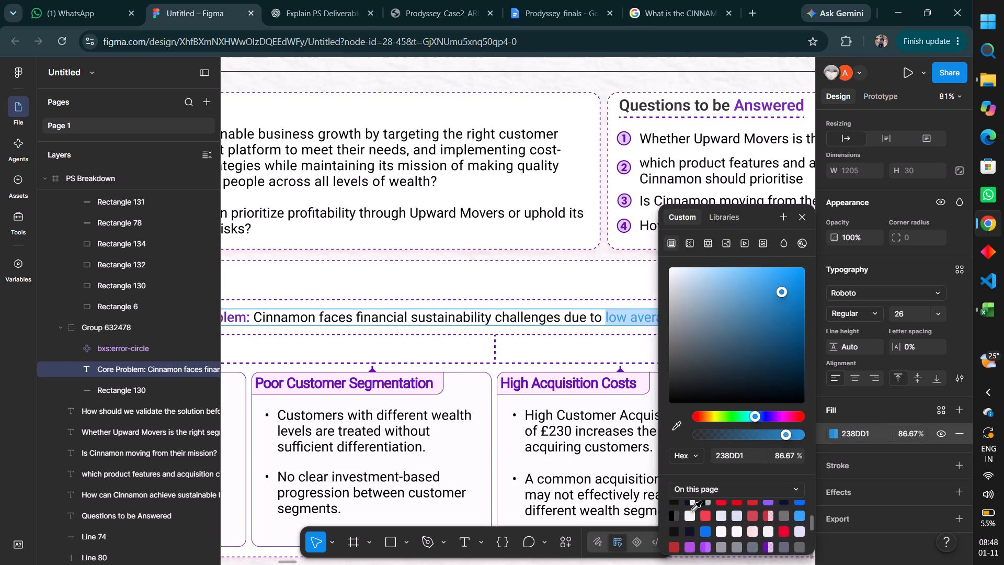
scroll(692, 511, "down", 2)
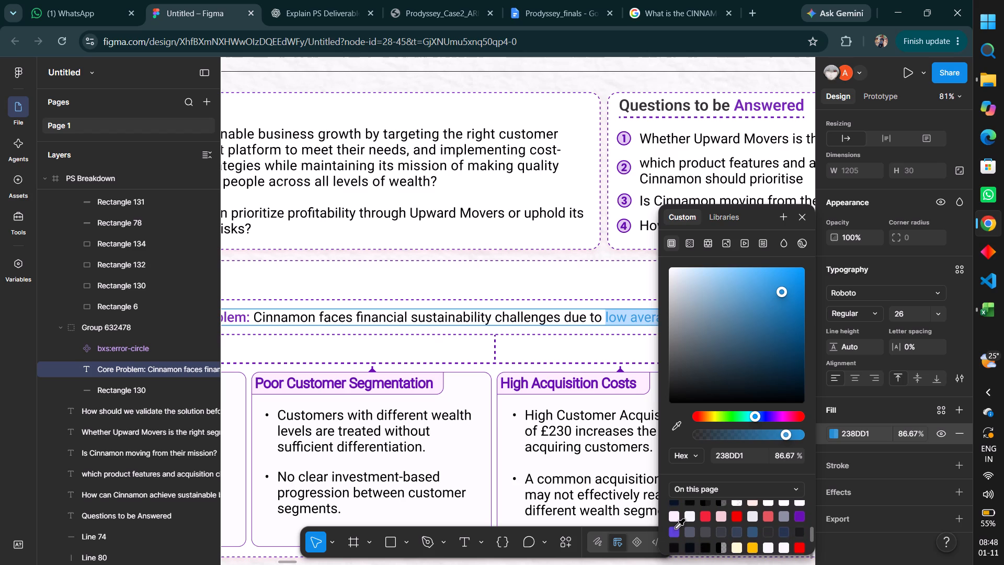
left_click(676, 528)
scroll(676, 528, "down", 1)
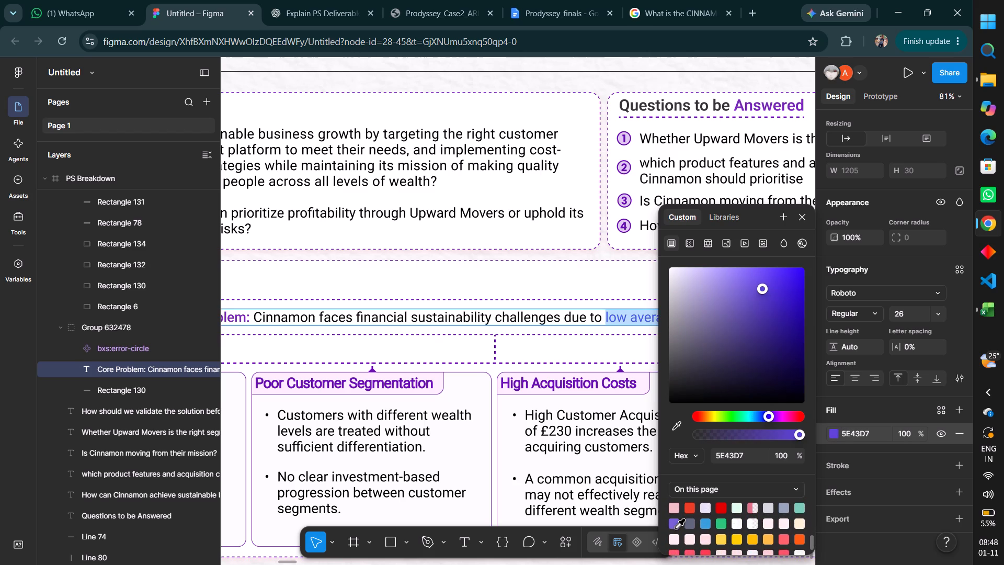
left_click(674, 522)
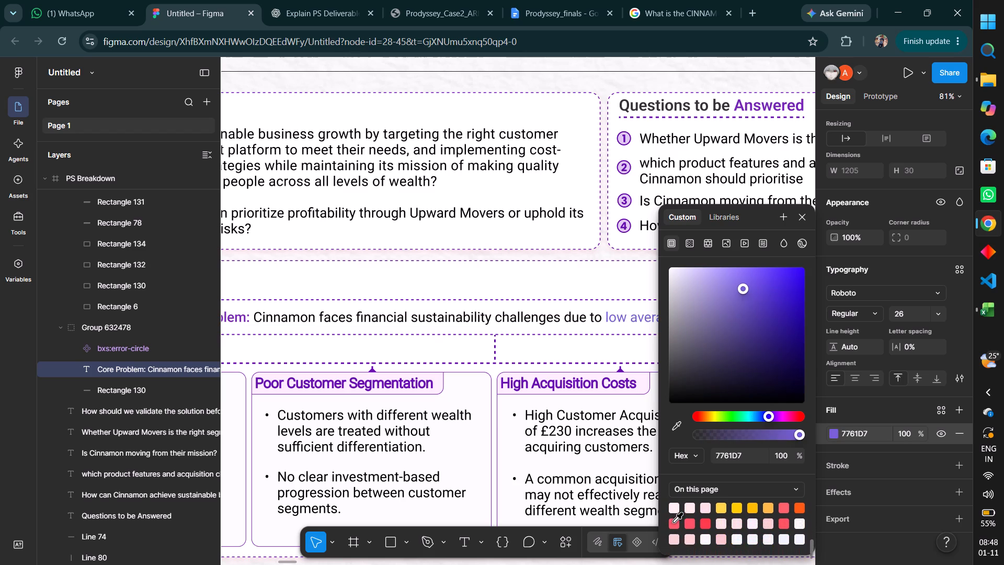
left_click(676, 421)
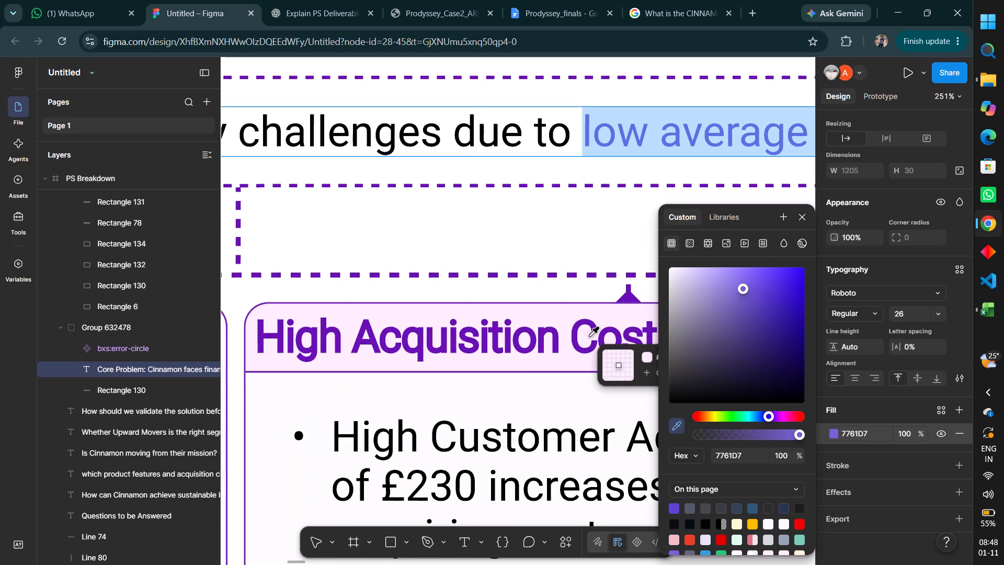
left_click(576, 331)
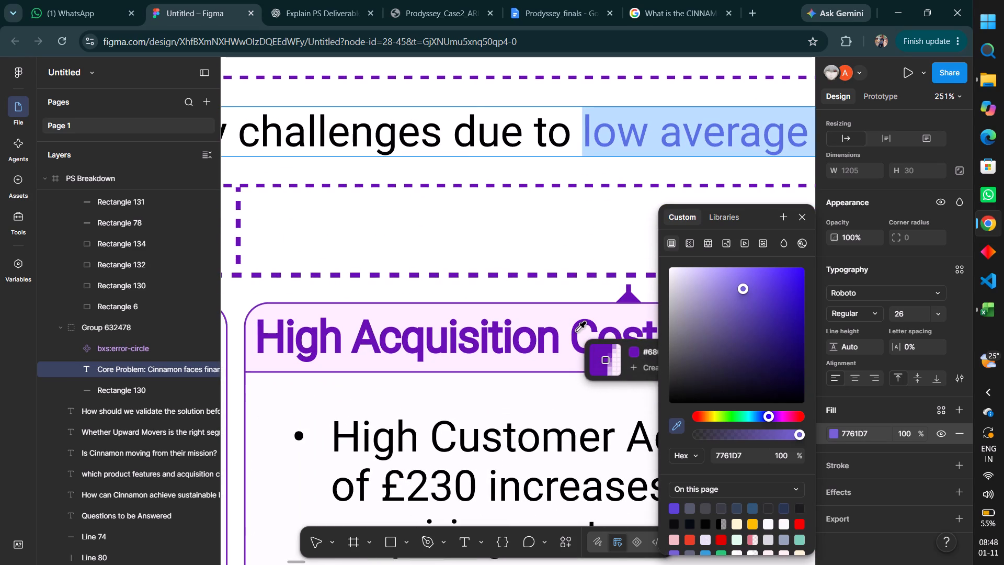
Set the "Core Problem:" label at the start of the sentence to the SemiBold font weight.
scroll(471, 317, "right", 1)
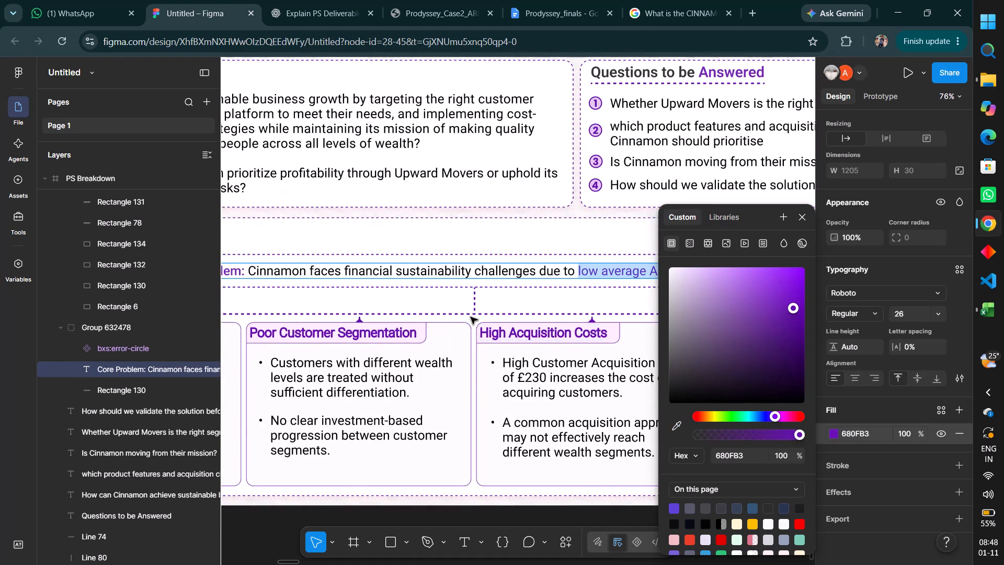
scroll(471, 317, "right", 2)
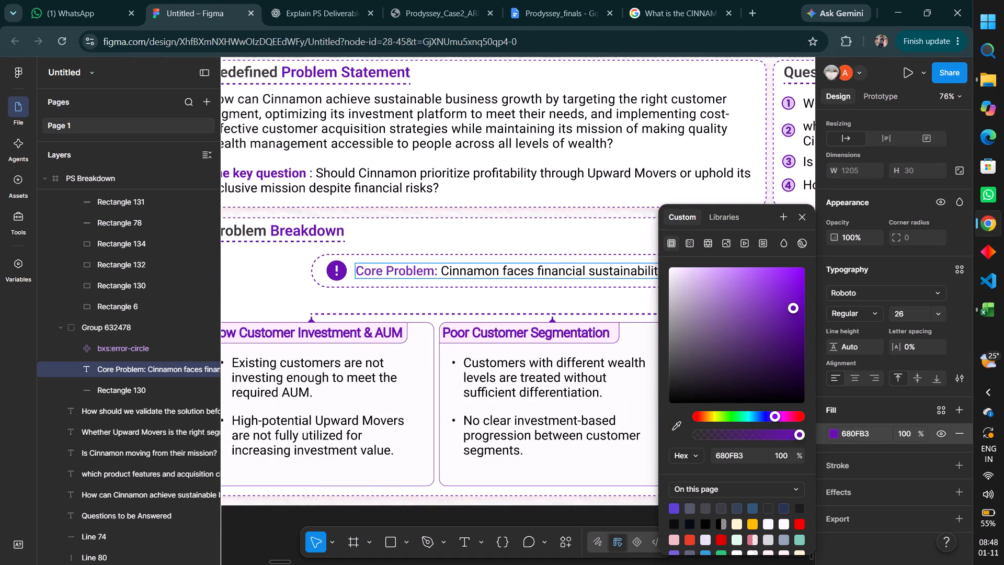
triple_click(404, 267)
left_click(404, 267)
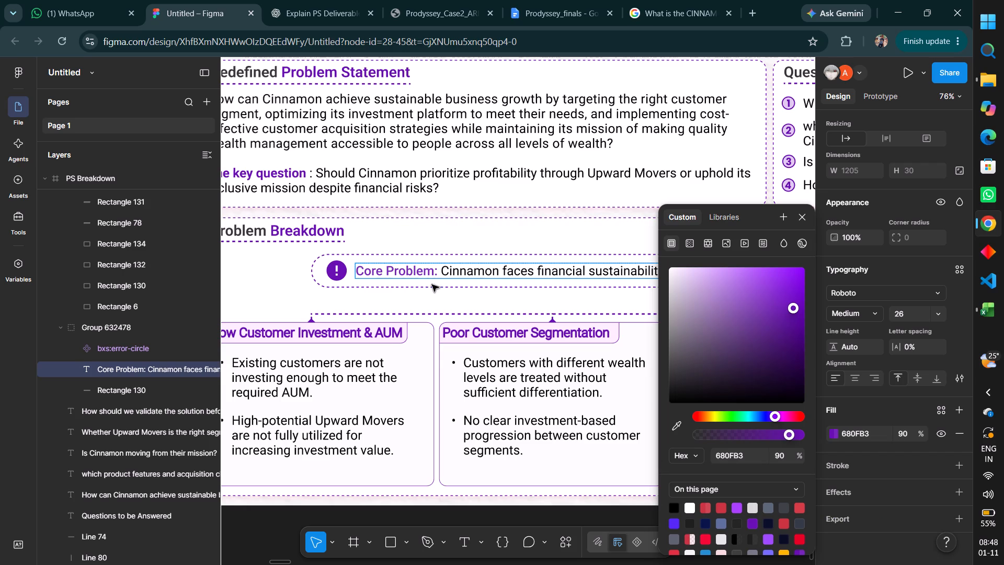
left_click(508, 218)
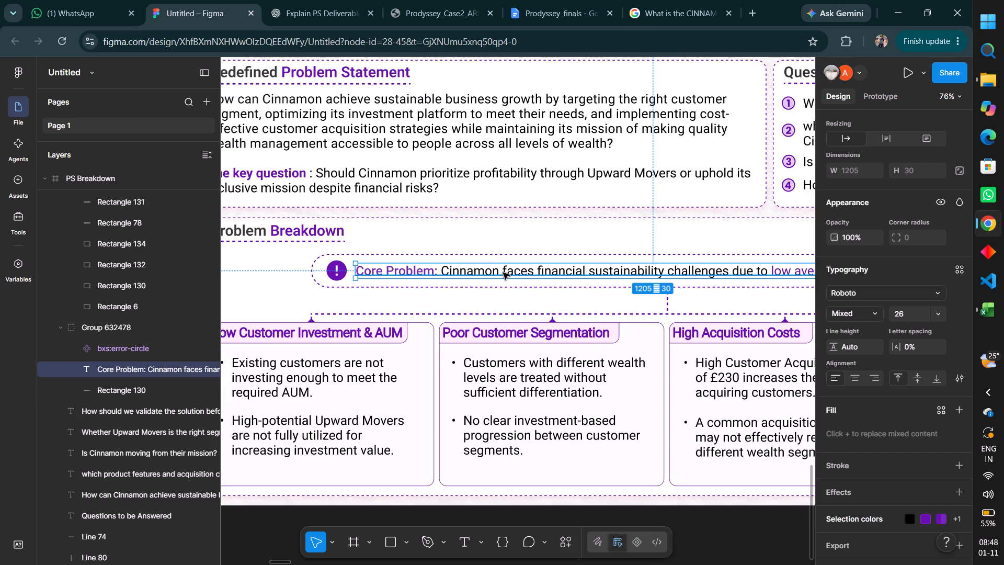
triple_click(503, 273)
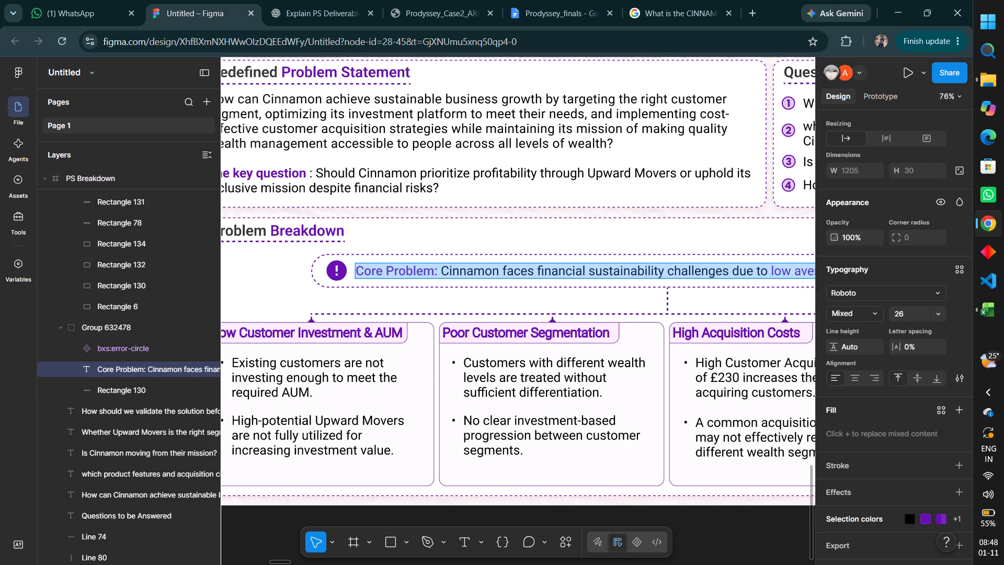
left_click(503, 273)
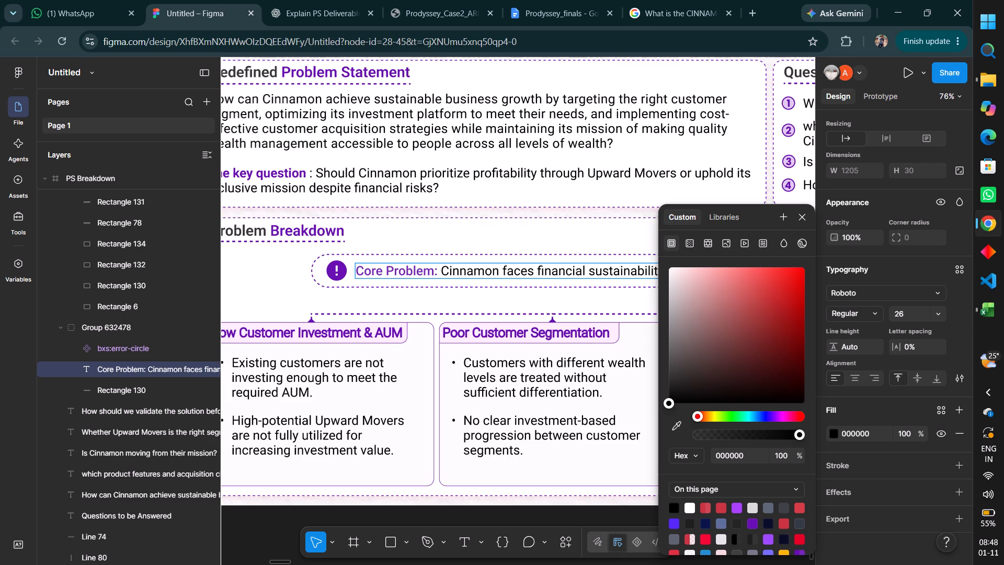
left_click(436, 270)
key("shift+Left")
key("shift+Left")
key("shift+Left")
key("shift+Left")
key("shift+Left")
key("shift+Left")
key("shift+Left")
key("shift+Left")
key("shift+Left")
key("shift+Left")
key("shift+Left")
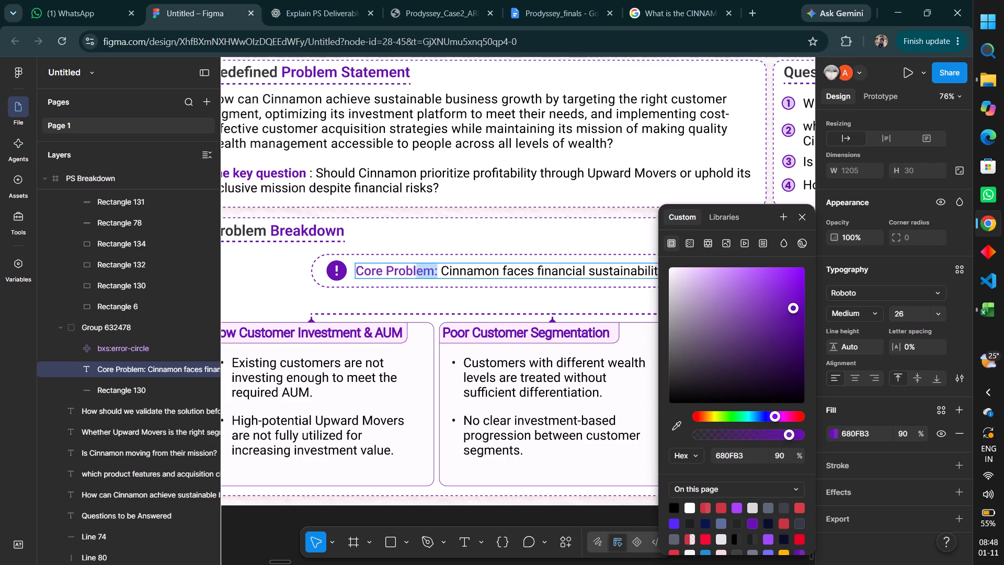
key("shift+Left")
key("shift+Left")
key("shift+Left")
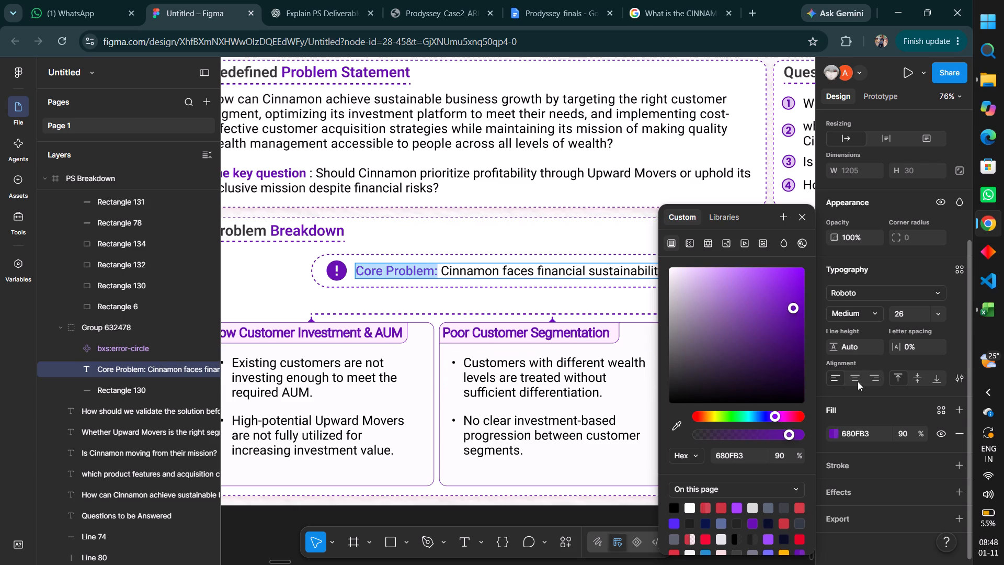
left_click(871, 321)
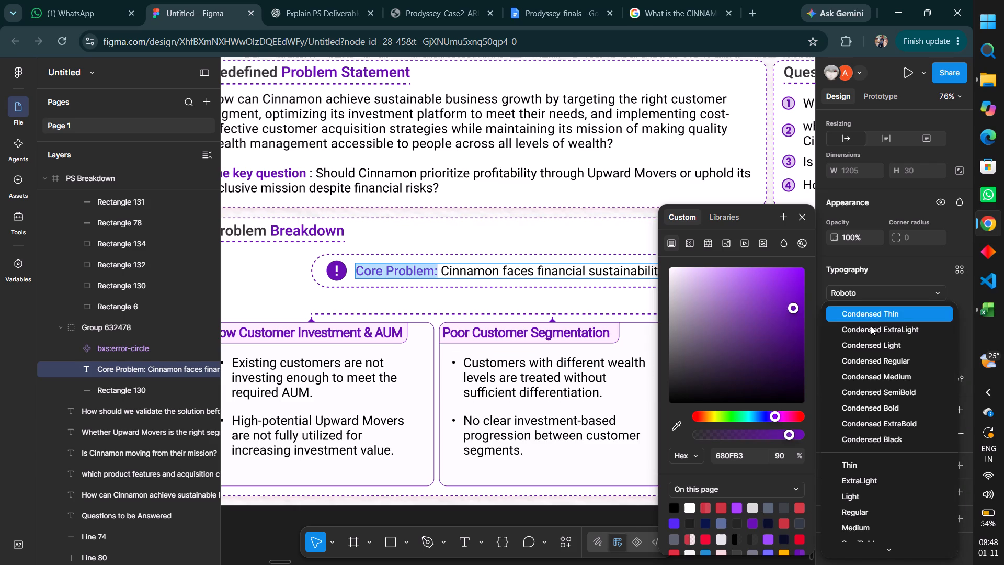
scroll(886, 475, "down", 1)
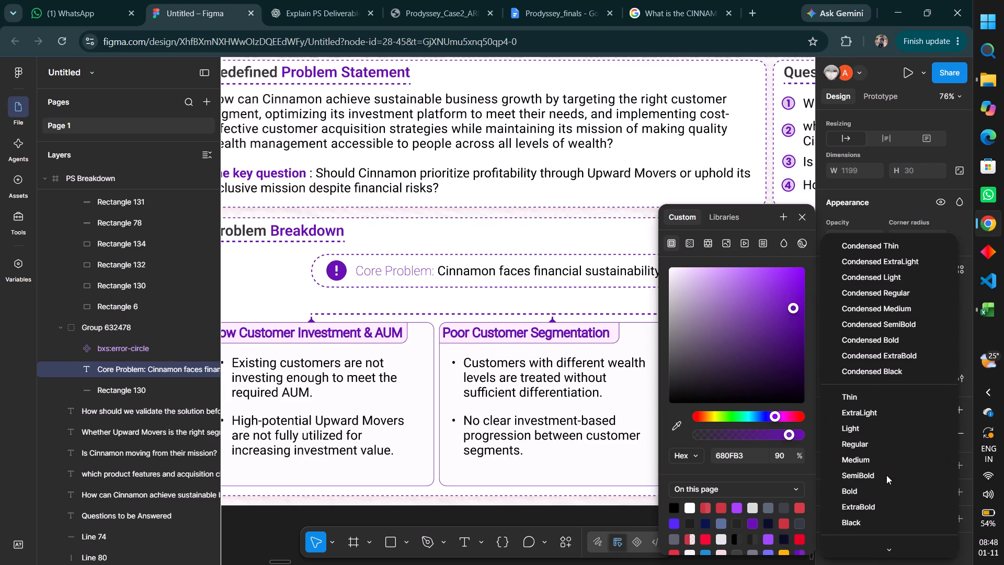
scroll(886, 475, "down", 1)
left_click(877, 475)
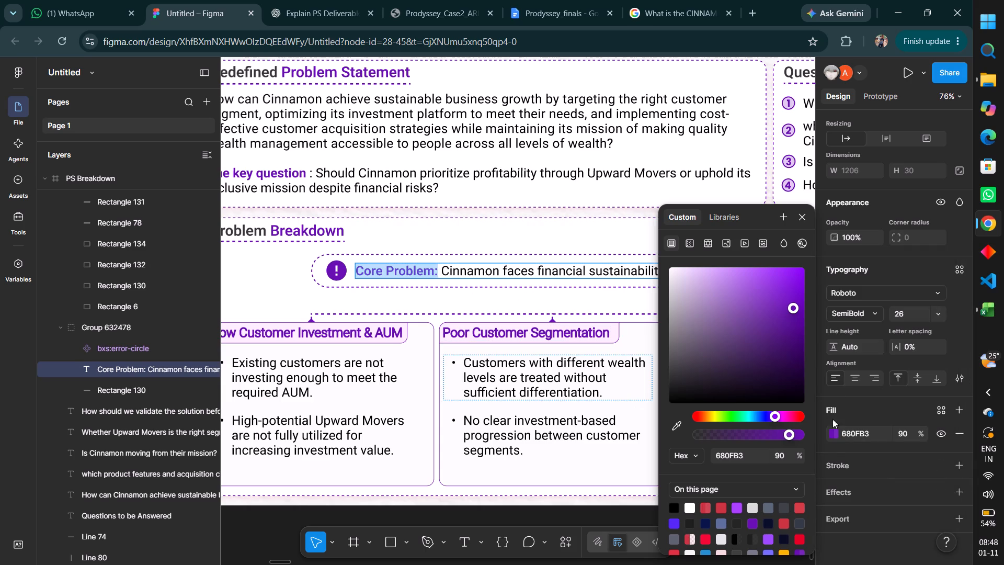
Set the "Core Problem:" label at the start of the sentence to the Bold font weight.
left_click(858, 313)
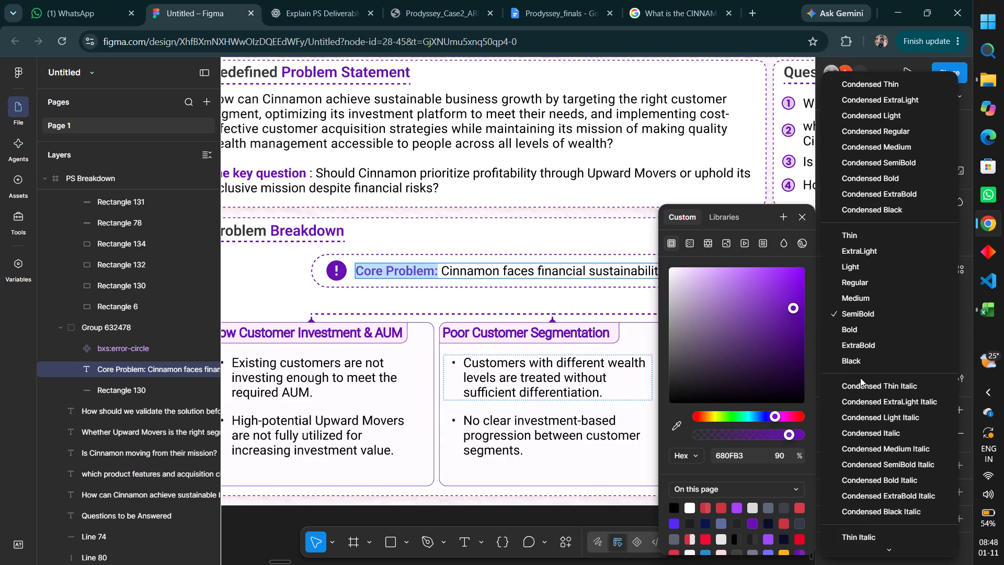
left_click(888, 331)
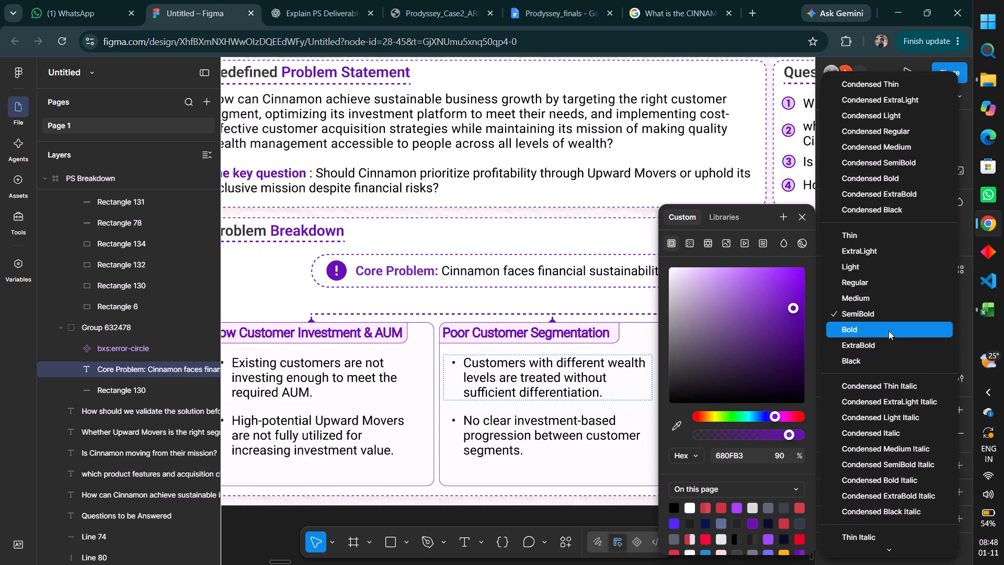
Set the rest of the Core Problem sentence, from "Cinnamon faces" to "high CAC", to the SemiBold font weight and deselect it.
left_click(444, 270)
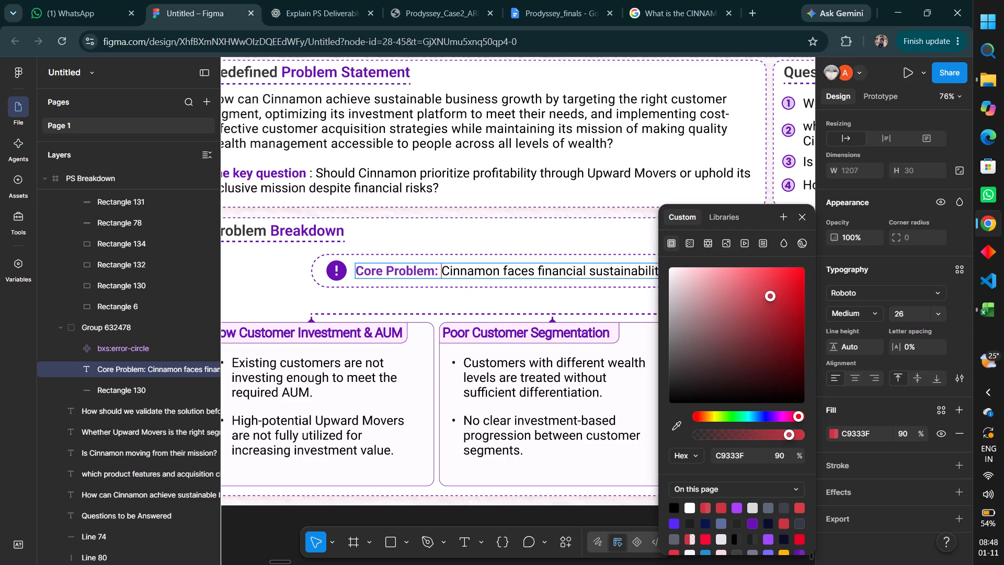
key("shift+Down")
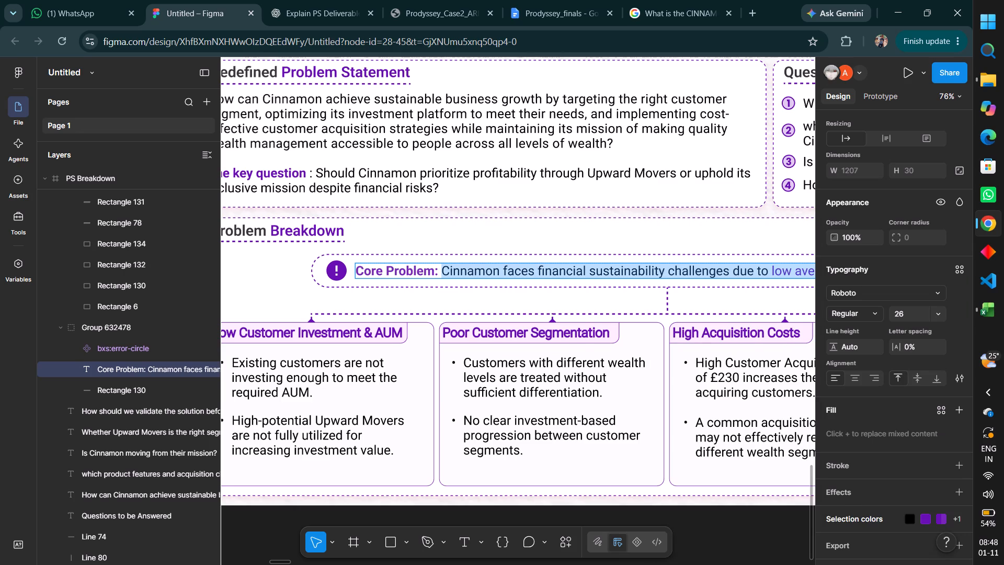
left_click(842, 312)
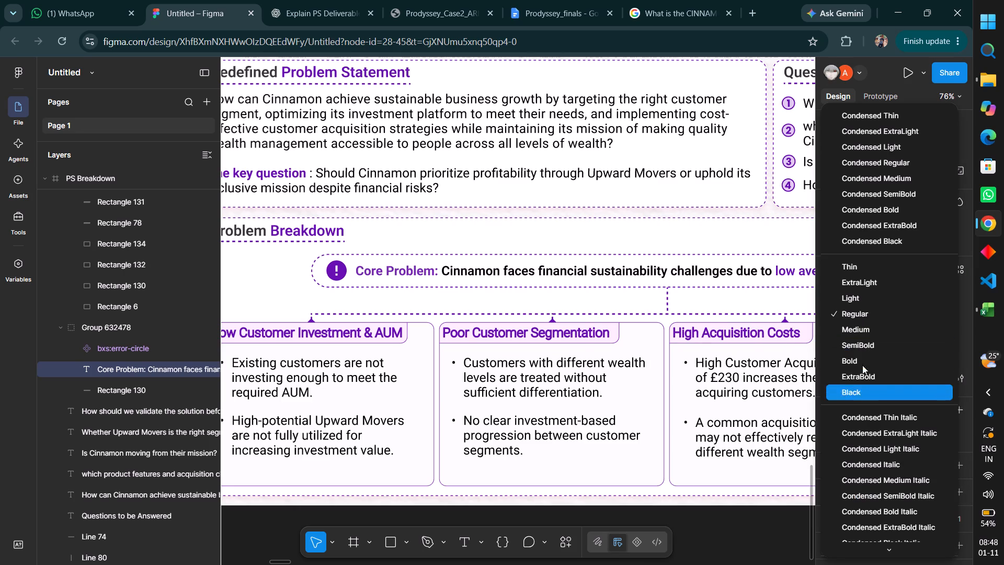
left_click(871, 343)
left_click(705, 236)
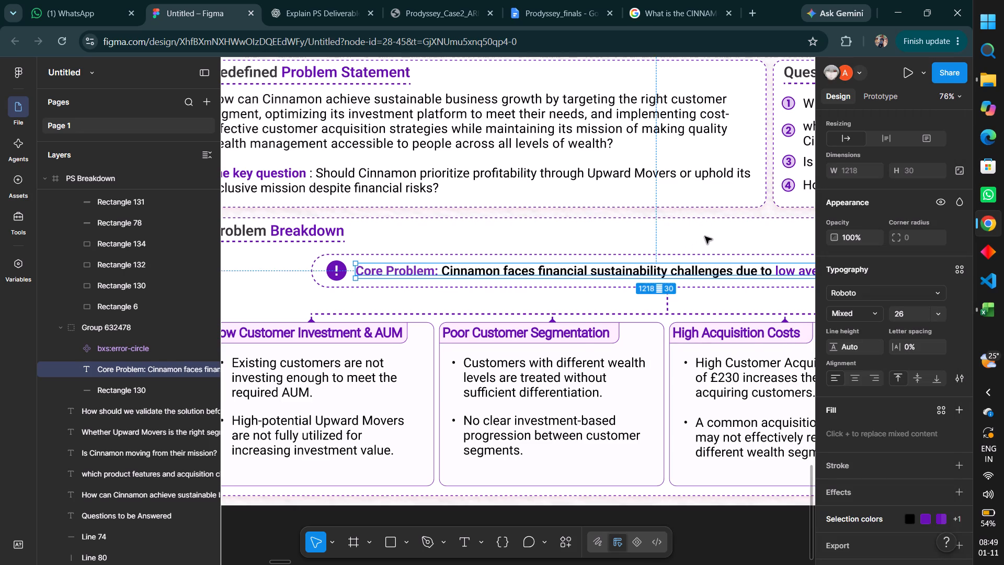
scroll(705, 236, "left", 5)
left_click(754, 240)
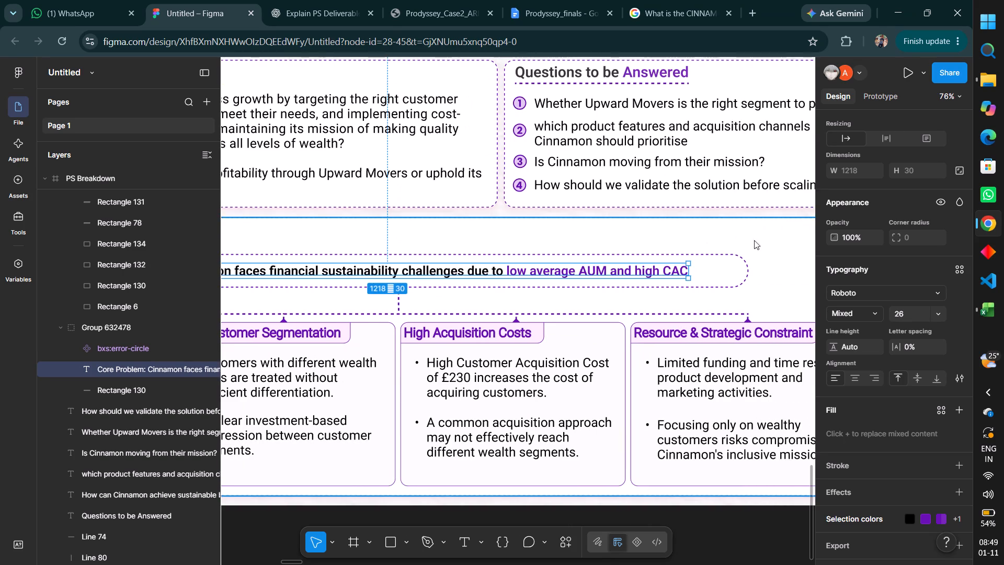
Look over the PS Breakdown slide's problem statement, questions and Problem Breakdown boxes to check the purple styling.
scroll(754, 240, "right", 1)
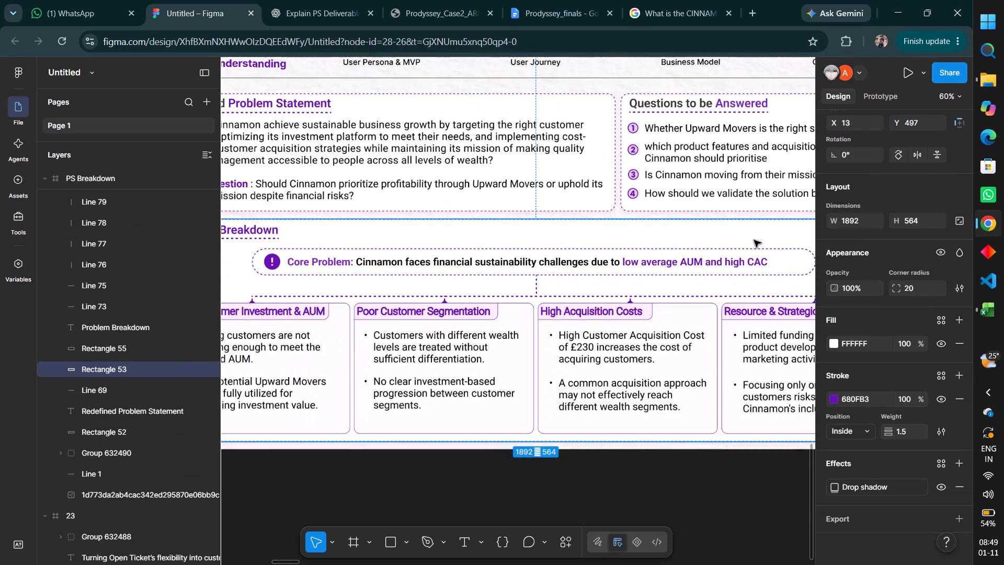
scroll(754, 240, "left", 1)
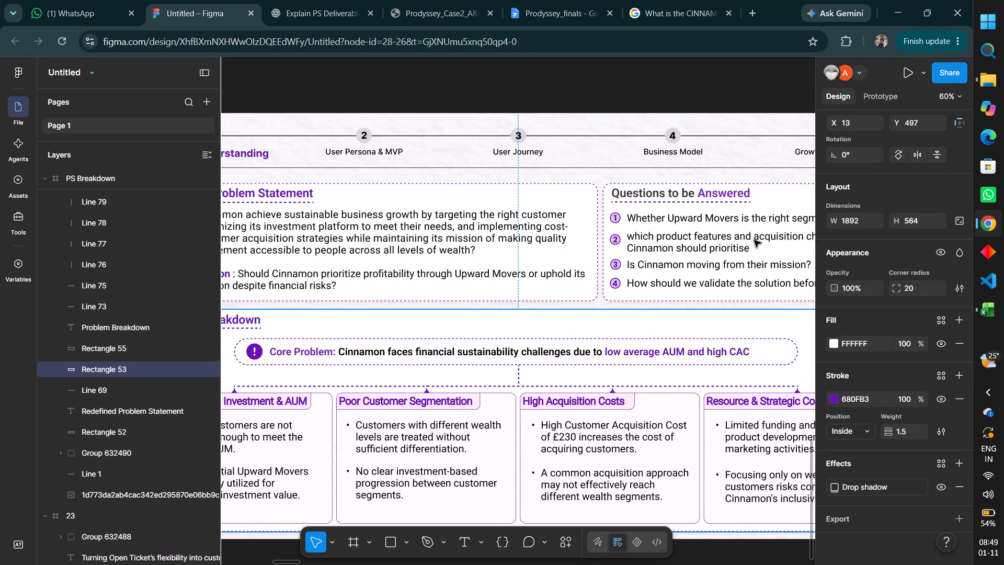
scroll(754, 240, "left", 3)
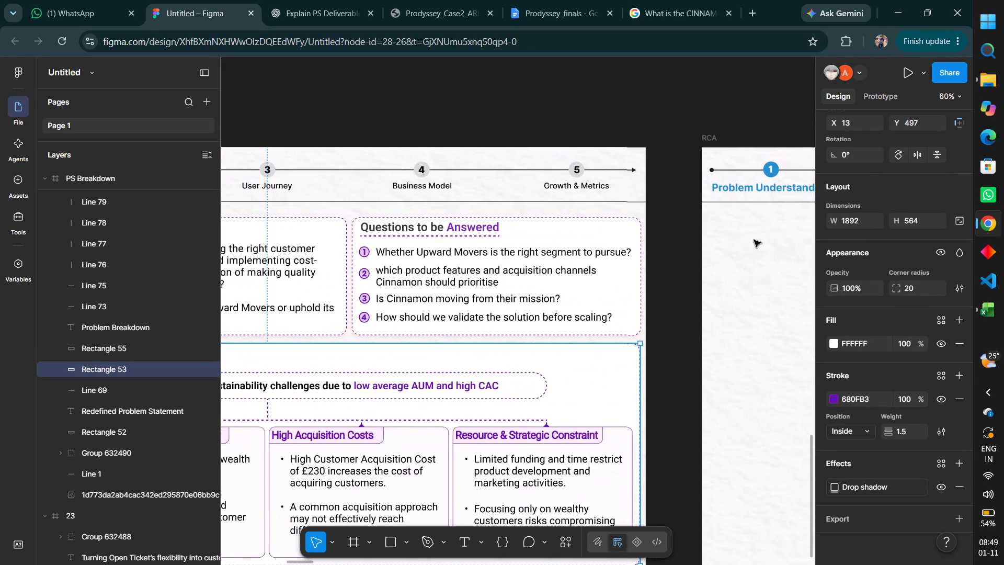
scroll(754, 240, "right", 2)
scroll(754, 240, "left", 2)
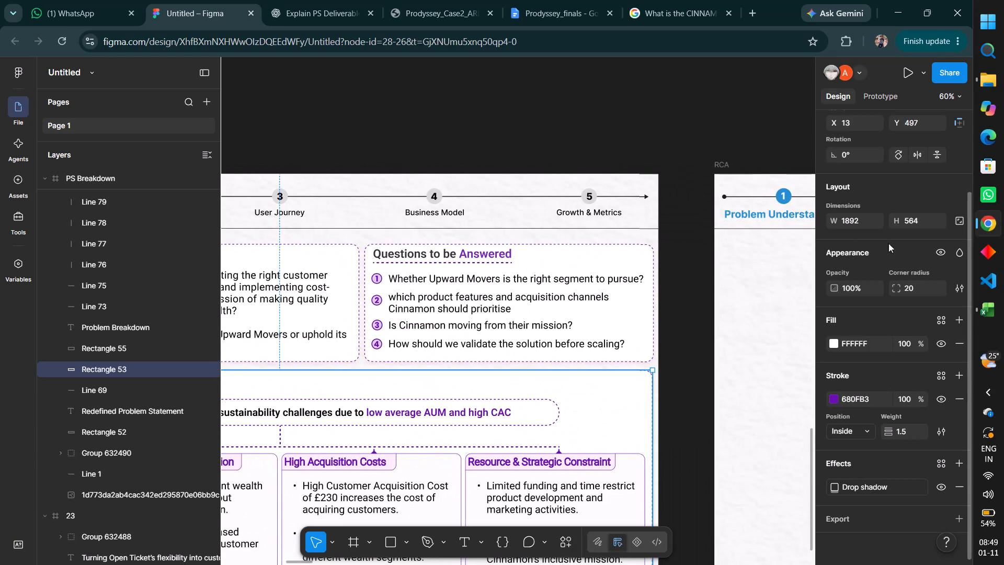
scroll(438, 166, "right", 3)
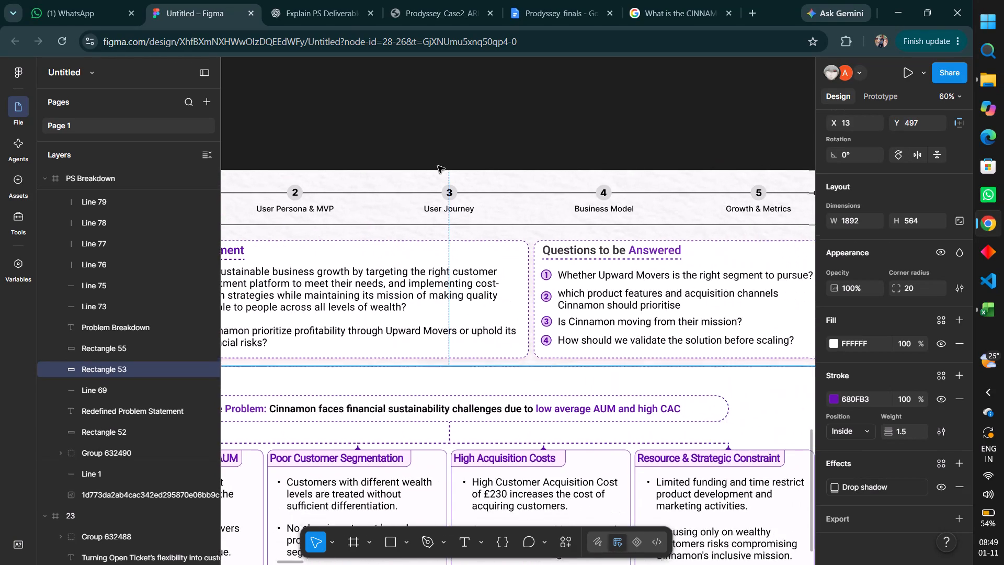
scroll(438, 166, "right", 3)
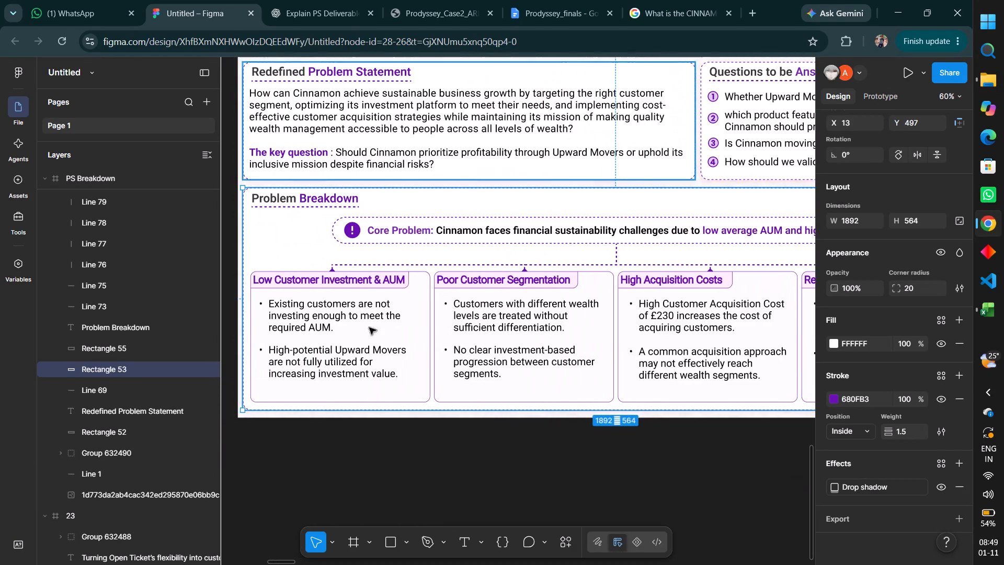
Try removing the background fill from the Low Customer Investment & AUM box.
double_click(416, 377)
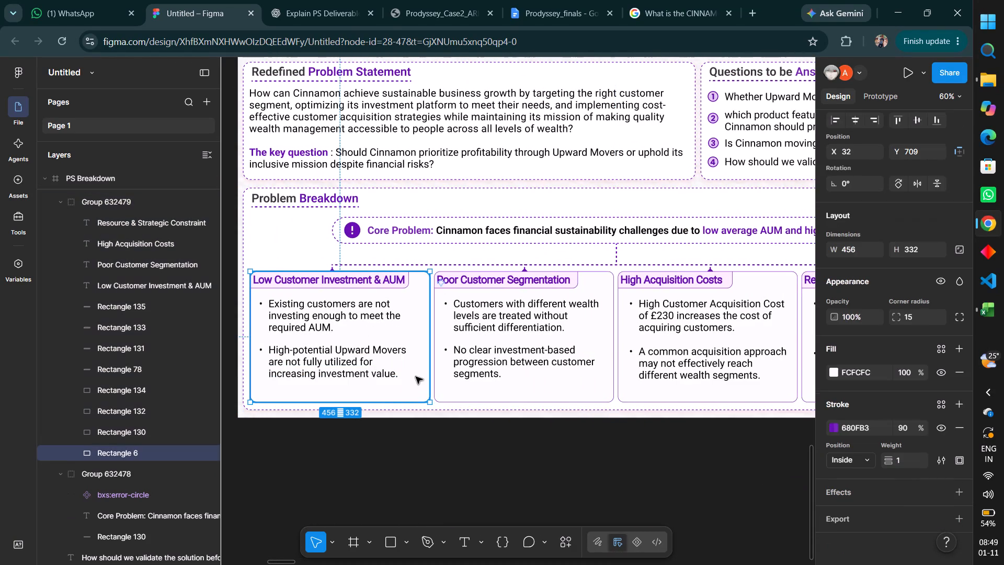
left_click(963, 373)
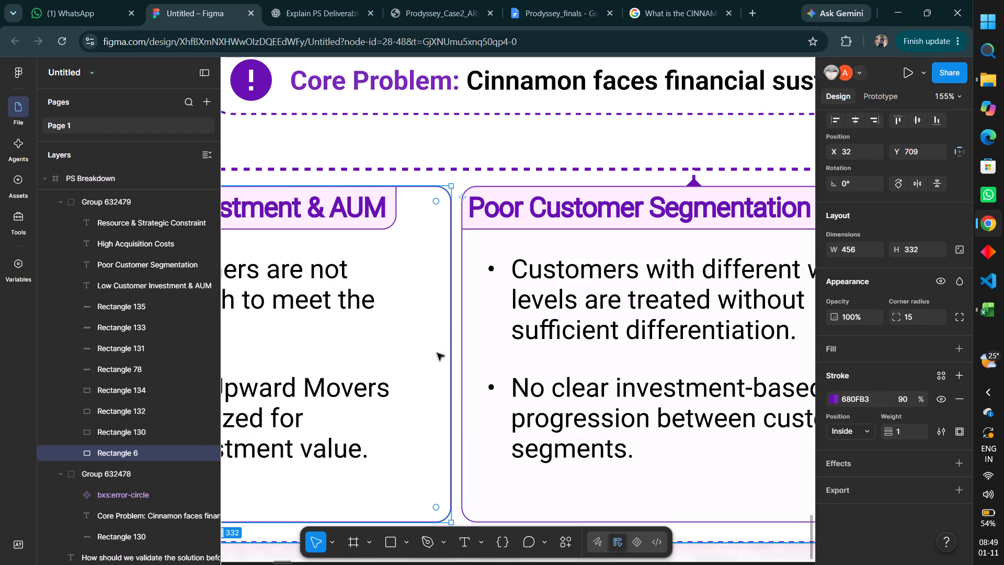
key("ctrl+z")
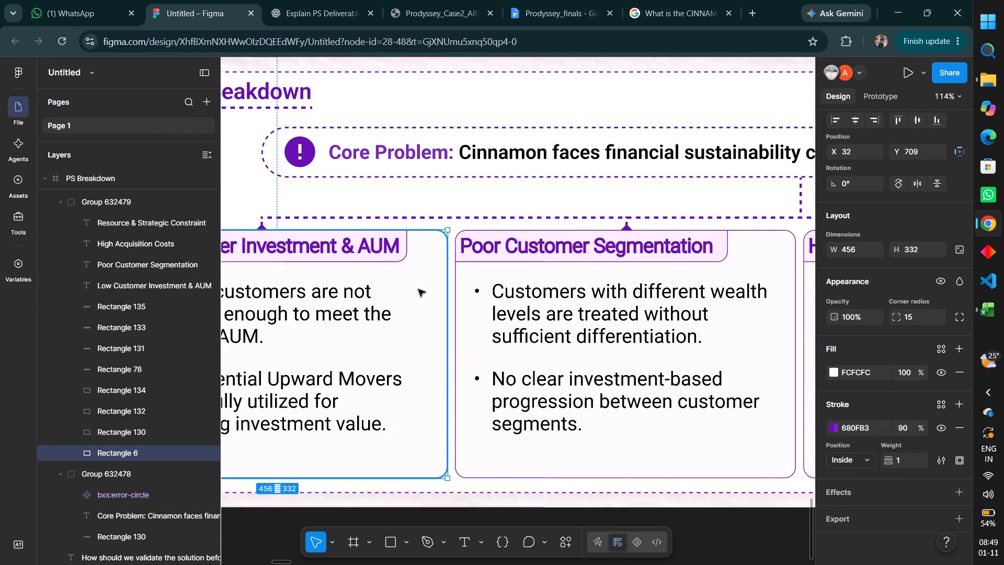
Remove the pink fill from the shape behind the Low Customer Investment & AUM heading, keeping its purple stroke, and deselect it.
left_click(392, 259)
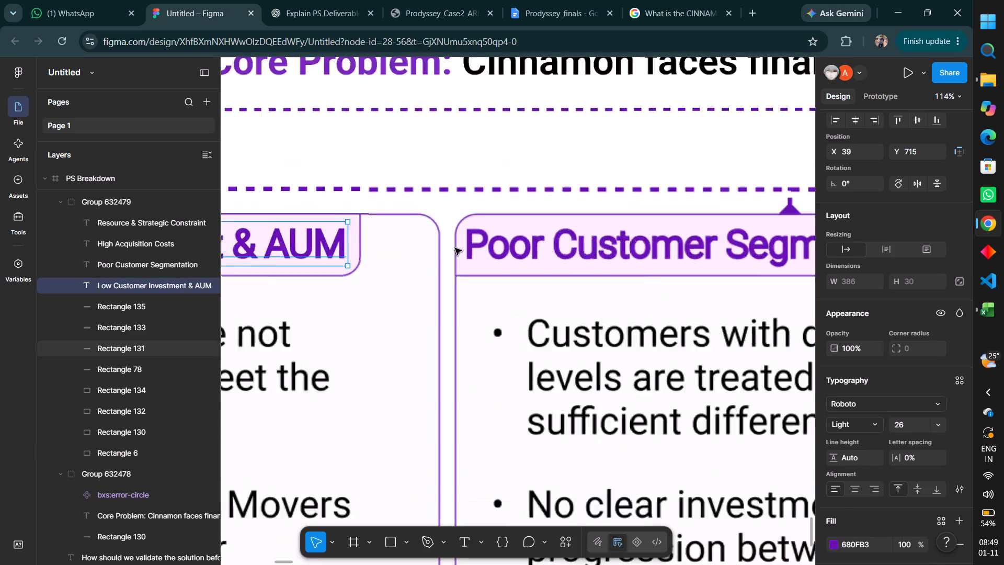
left_click(319, 243, "ctrl")
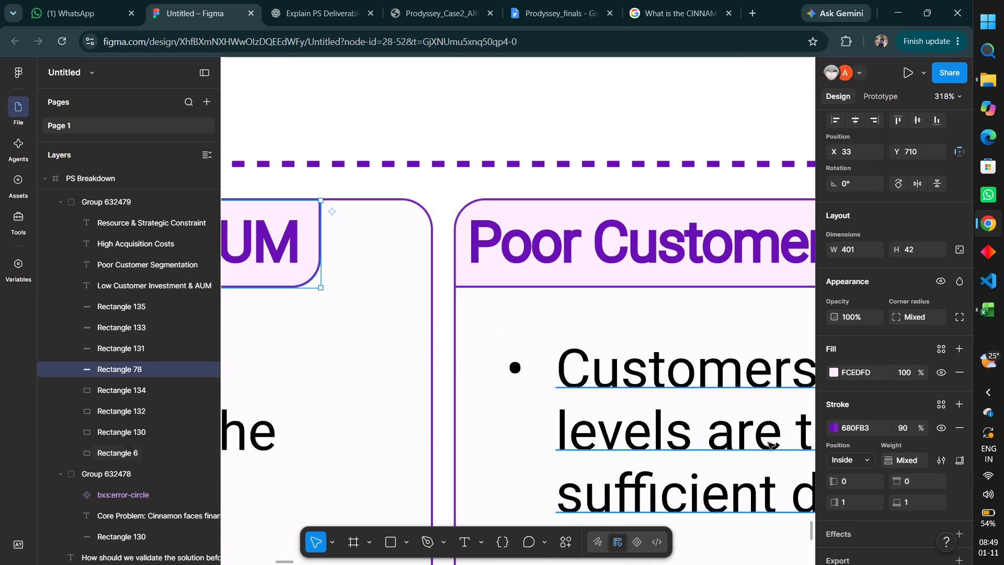
left_click(956, 421)
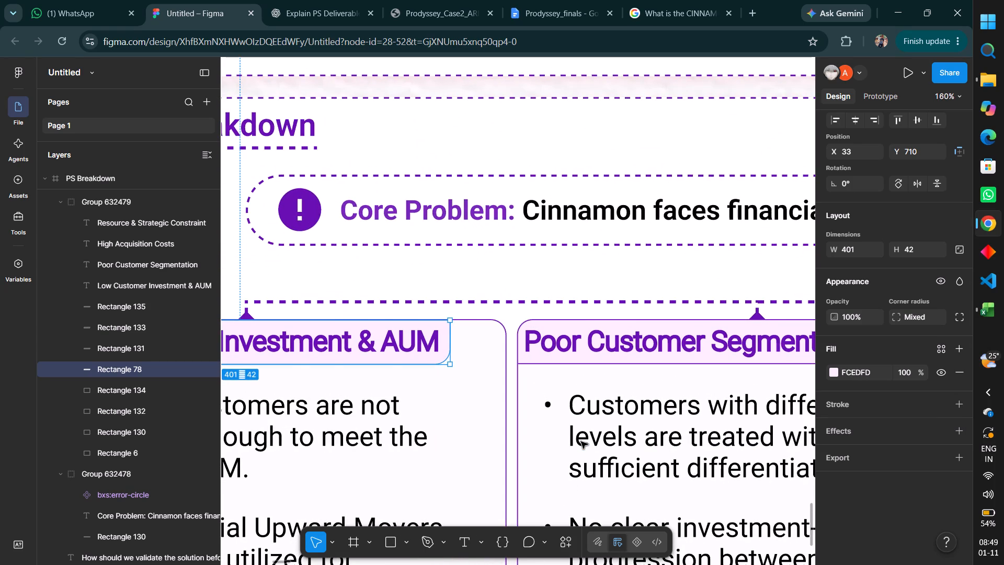
scroll(581, 442, "right", 3)
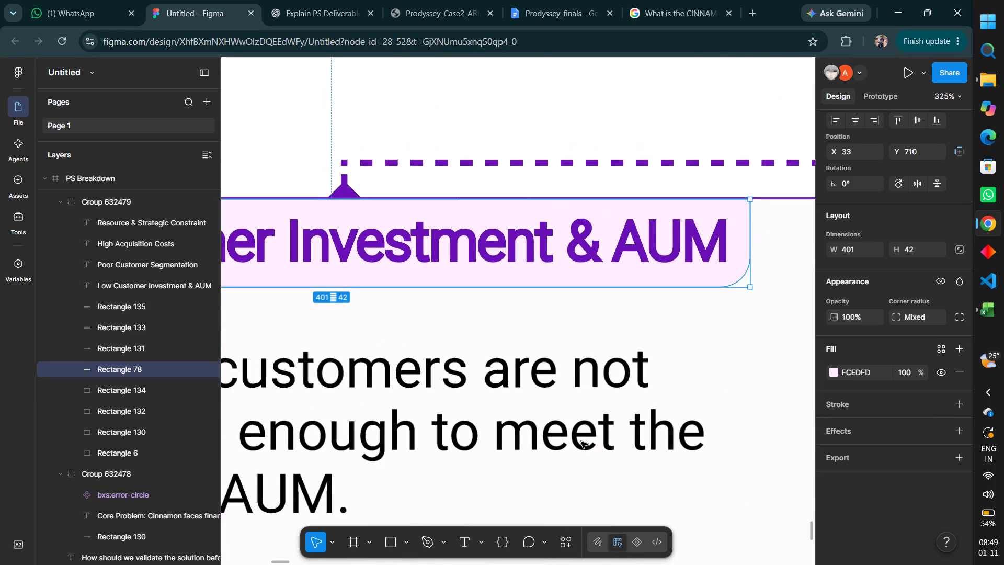
key("ctrl+z")
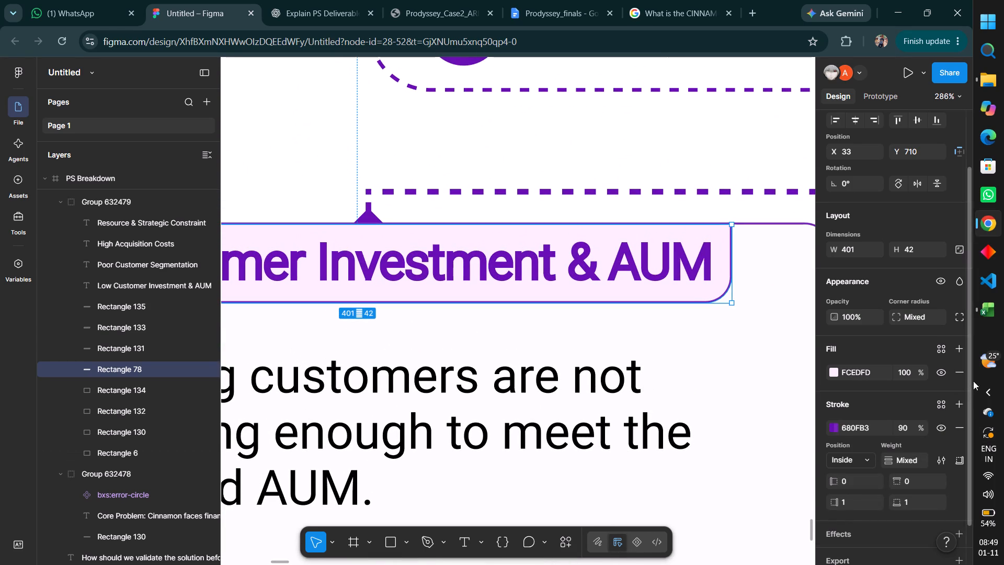
left_click(964, 375)
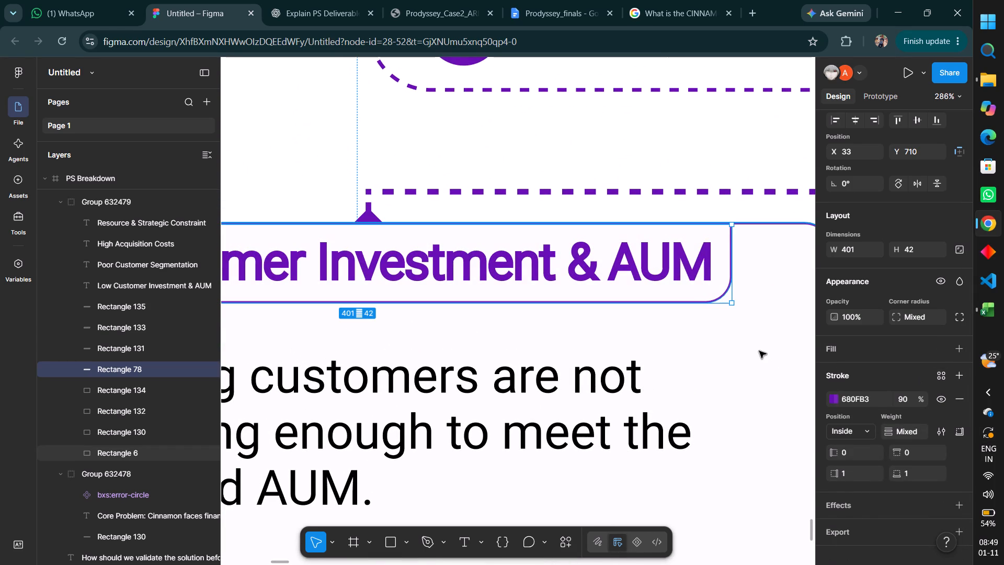
scroll(759, 351, "left", 1)
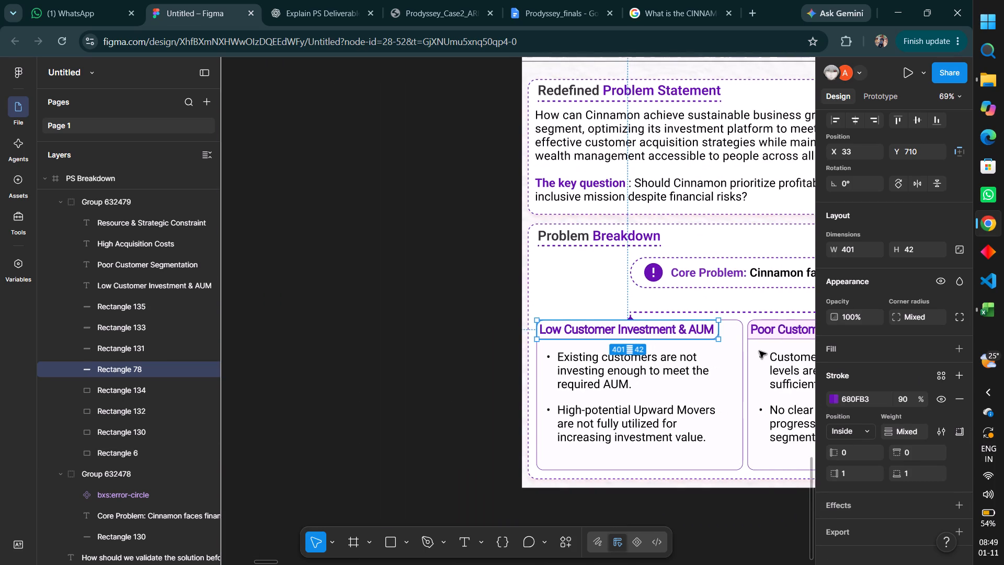
scroll(759, 351, "left", 1)
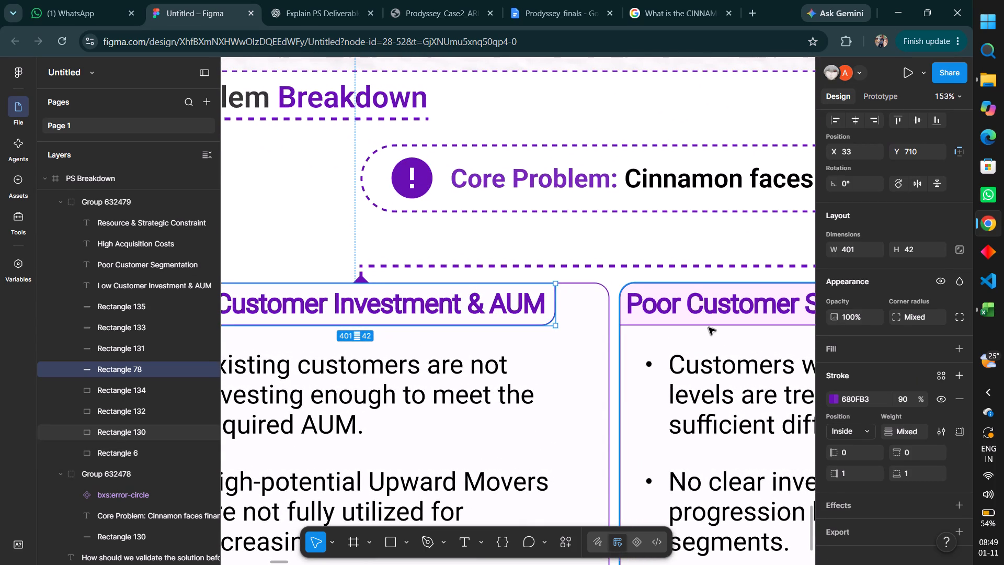
left_click(668, 236)
scroll(668, 236, "left", 1)
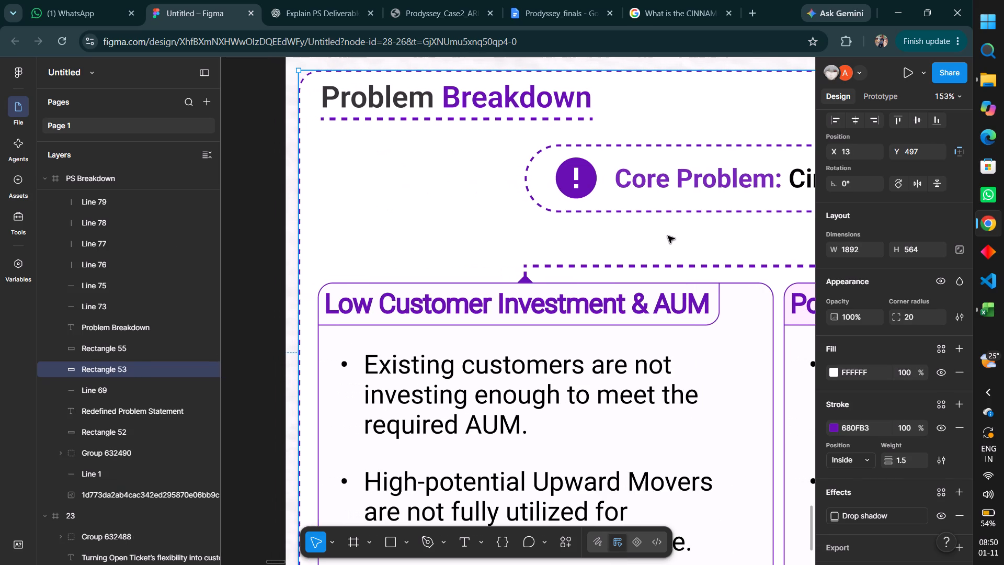
scroll(668, 236, "left", 1)
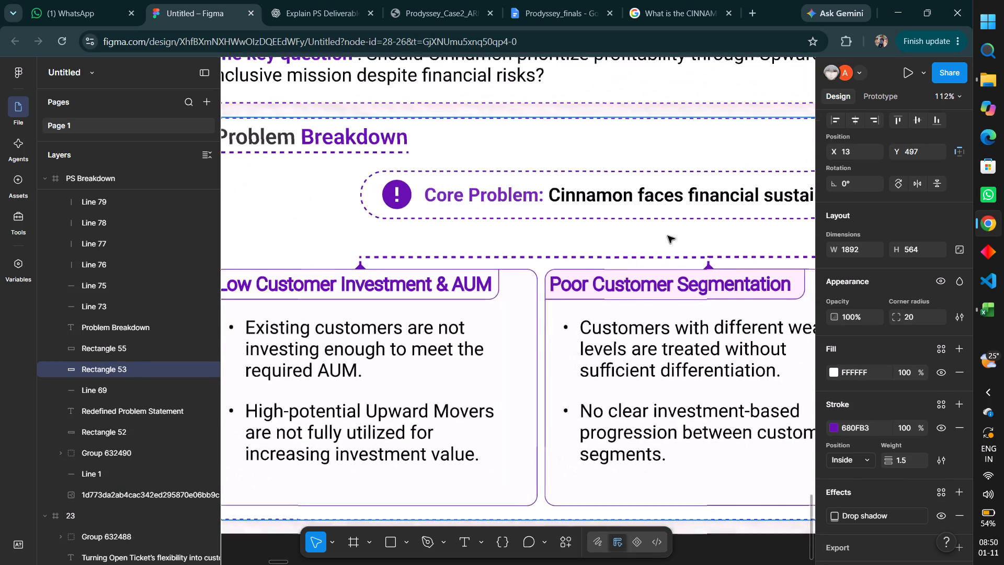
Remove the pink fill from the shapes behind the Poor Customer Segmentation, High Acquisition Costs and Resource & Strategic Constraint headings, and deselect them.
scroll(668, 236, "left", 4)
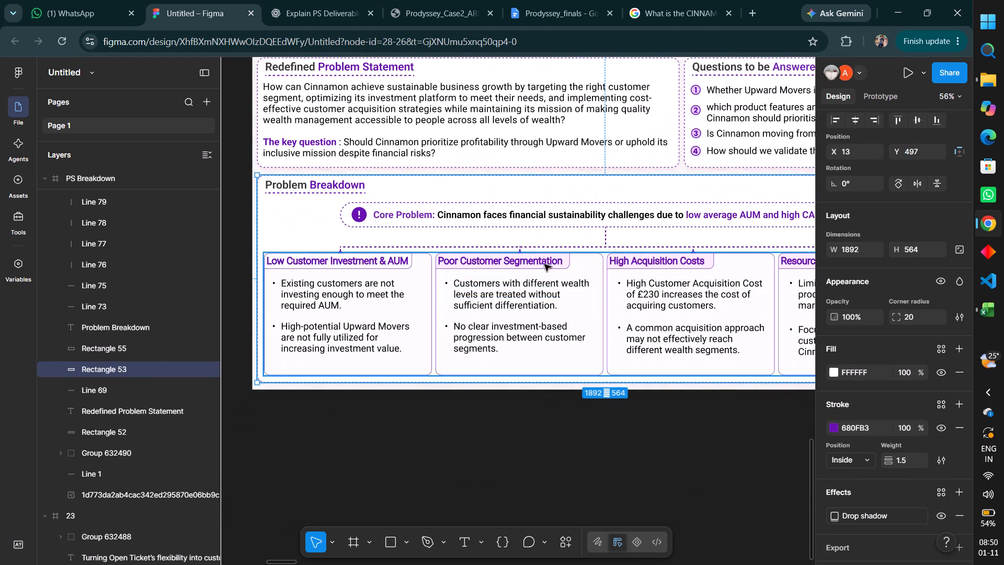
left_click(569, 262, "ctrl")
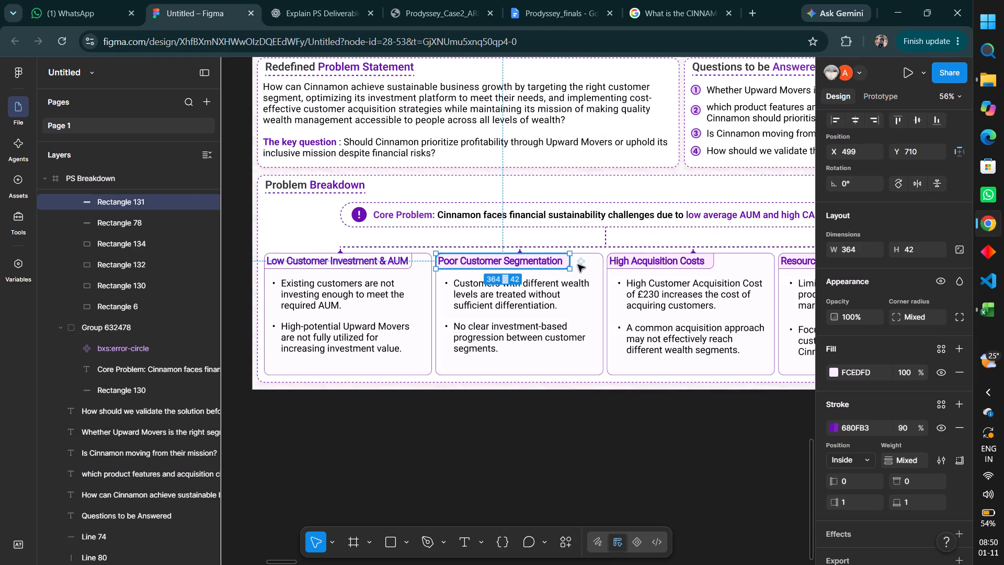
left_click(713, 266, "ctrl+shift")
scroll(713, 266, "left", 1)
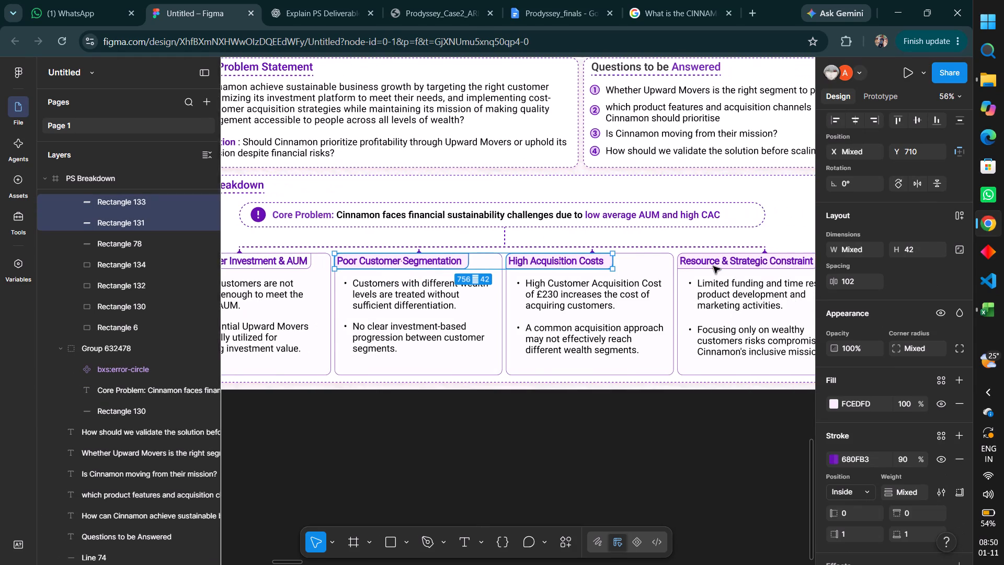
scroll(713, 266, "left", 2)
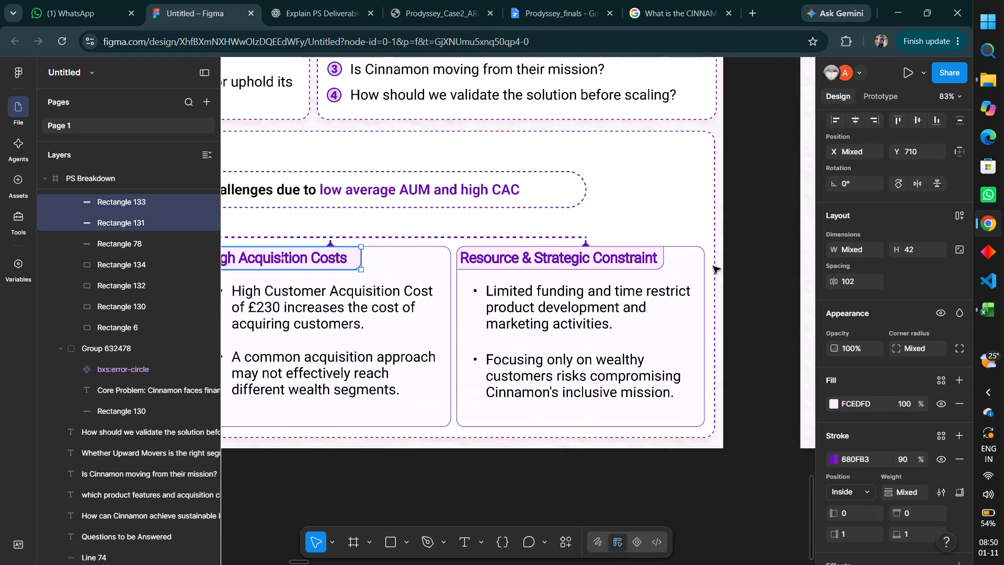
left_click(664, 258, "ctrl+shift")
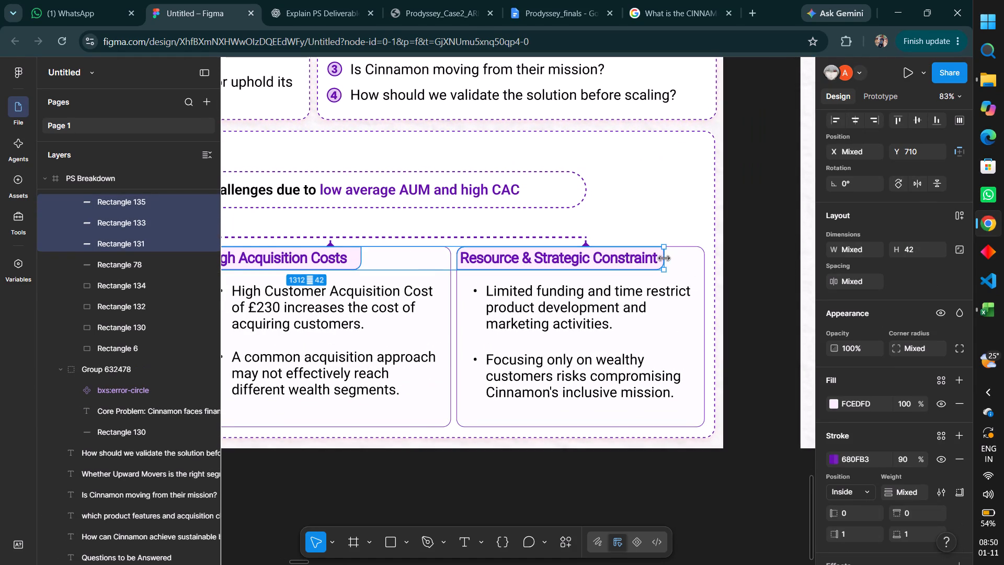
left_click(958, 404)
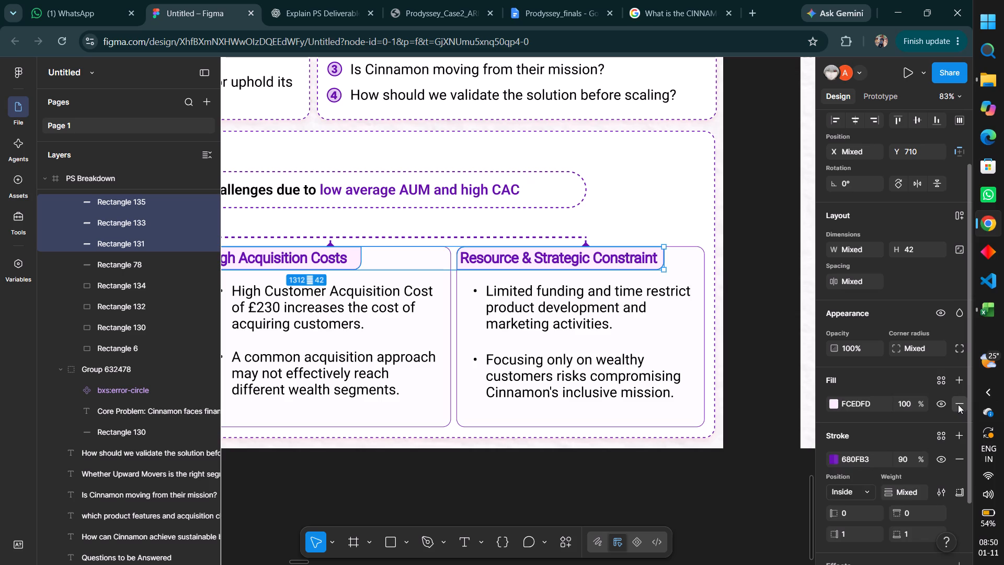
left_click(701, 498)
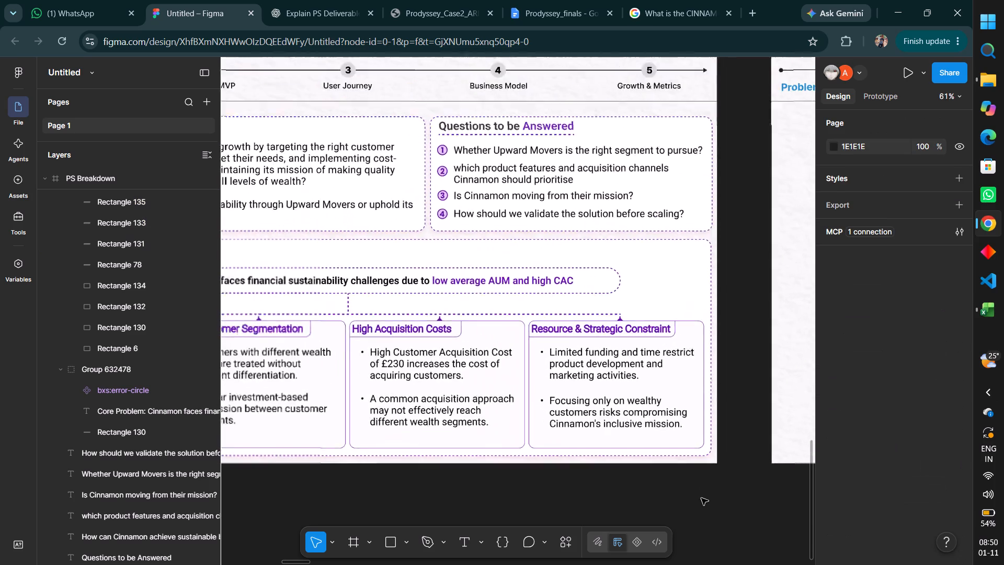
scroll(701, 498, "left", 2)
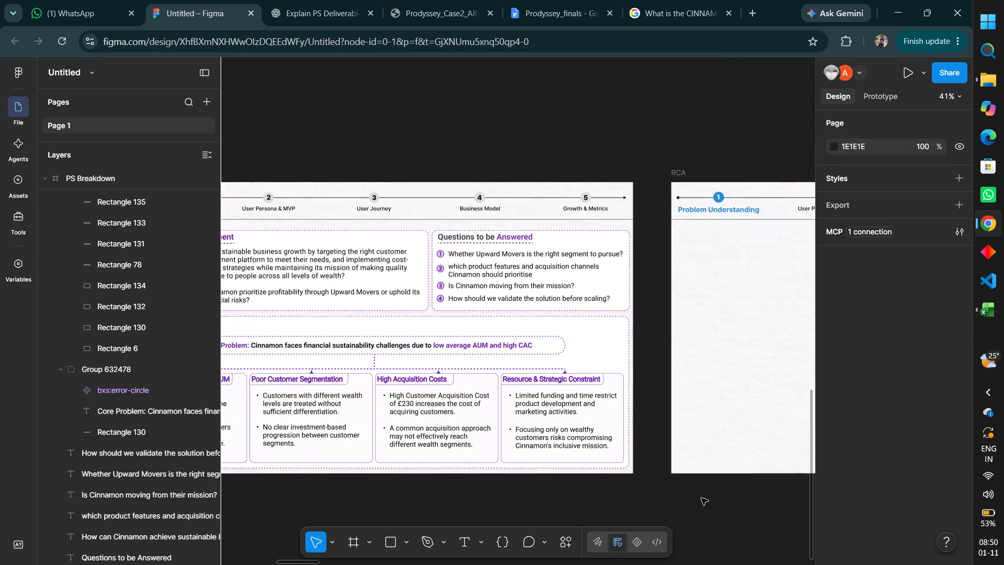